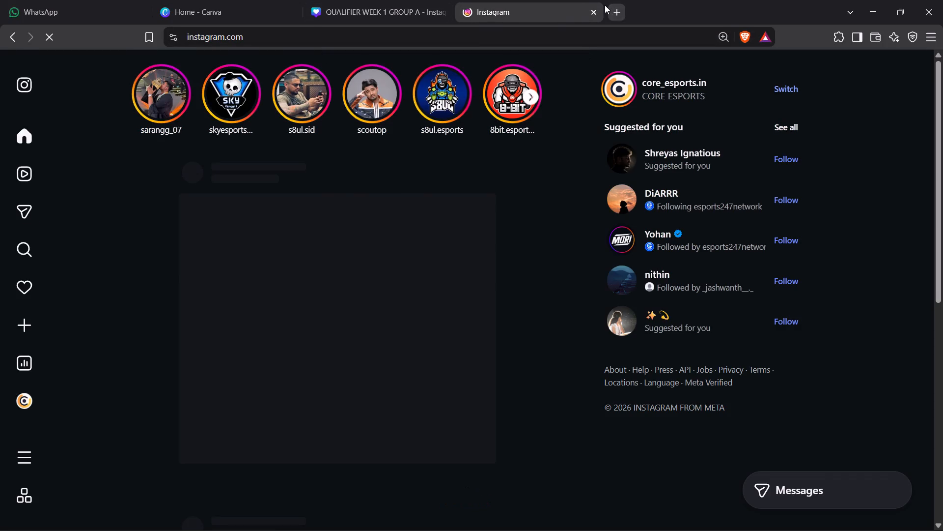
# Find an Instagram video download site by web search in a new tab and open the FastDl Instagram Downloader.
pyautogui.click(608, 5)
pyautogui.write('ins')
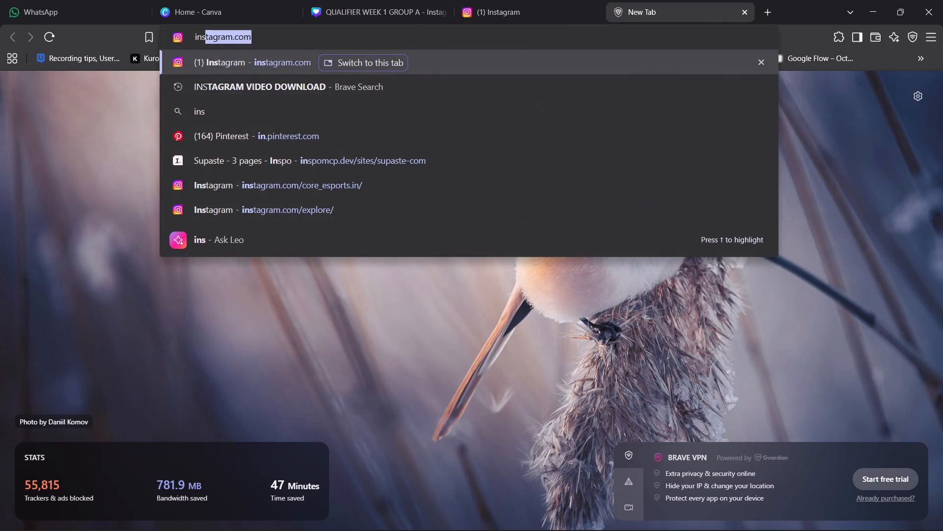
pyautogui.click(588, 88)
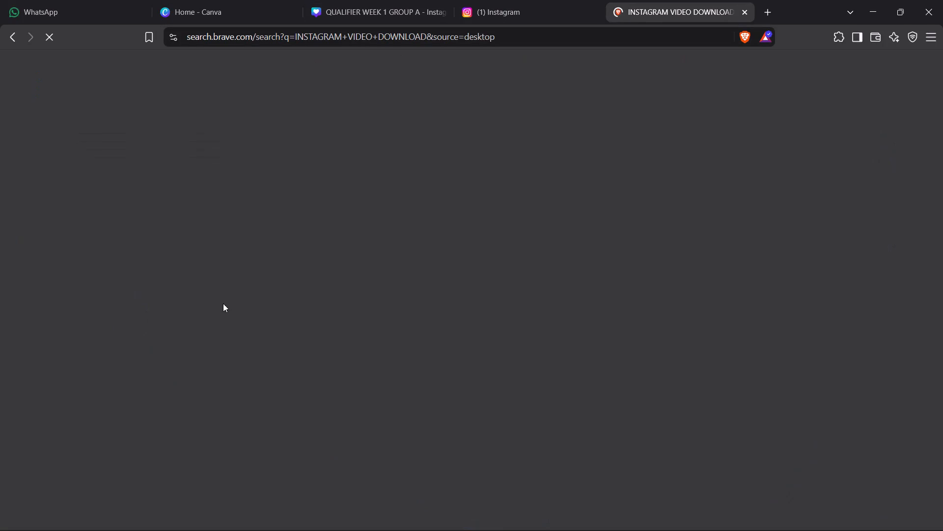
pyautogui.click(226, 289)
pyautogui.click(250, 254)
pyautogui.click(246, 283)
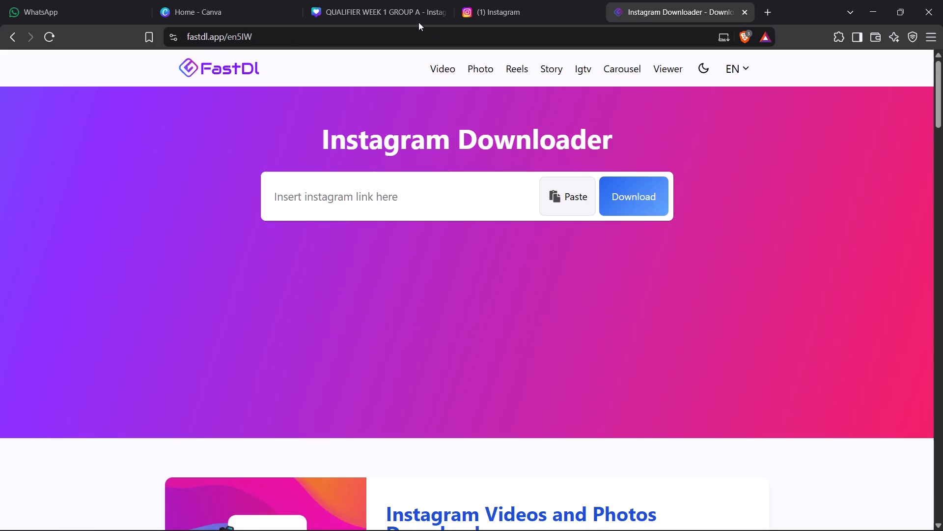
# Return to the Instagram feed and open the kraftonindiaesports profile from its Watch Party post.
pyautogui.click(509, 0)
pyautogui.scroll(-3, 211, 336)
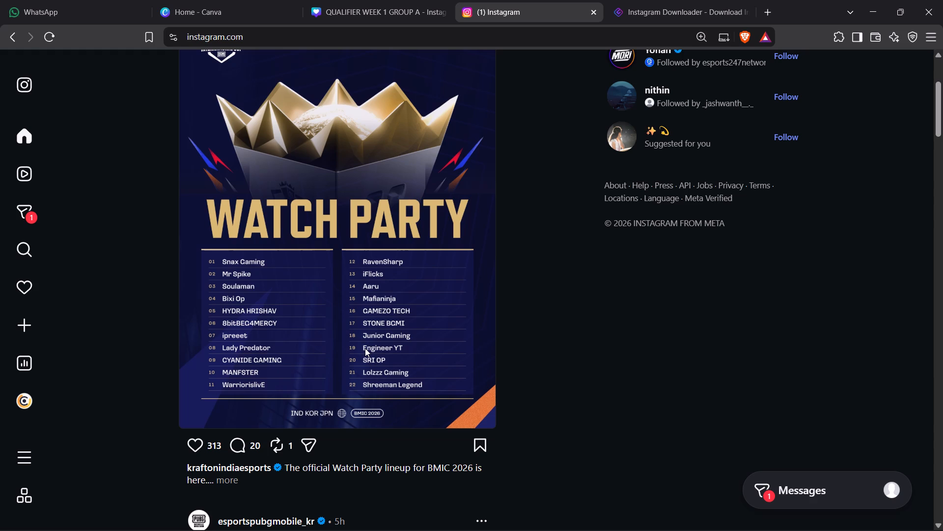
pyautogui.scroll(3, 327, 491)
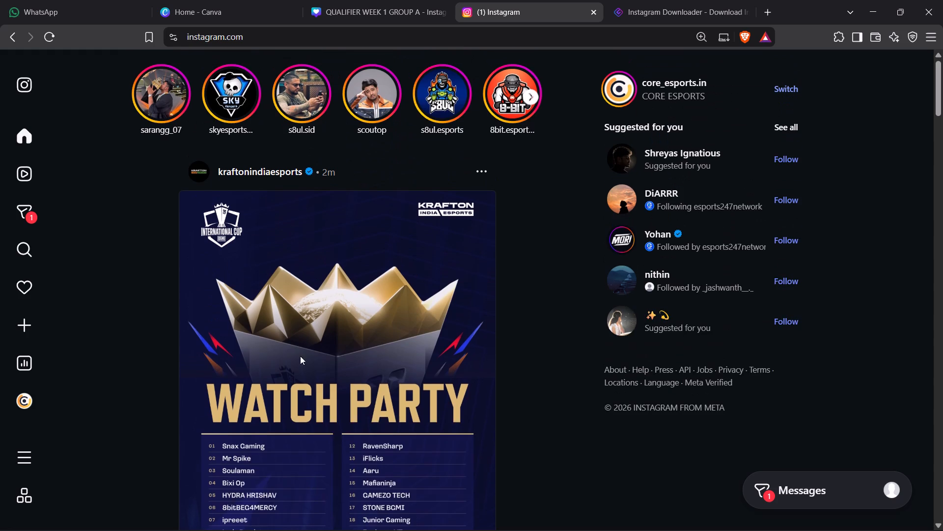
pyautogui.click(290, 172)
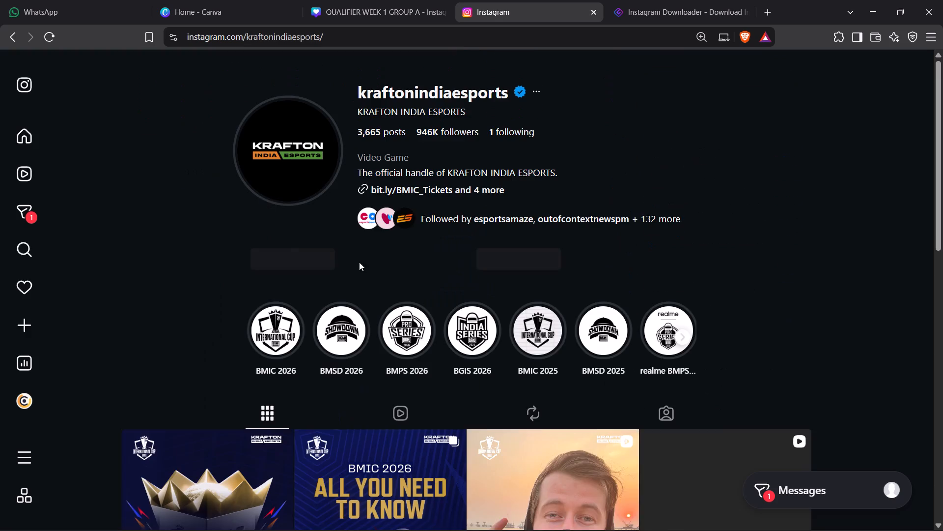
# Copy the link of the blue Japanese teams carousel post on the kraftonindiaesports profile and close the post.
pyautogui.scroll(-6, 359, 261)
pyautogui.scroll(-4, 253, 413)
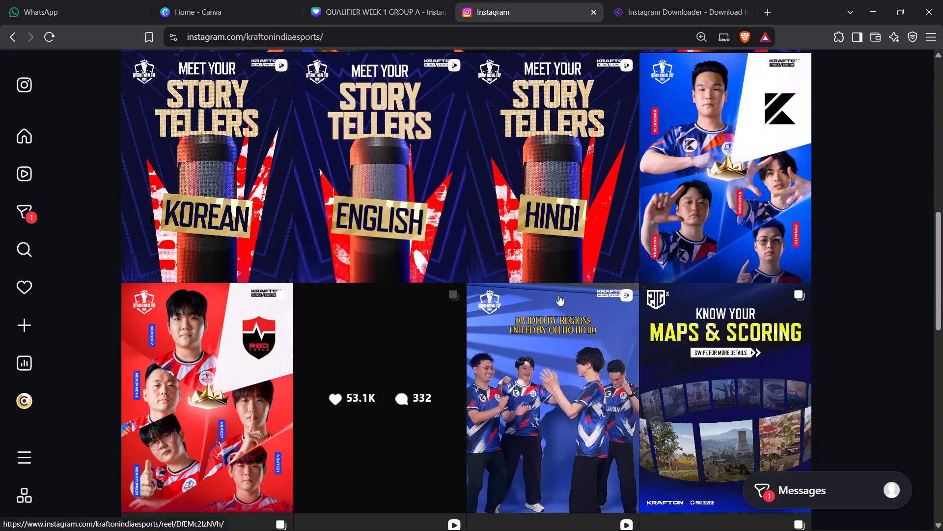
pyautogui.click(693, 204)
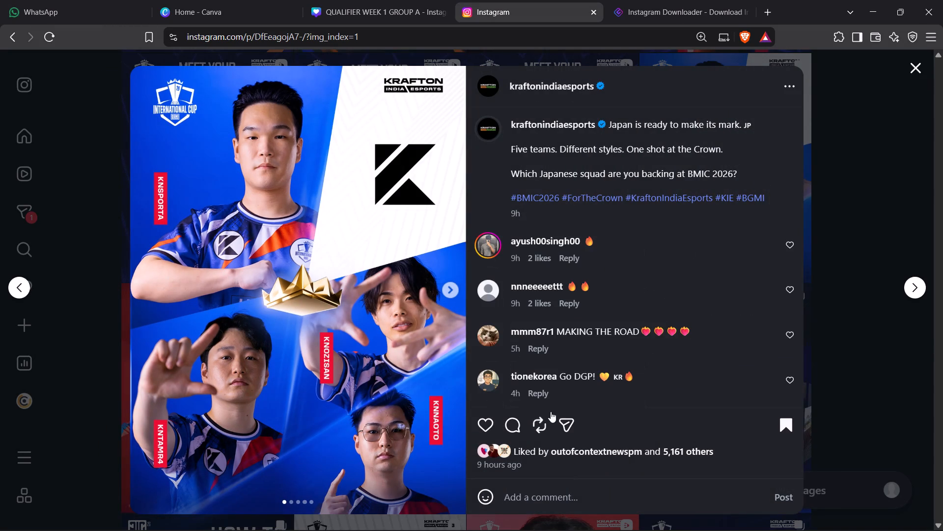
pyautogui.click(791, 86)
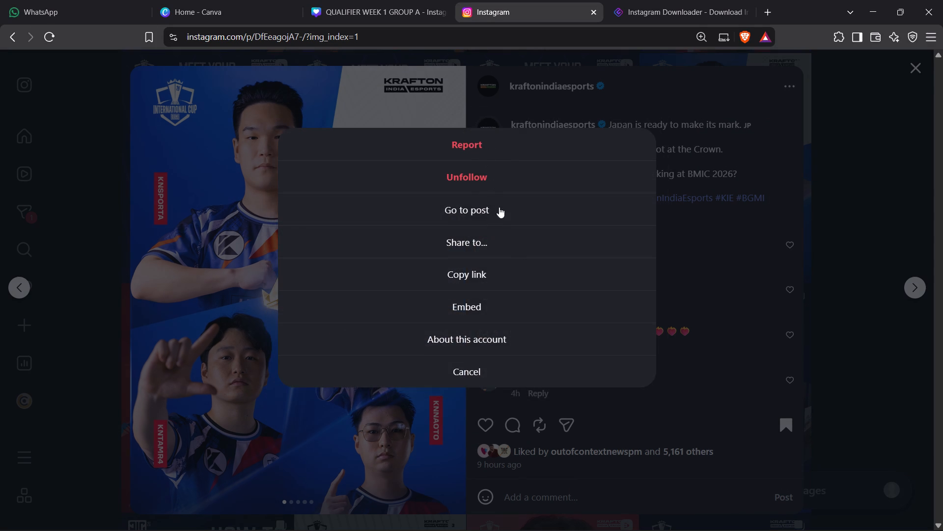
pyautogui.click(490, 279)
pyautogui.click(836, 171)
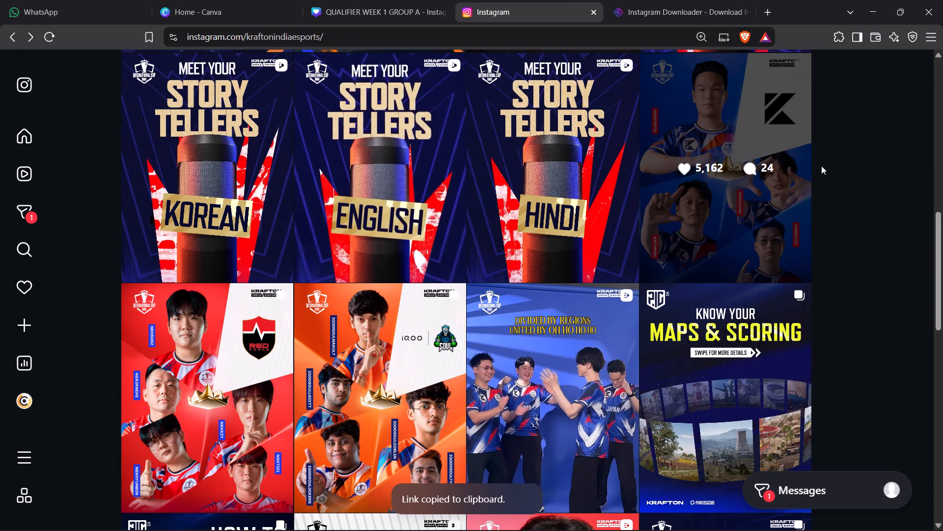
# Paste the copied Japanese teams post link into FastDl, allowing clipboard access, and fetch its images.
pyautogui.click(640, 0)
pyautogui.click(576, 208)
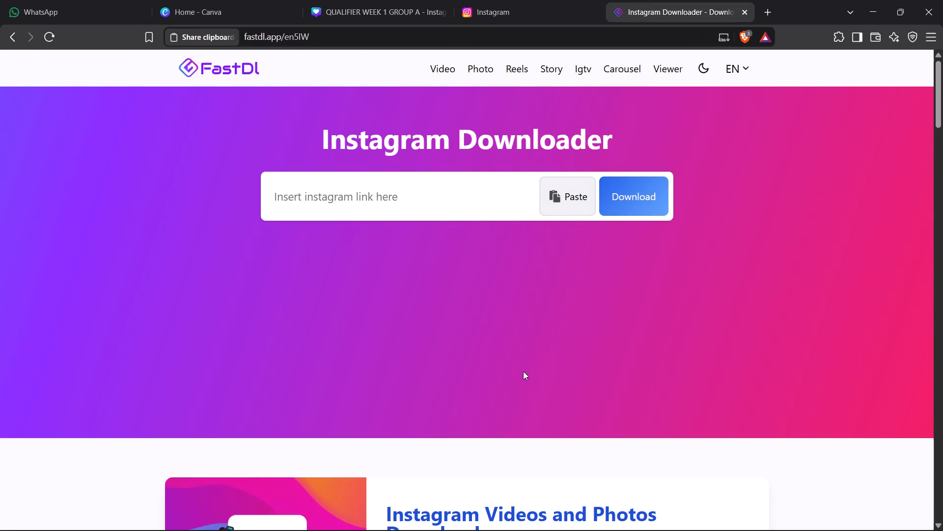
pyautogui.click(296, 140)
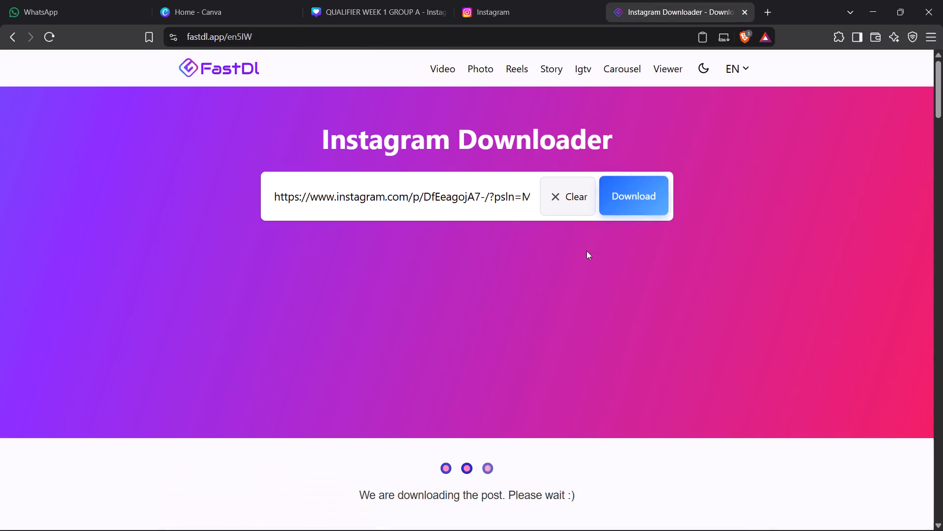
# Copy the link of the red Korean teams carousel post on the kraftonindiaesports Instagram profile and close the post.
pyautogui.click(538, 0)
pyautogui.click(206, 340)
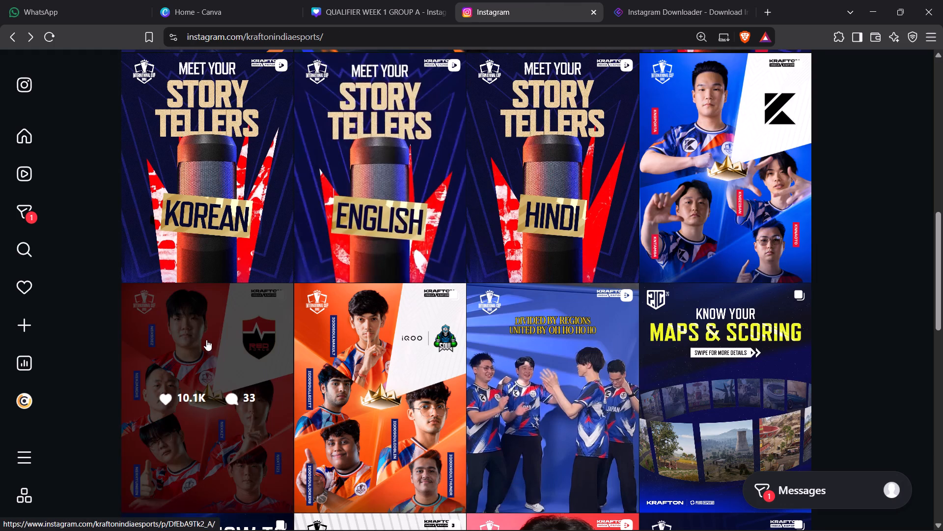
pyautogui.click(784, 82)
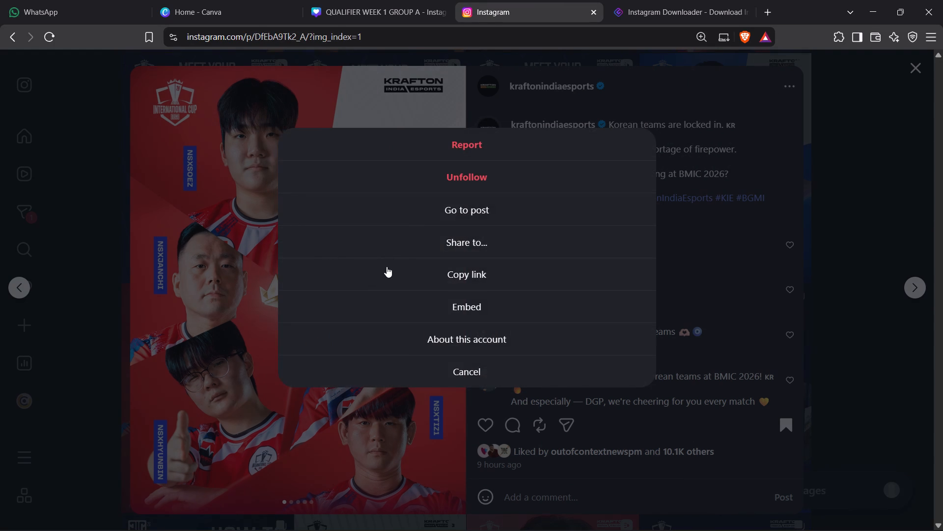
pyautogui.click(401, 268)
pyautogui.click(907, 233)
# Download the first three Japanese team images from the FastDl results into Downloads, keeping the suggested file names.
pyautogui.click(713, 0)
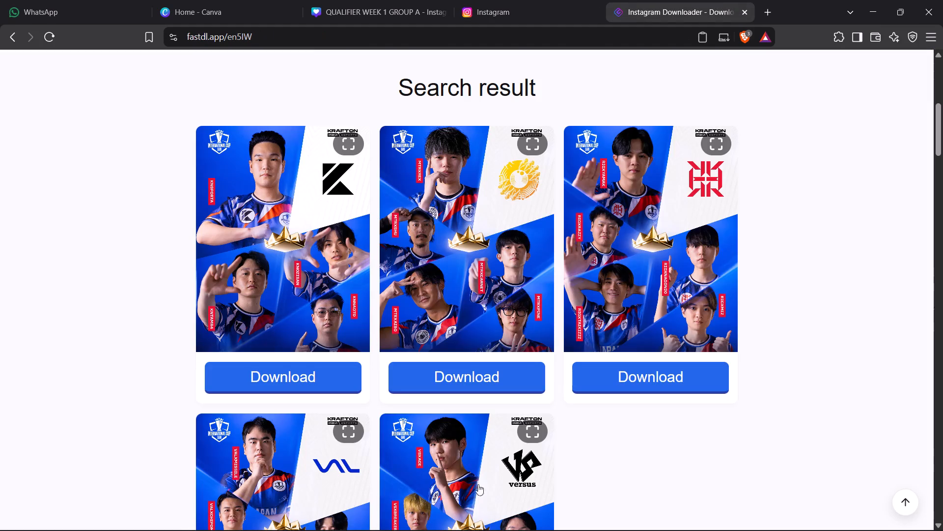
pyautogui.click(315, 379)
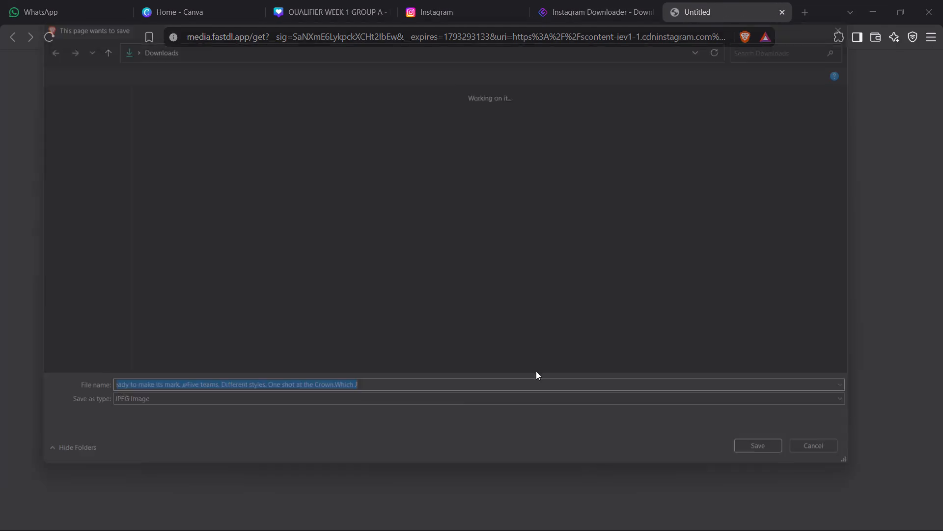
pyautogui.click(806, 471)
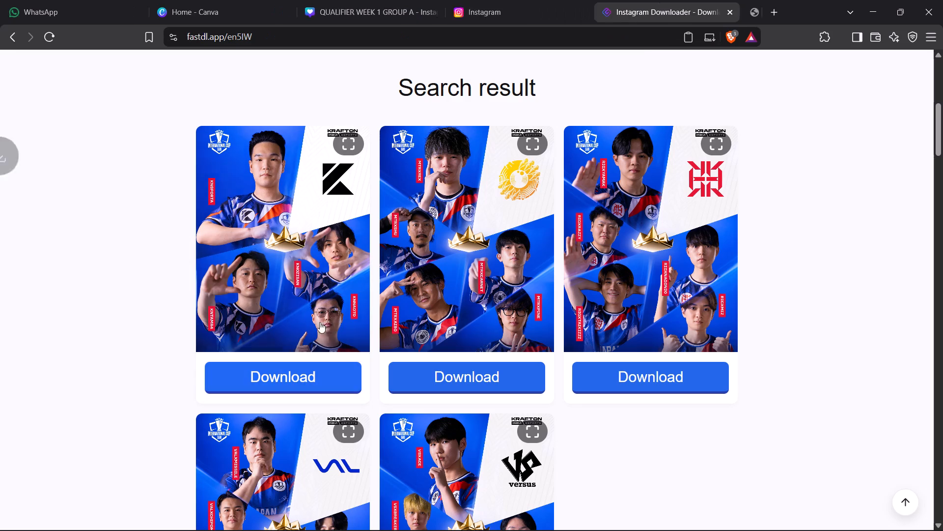
pyautogui.click(441, 372)
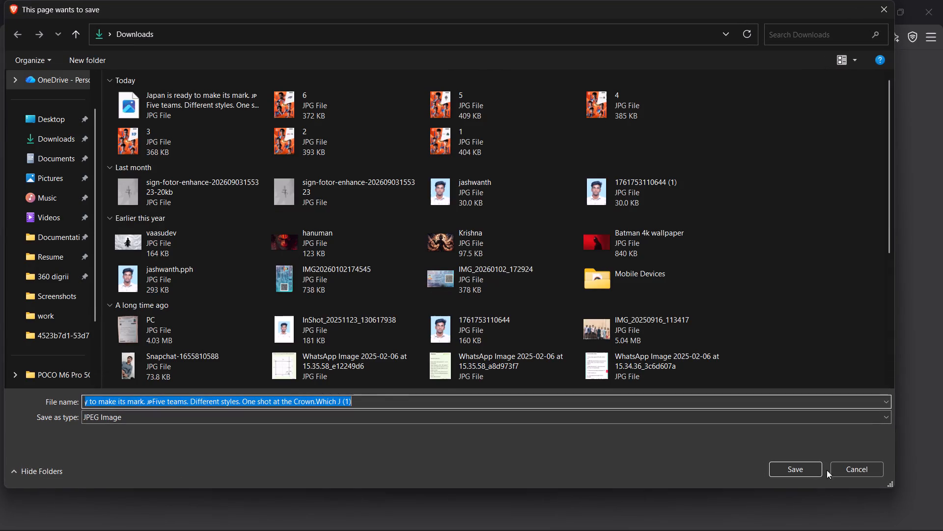
pyautogui.click(799, 473)
pyautogui.click(635, 376)
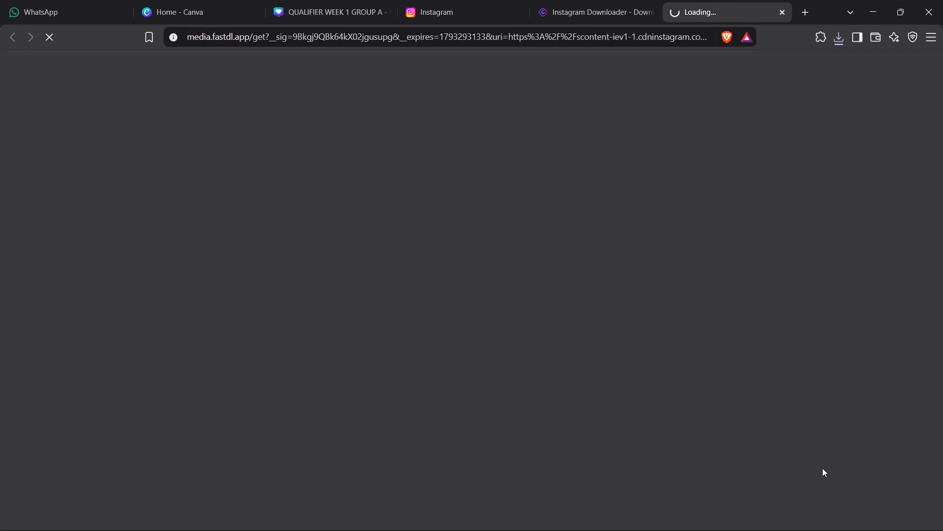
pyautogui.click(783, 472)
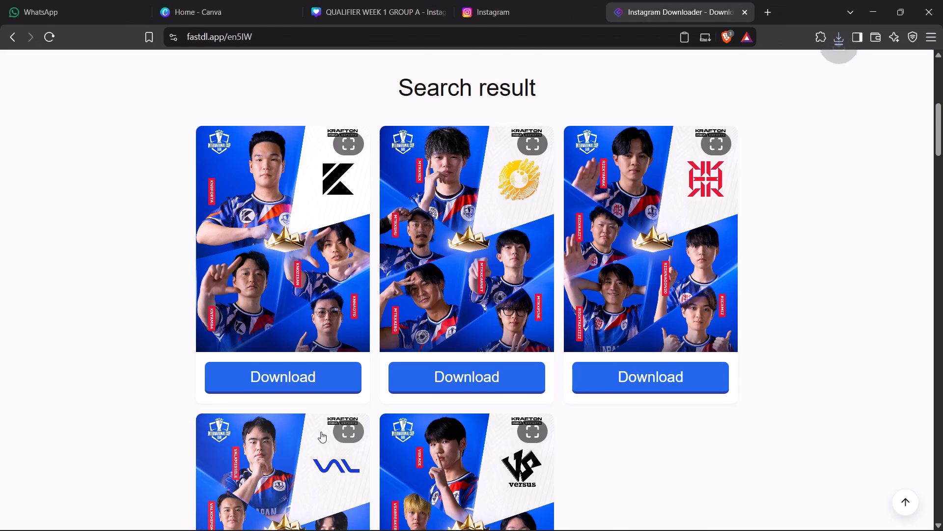
# Download the fourth and fifth Japanese team images into Downloads with the suggested names, checking the recent download history in between.
pyautogui.scroll(-3, 321, 432)
pyautogui.click(303, 476)
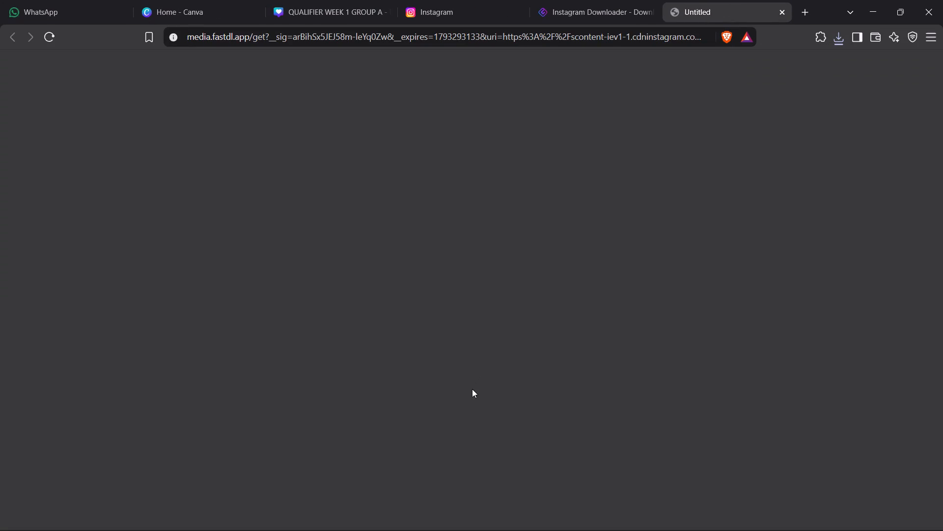
pyautogui.click(806, 469)
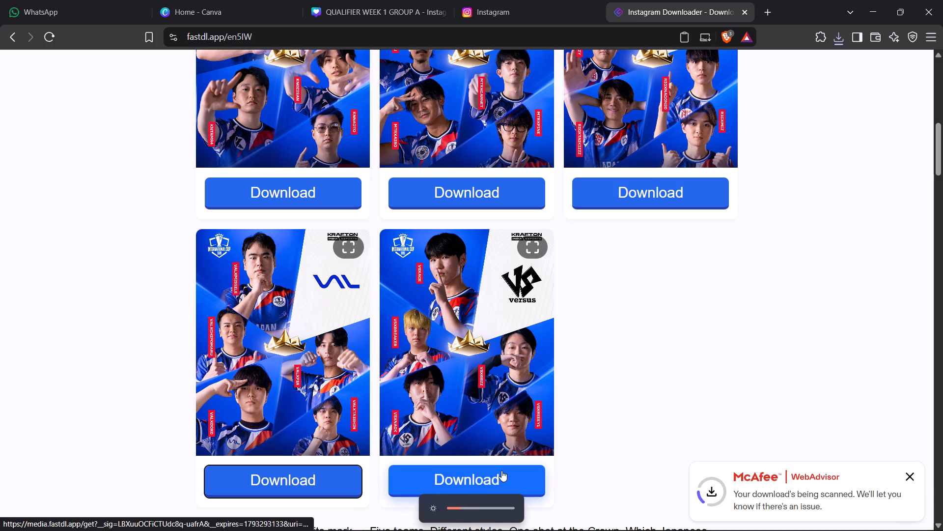
pyautogui.click(832, 40)
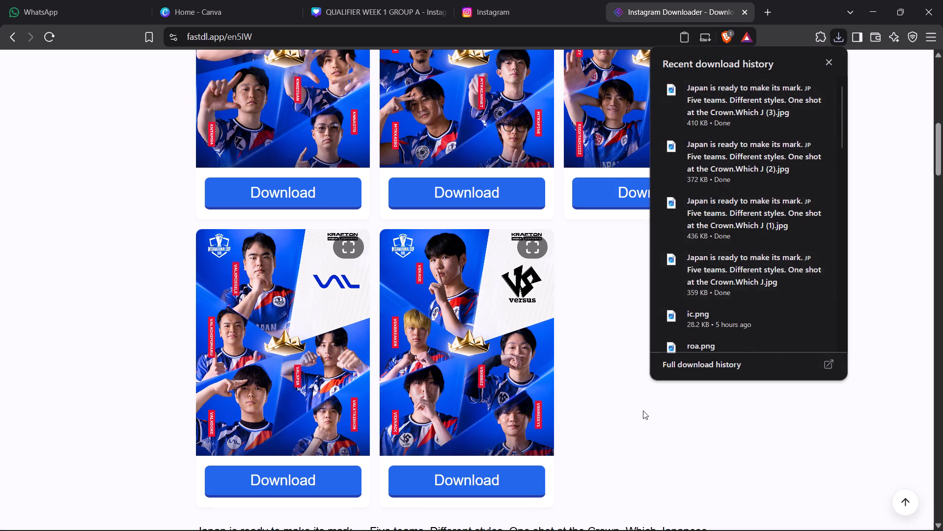
pyautogui.click(642, 410)
pyautogui.click(444, 472)
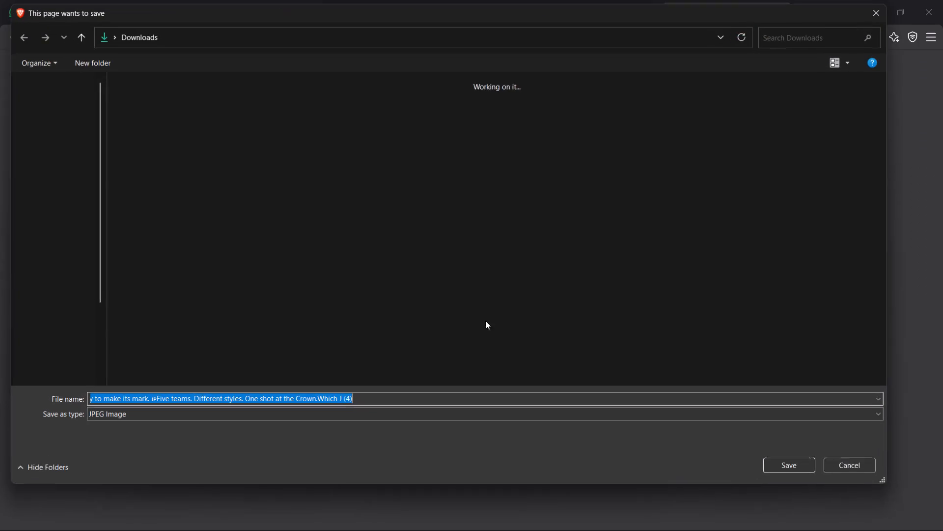
pyautogui.moveTo(792, 470); pyautogui.dragTo(793, 465)
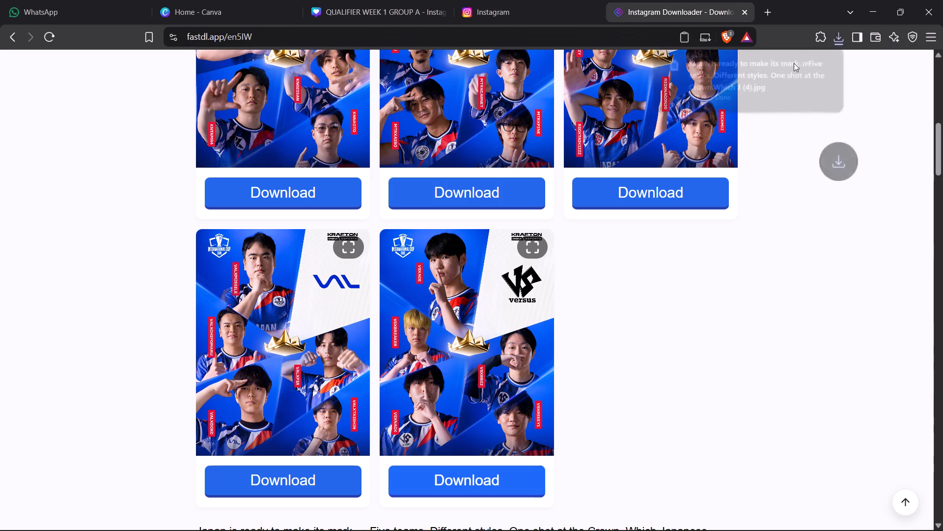
# Replace the link in FastDl with the copied Korean teams post link, fetch its images, and close the Instagram tab.
pyautogui.scroll(12, 585, 226)
pyautogui.click(582, 188)
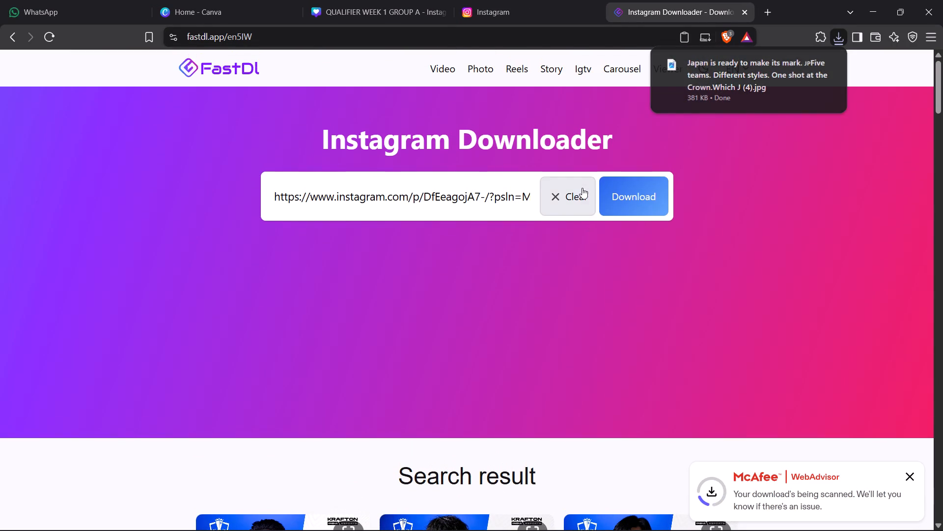
pyautogui.click(573, 202)
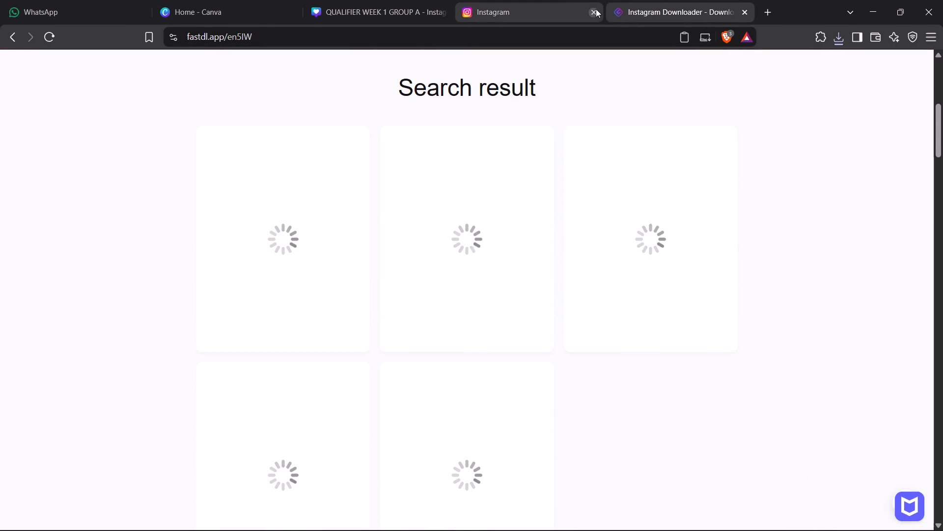
pyautogui.click(596, 9)
# Start downloading the first Korean team image from the FastDl results.
pyautogui.scroll(-1, 344, 217)
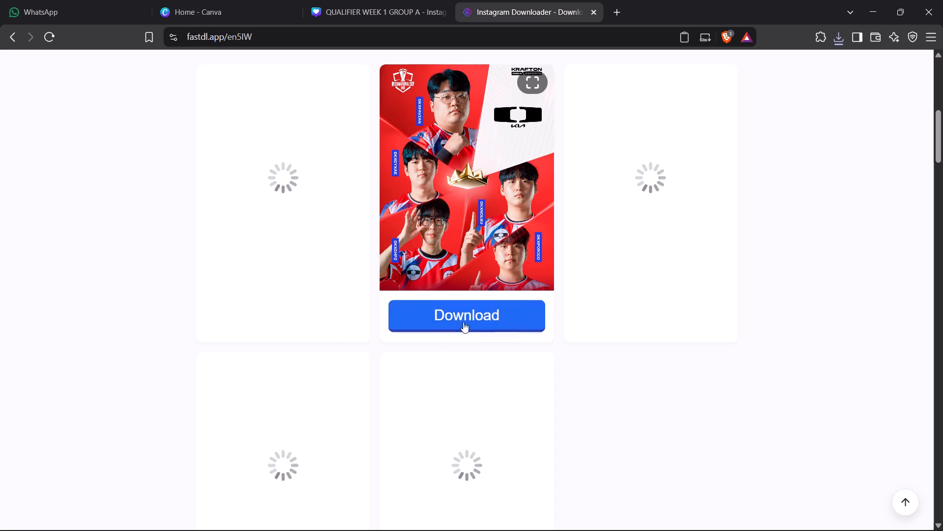
pyautogui.click(295, 314)
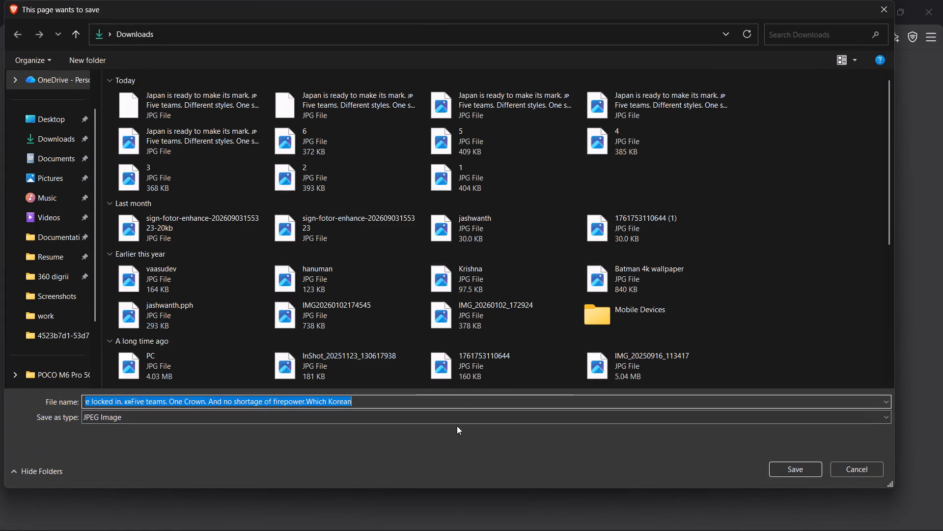
# Save the Korean team poster in the Downloads folder as a JPEG image under the suggested file name.
pyautogui.click(812, 469)
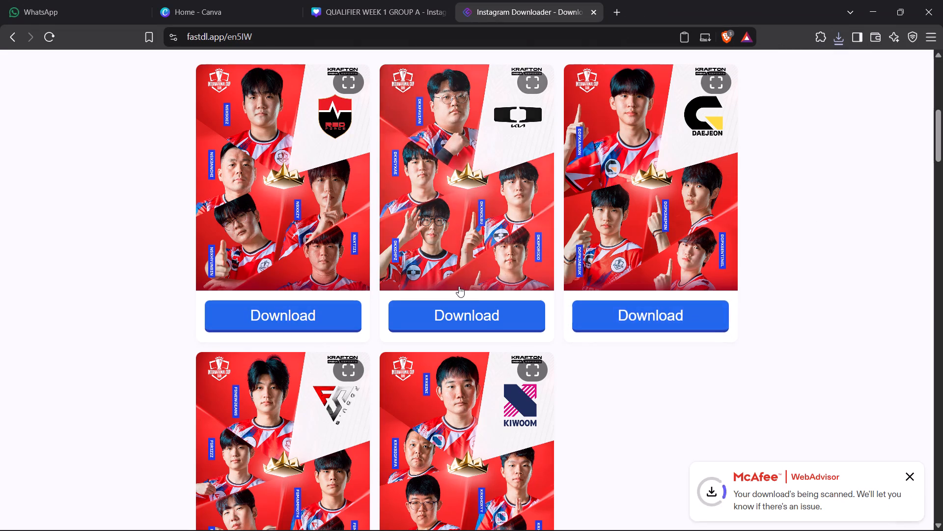
# Download the second team poster, the one with the KIA logo, as a JPEG image.
pyautogui.click(459, 286)
pyautogui.click(834, 174)
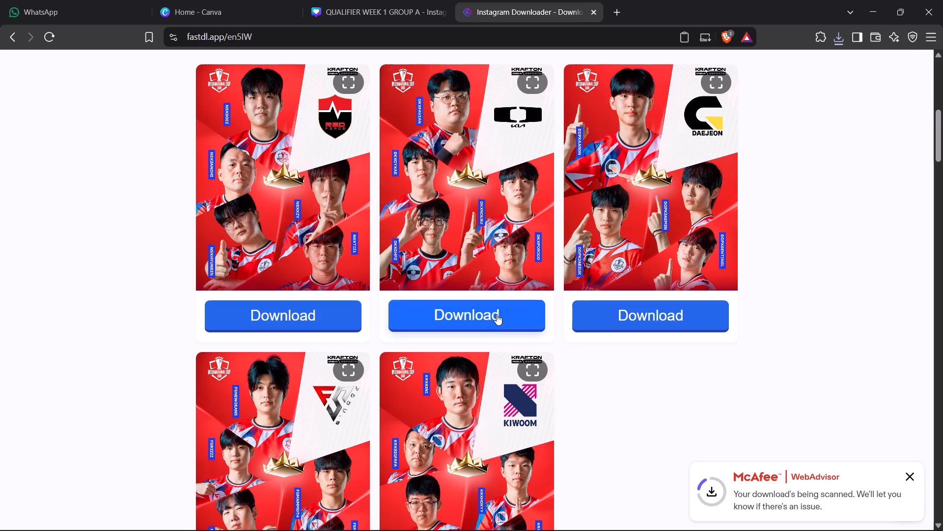
pyautogui.click(499, 313)
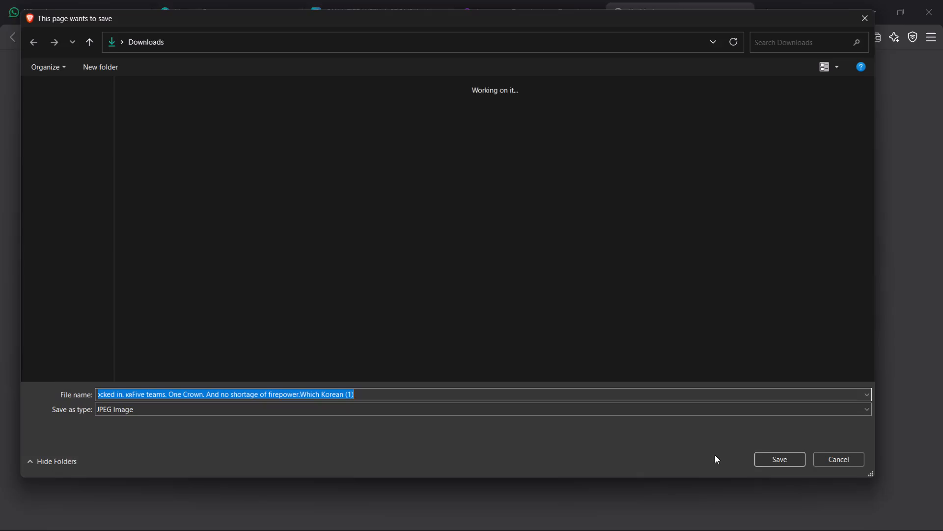
# Shrink the save dialog and save the second Korean team poster in Downloads as a JPEG under the suggested name ending in (1).
pyautogui.moveTo(888, 487); pyautogui.dragTo(471, 305)
pyautogui.click(390, 284)
# Download the remaining three Korean team posters as JPEG images into Downloads under their suggested names, and close the Instagram Downloader page.
pyautogui.click(621, 323)
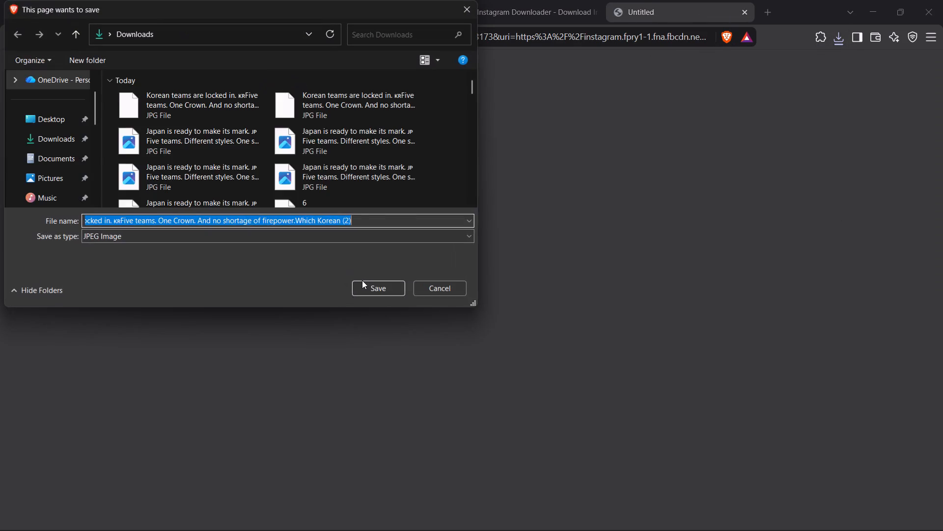
pyautogui.click(361, 280)
pyautogui.scroll(-4, 294, 372)
pyautogui.click(305, 349)
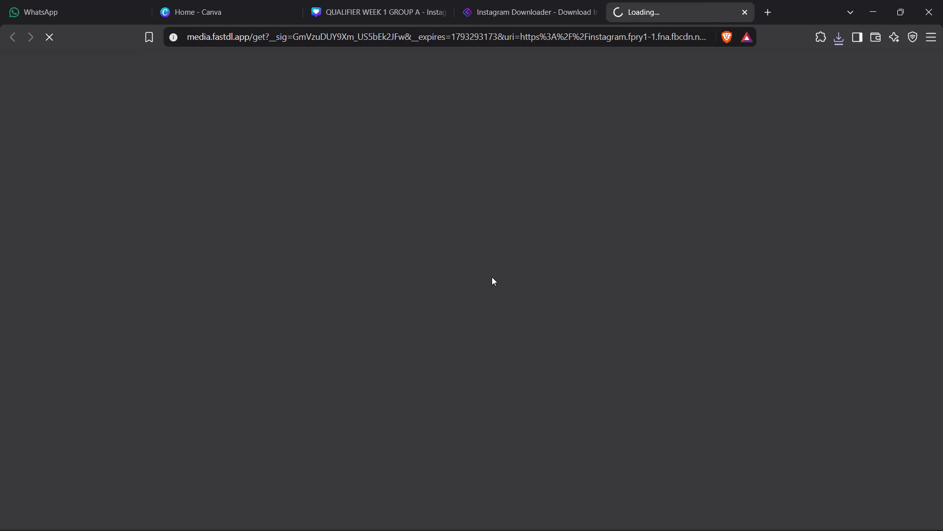
pyautogui.click(370, 295)
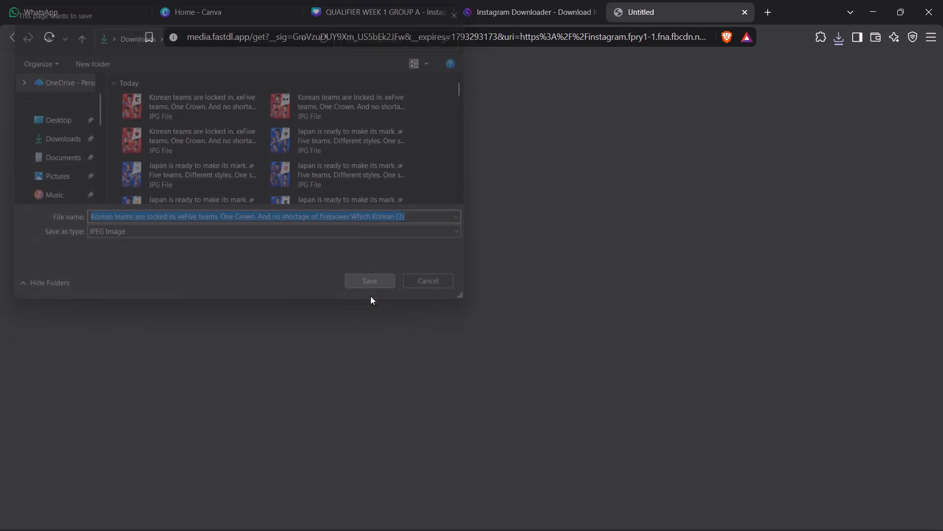
pyautogui.scroll(-2, 367, 308)
pyautogui.moveTo(473, 224); pyautogui.dragTo(474, 231)
pyautogui.click(469, 238)
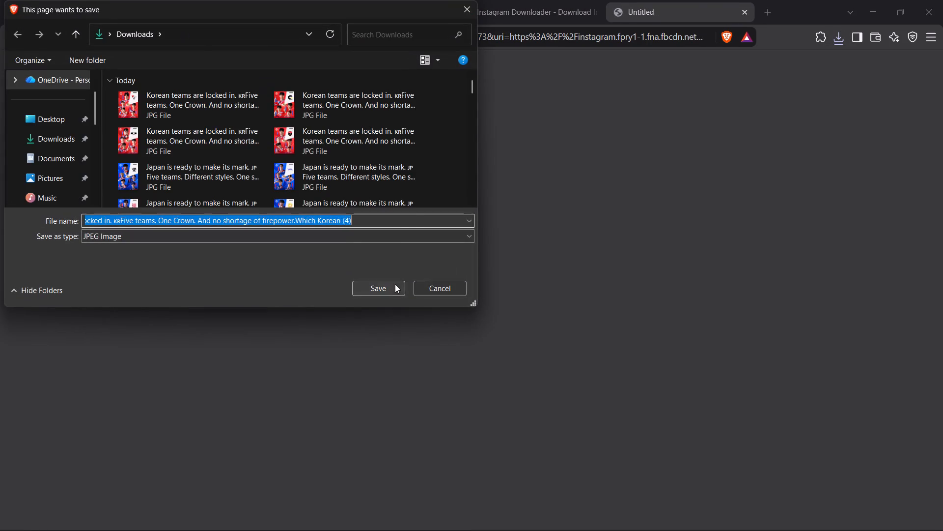
pyautogui.click(393, 286)
pyautogui.click(590, 8)
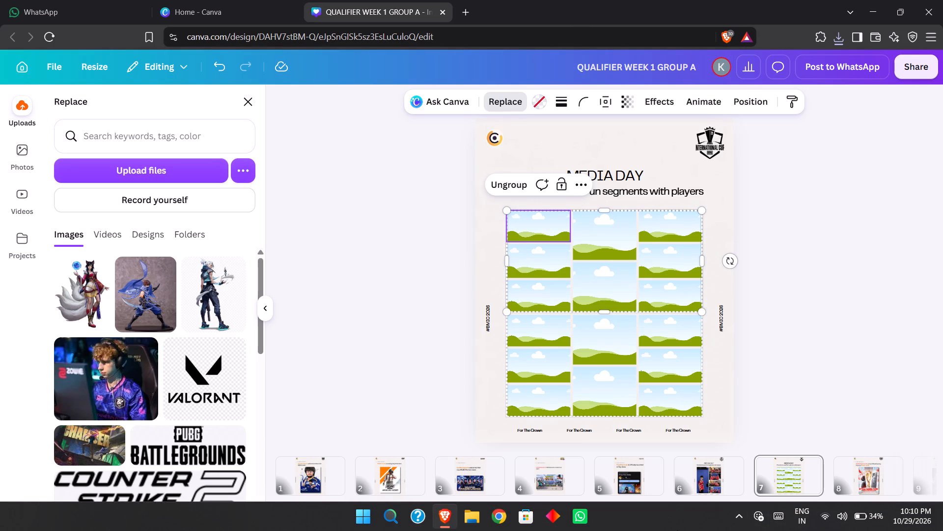
# Search the computer for "kur" and launch the Kuro app.
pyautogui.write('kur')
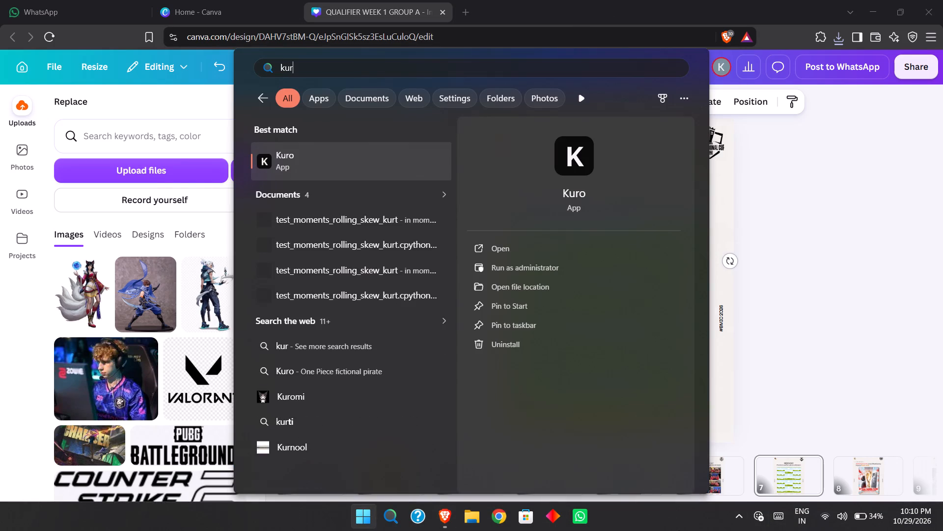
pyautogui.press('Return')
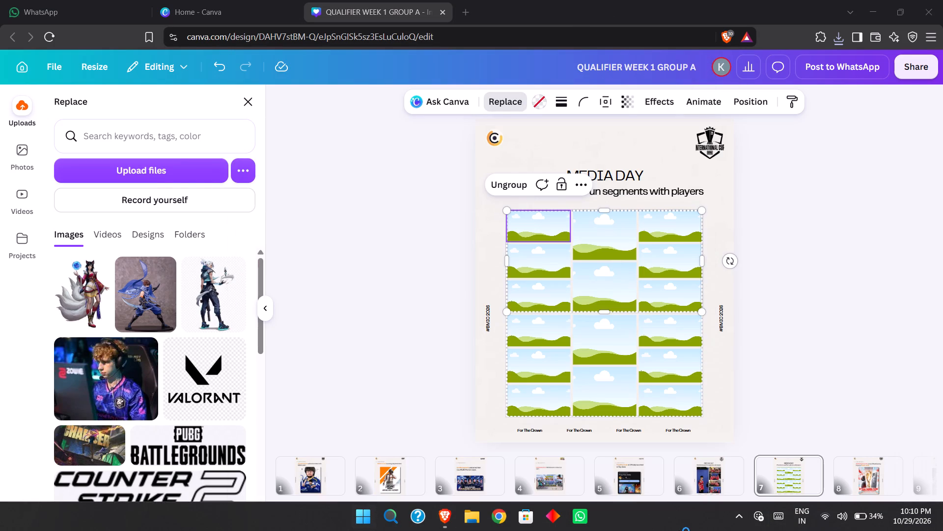
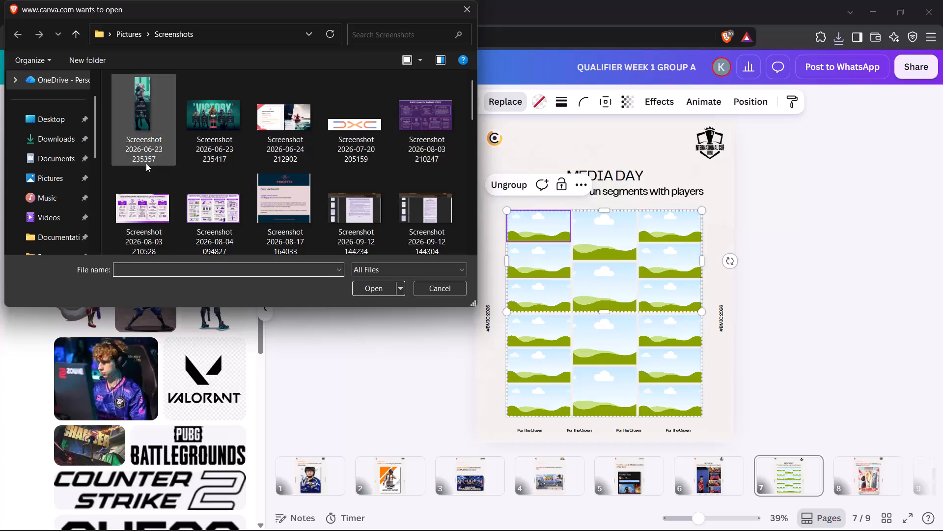
# Upload all of today's downloaded images, from the Korean and Japanese team posters through file 1, from the Downloads folder.
pyautogui.click(59, 141)
pyautogui.scroll(-4, 161, 145)
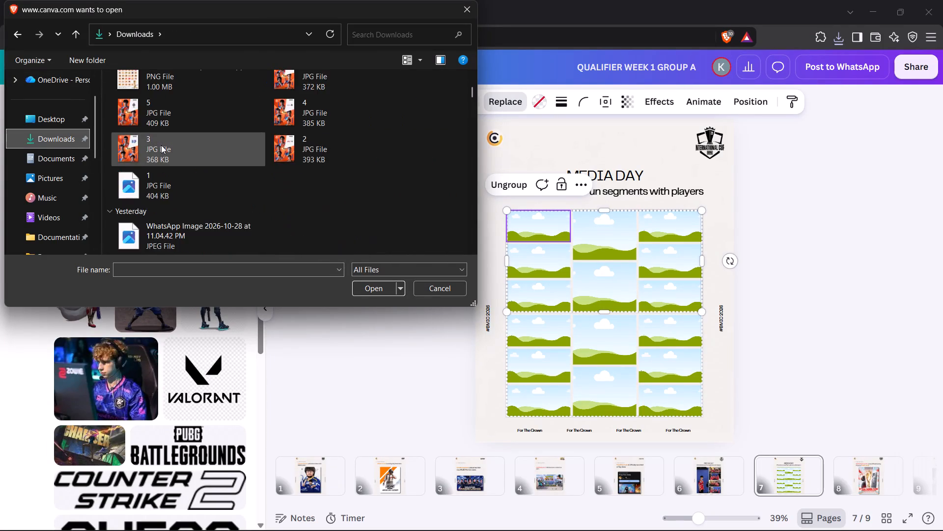
pyautogui.moveTo(321, 109); pyautogui.dragTo(199, 89)
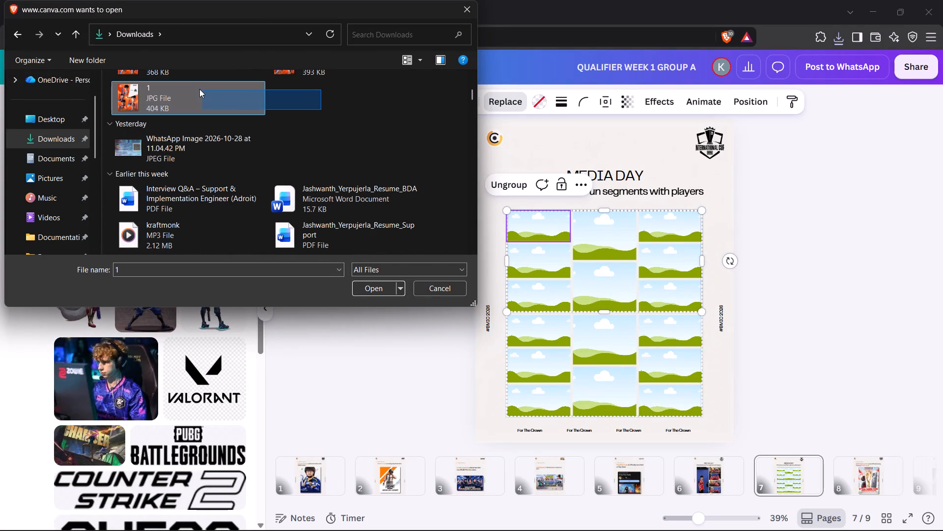
pyautogui.moveTo(199, 89); pyautogui.dragTo(195, 87)
pyautogui.scroll(7, 195, 87)
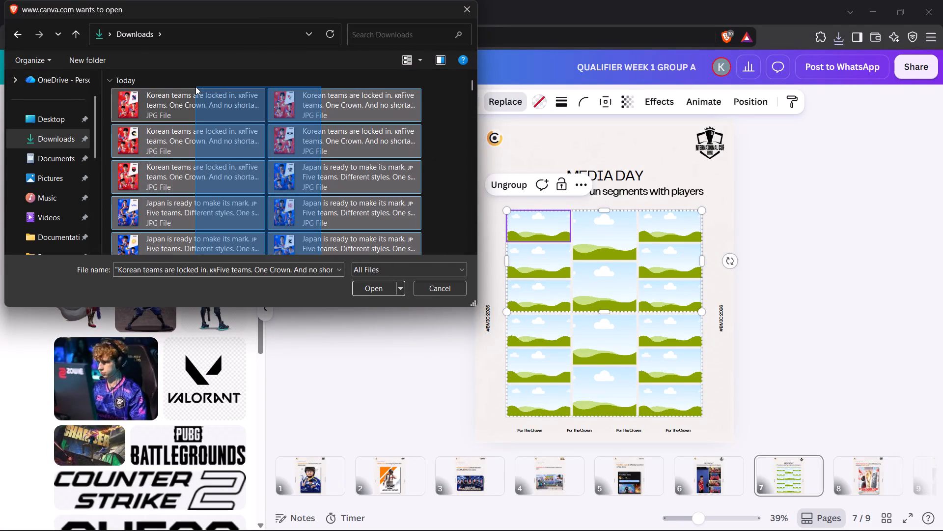
pyautogui.press('Return')
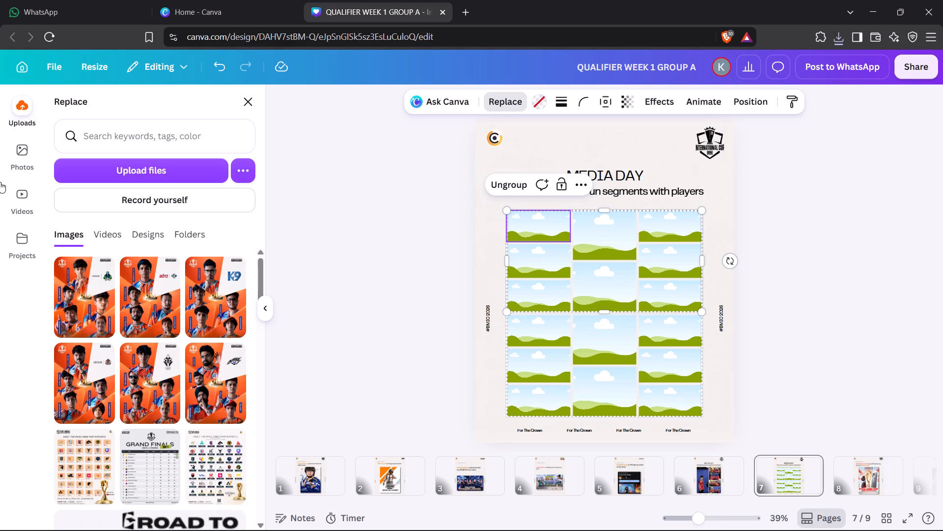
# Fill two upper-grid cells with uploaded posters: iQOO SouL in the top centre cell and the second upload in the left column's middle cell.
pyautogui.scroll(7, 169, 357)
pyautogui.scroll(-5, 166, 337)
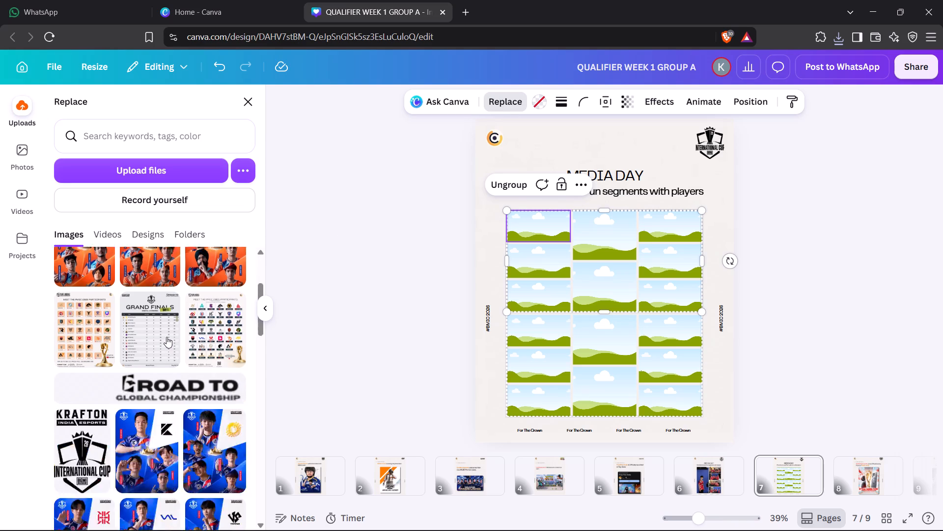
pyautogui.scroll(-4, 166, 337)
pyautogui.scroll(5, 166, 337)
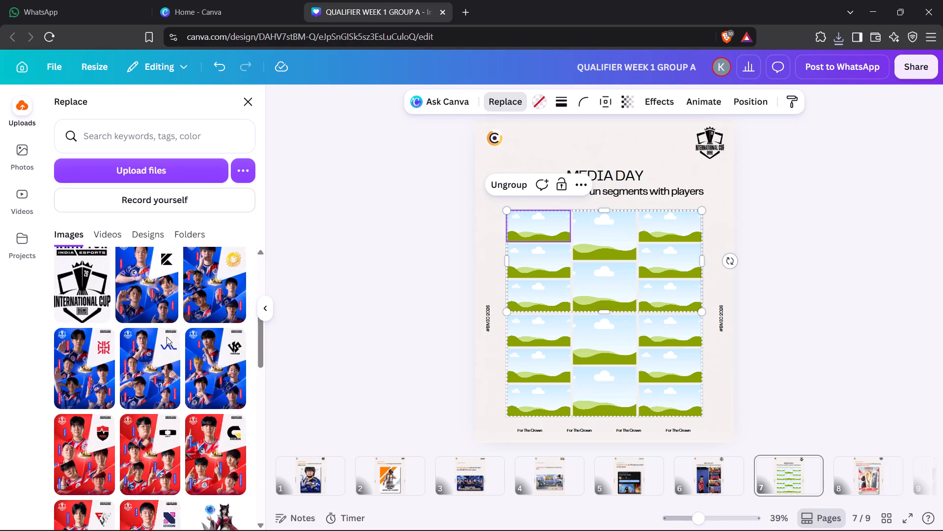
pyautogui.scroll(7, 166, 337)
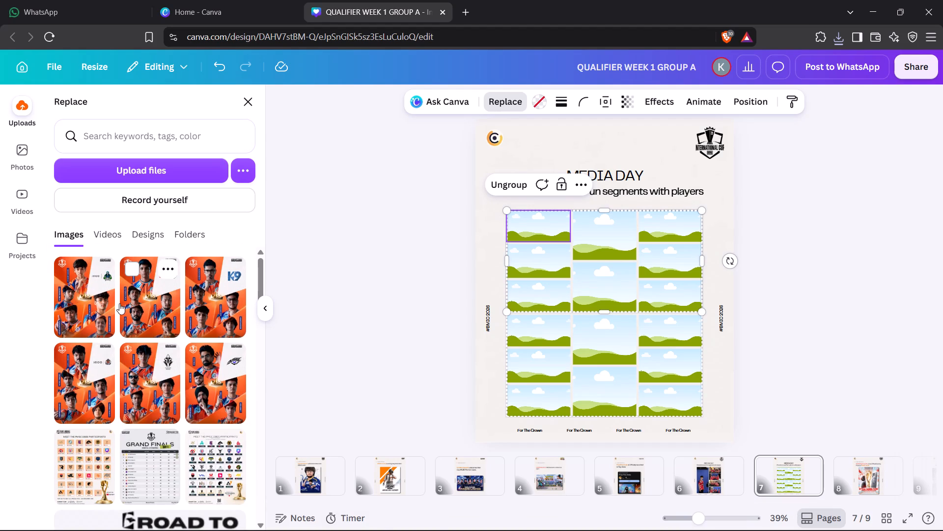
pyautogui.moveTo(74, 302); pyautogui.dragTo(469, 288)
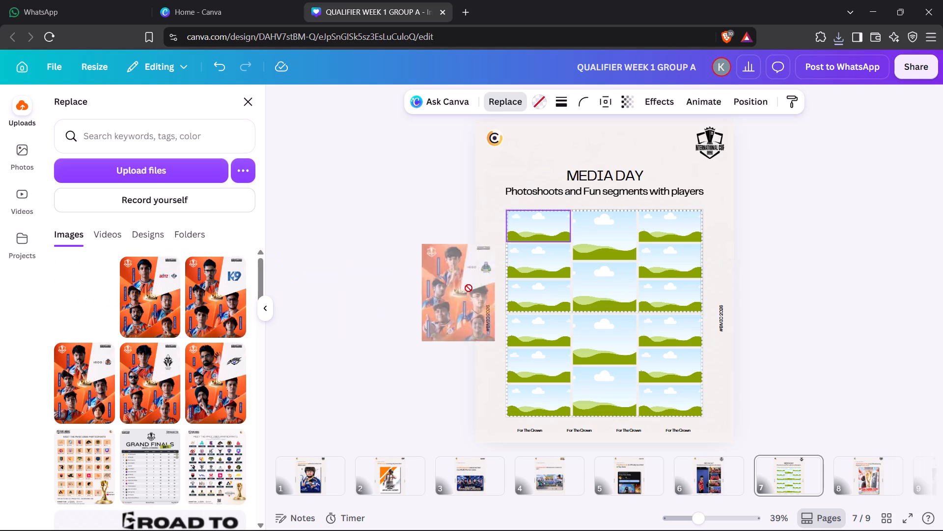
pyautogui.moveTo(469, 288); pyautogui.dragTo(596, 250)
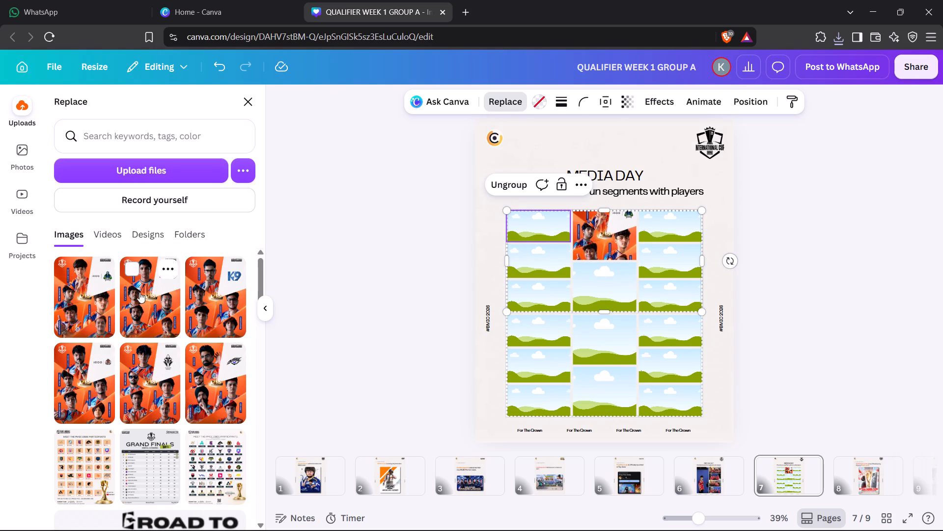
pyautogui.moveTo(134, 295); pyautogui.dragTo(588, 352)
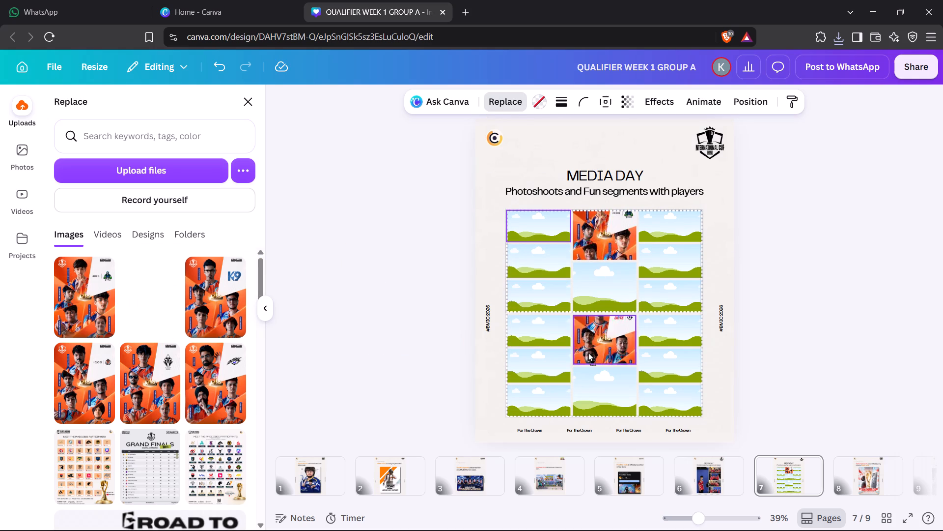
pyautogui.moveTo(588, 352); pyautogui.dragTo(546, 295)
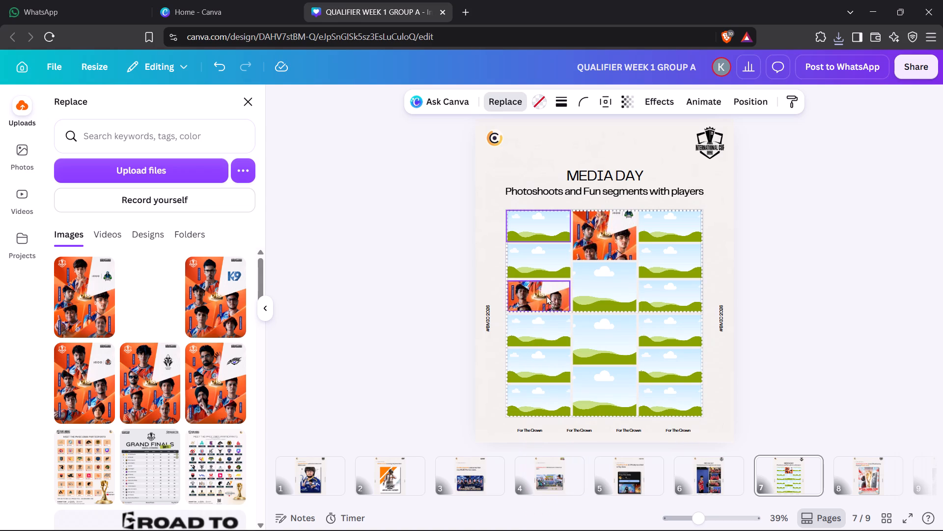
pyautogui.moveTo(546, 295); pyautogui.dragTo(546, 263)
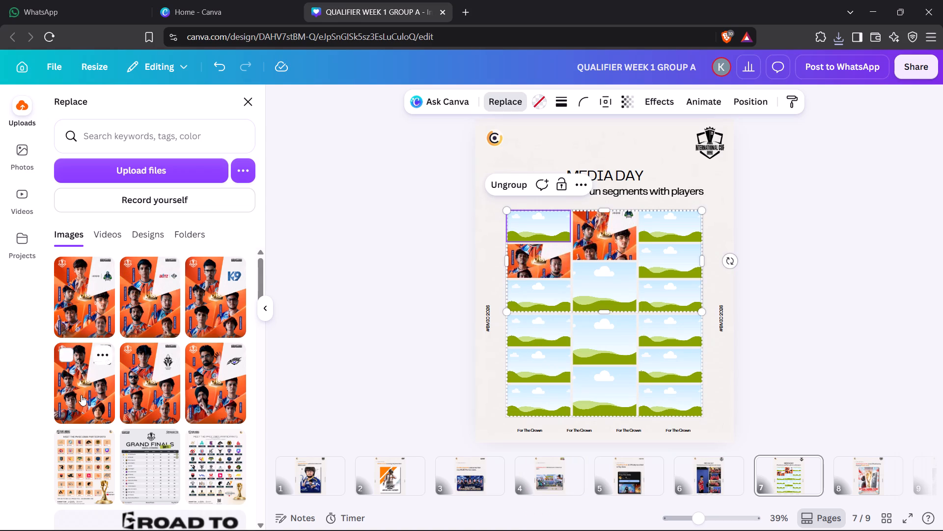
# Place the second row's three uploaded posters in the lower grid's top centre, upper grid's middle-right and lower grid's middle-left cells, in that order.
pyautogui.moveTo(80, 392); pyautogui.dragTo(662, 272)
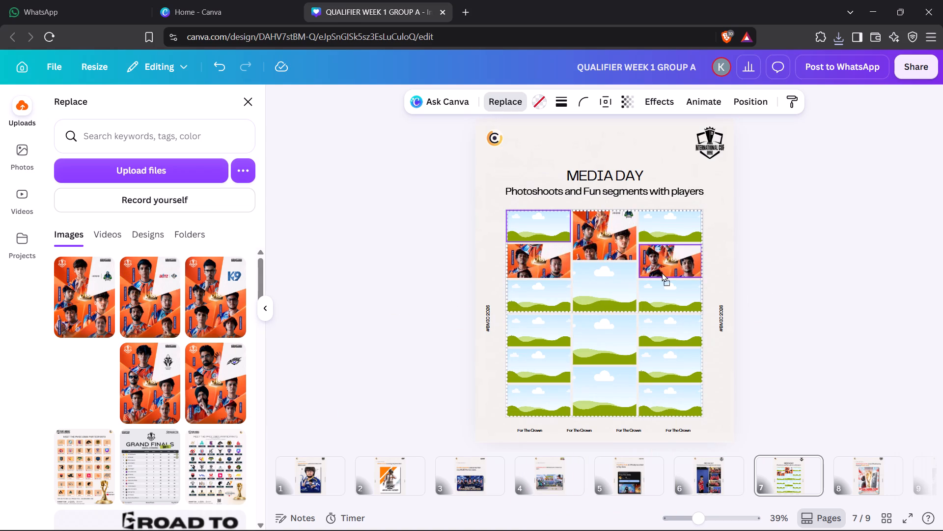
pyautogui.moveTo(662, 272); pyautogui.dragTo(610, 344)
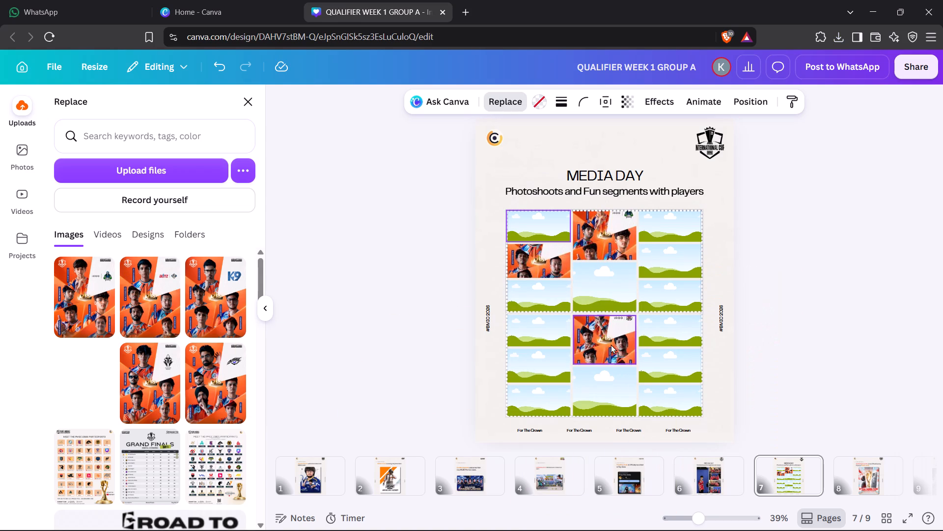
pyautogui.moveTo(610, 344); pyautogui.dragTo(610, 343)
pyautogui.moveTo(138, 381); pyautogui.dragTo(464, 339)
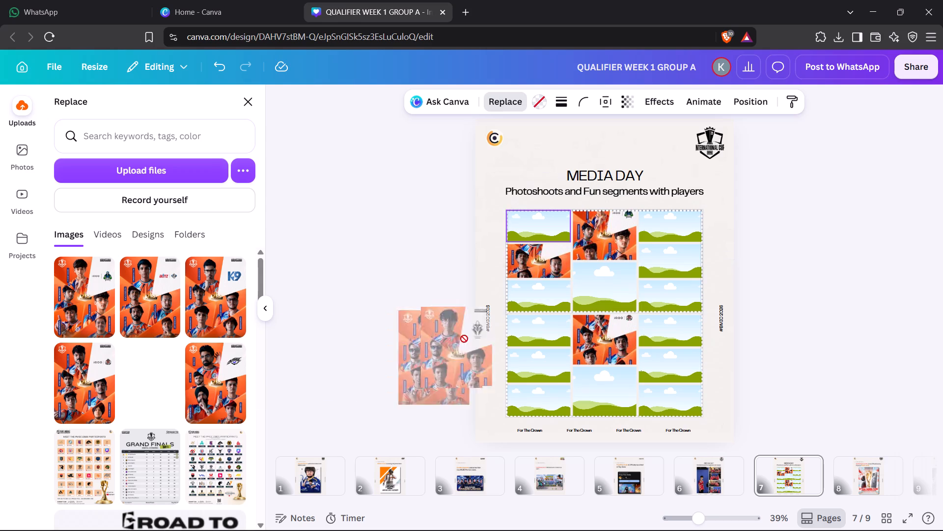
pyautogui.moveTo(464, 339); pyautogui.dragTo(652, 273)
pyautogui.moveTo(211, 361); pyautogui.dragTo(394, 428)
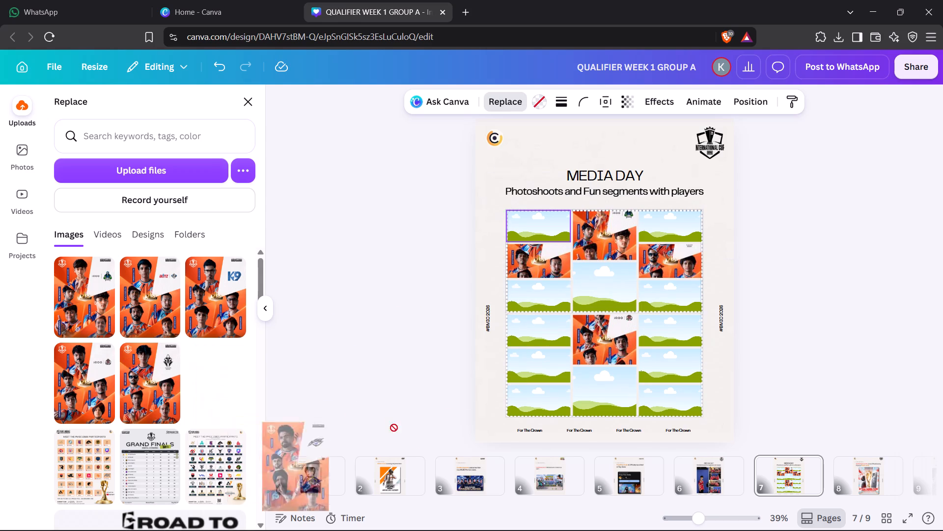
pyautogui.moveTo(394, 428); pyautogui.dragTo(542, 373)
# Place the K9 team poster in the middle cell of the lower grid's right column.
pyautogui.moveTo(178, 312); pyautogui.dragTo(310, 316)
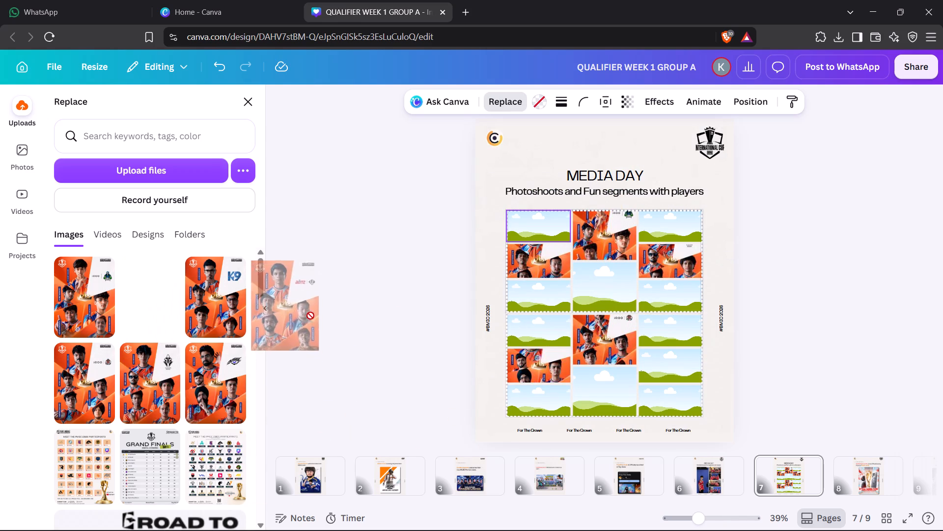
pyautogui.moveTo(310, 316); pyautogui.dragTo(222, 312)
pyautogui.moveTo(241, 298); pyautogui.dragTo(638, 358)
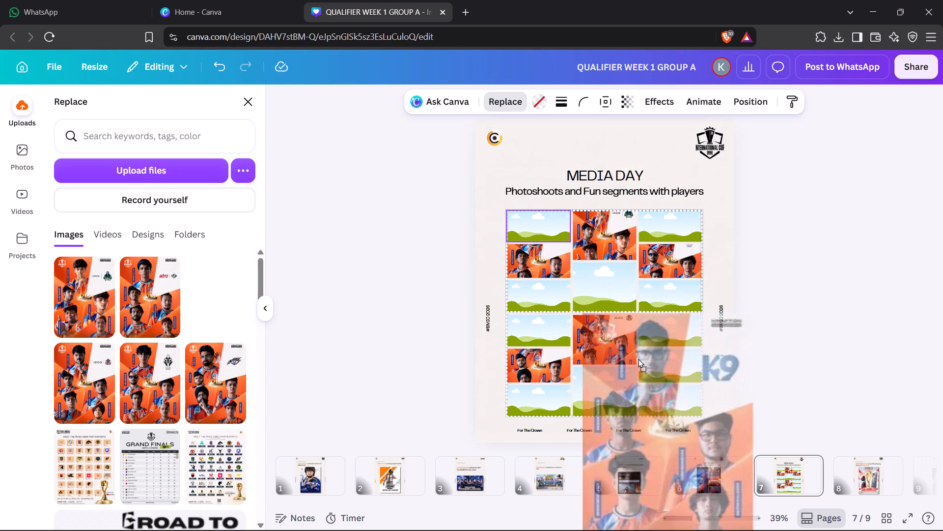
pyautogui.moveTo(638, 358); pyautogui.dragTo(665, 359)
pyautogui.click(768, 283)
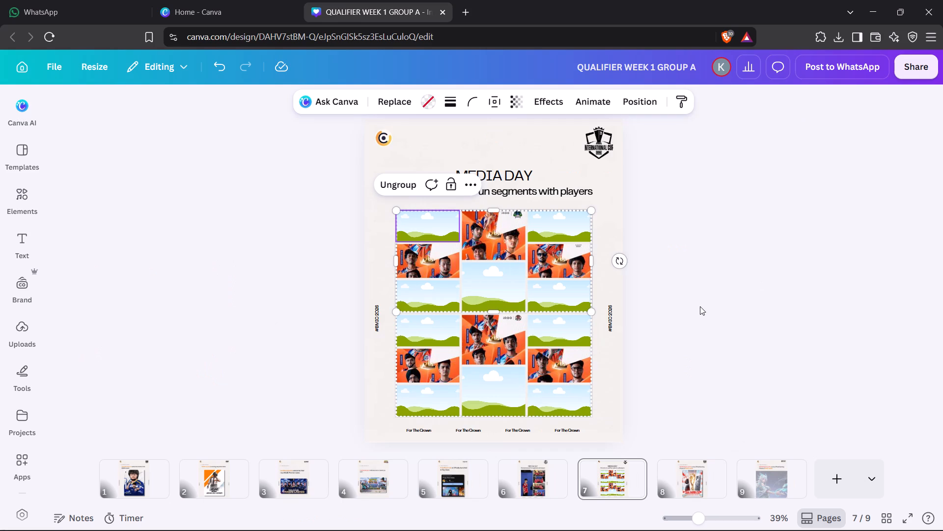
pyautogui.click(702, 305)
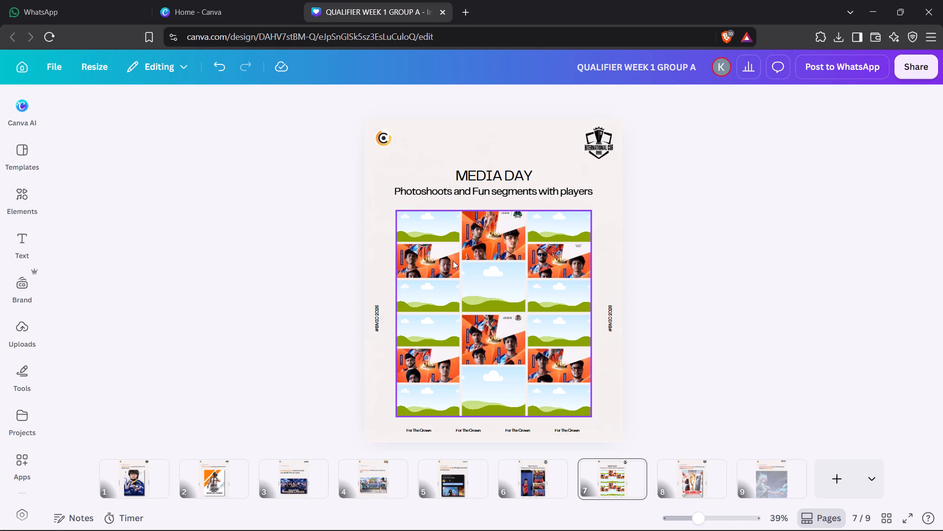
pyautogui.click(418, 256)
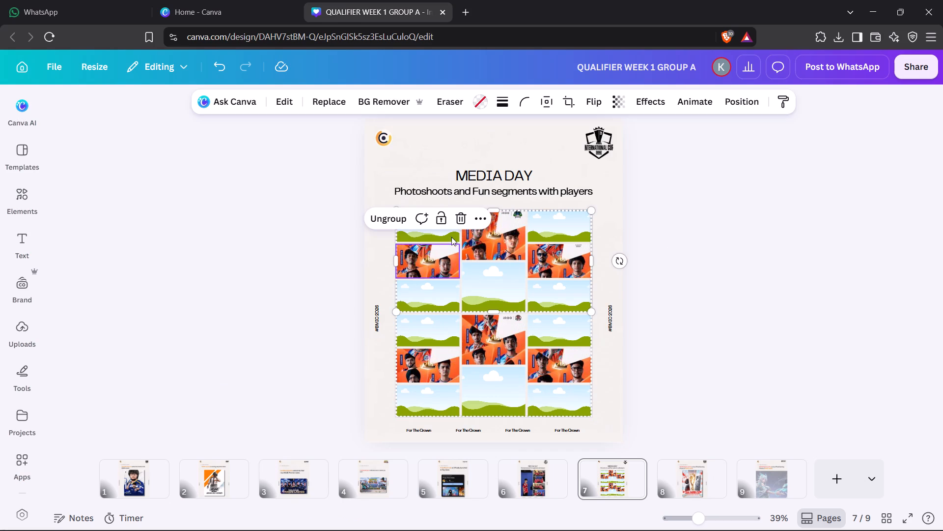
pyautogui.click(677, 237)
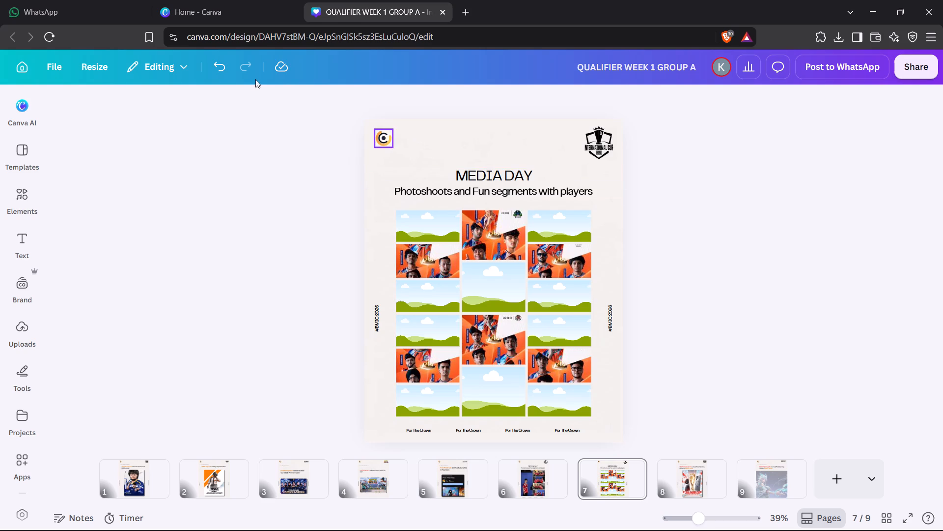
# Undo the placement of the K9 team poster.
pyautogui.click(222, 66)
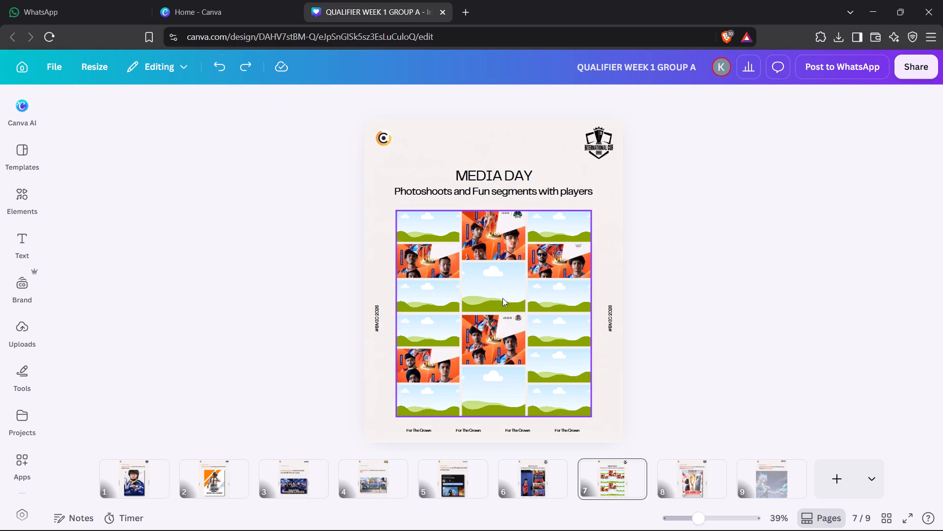
# Delete both the upper and lower image grids from the Media Day page.
pyautogui.click(502, 298)
pyautogui.click(591, 211)
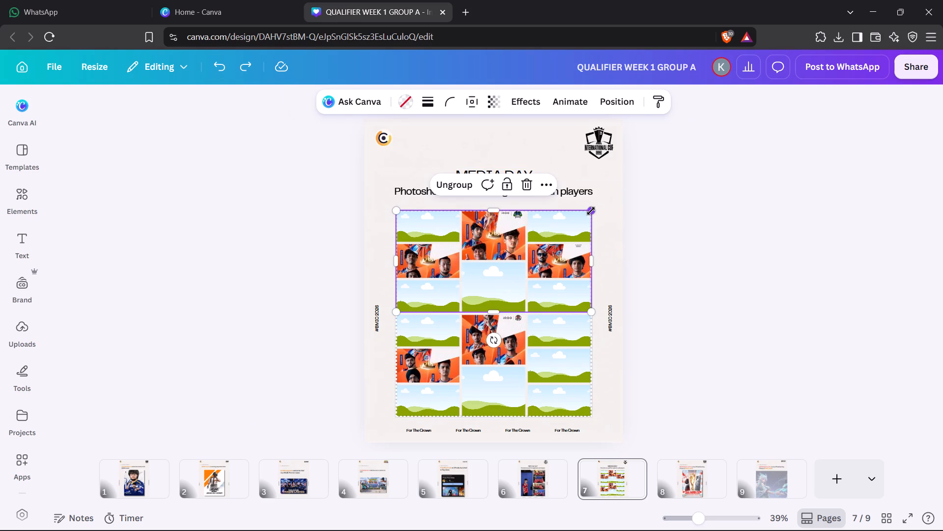
pyautogui.press('Delete')
pyautogui.click(525, 375)
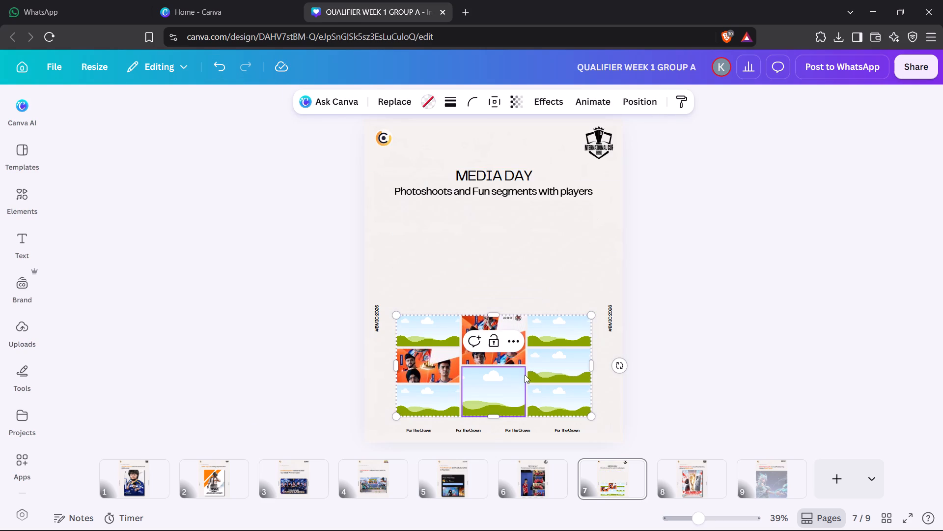
pyautogui.press('Delete')
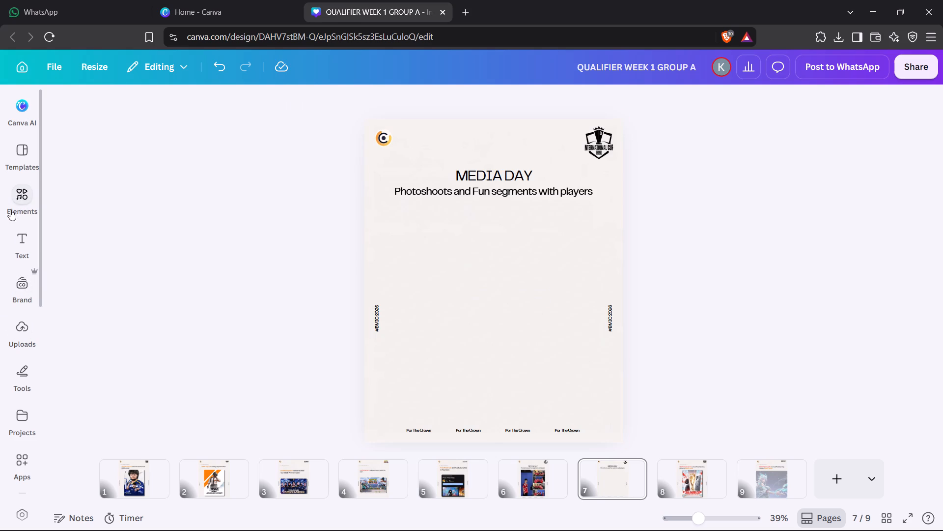
# Add a single-cell image grid to the Media Day page.
pyautogui.click(18, 210)
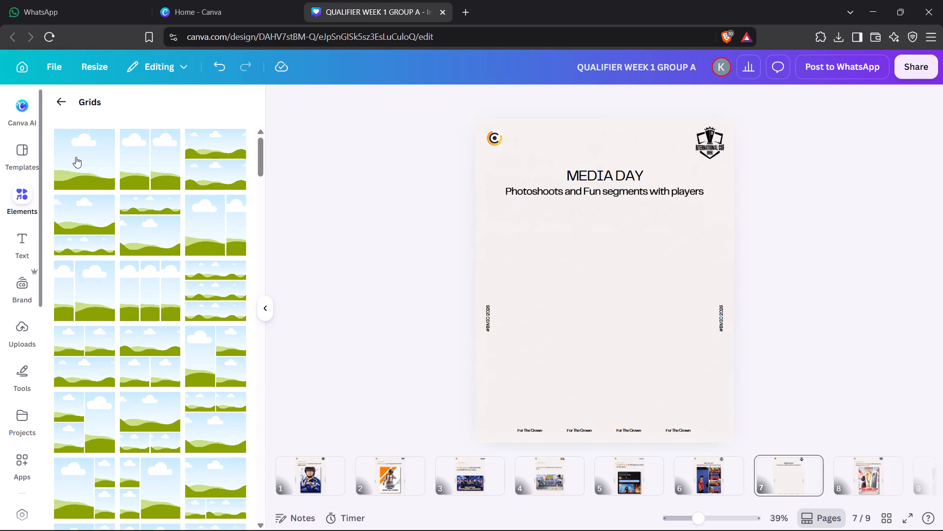
pyautogui.scroll(4, 112, 196)
pyautogui.click(77, 157)
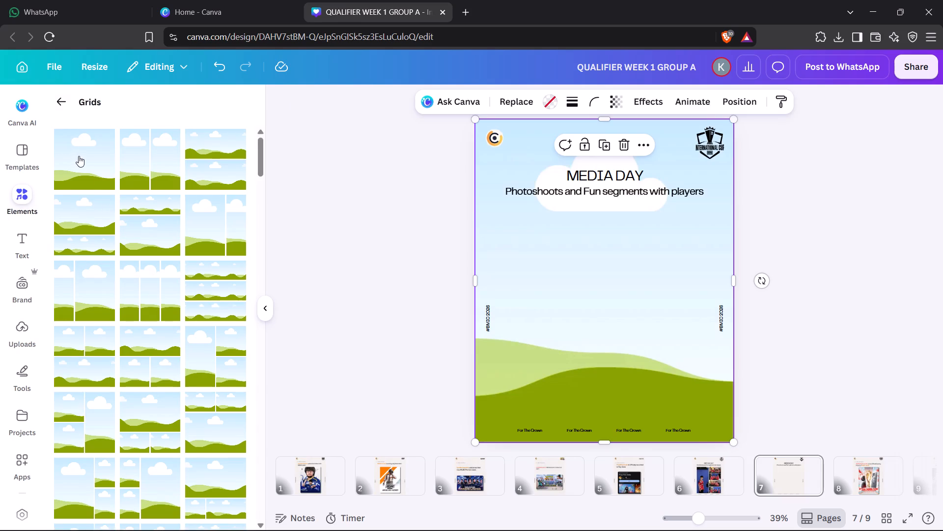
pyautogui.click(55, 102)
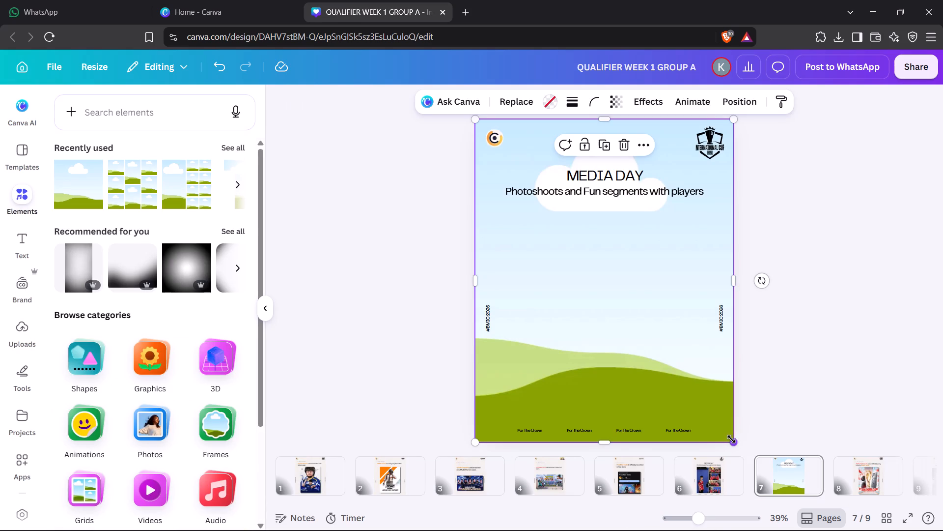
# Shrink the single-cell grid to about 192 by 198 and position it beneath the left end of the subtitle.
pyautogui.moveTo(731, 439); pyautogui.dragTo(519, 163)
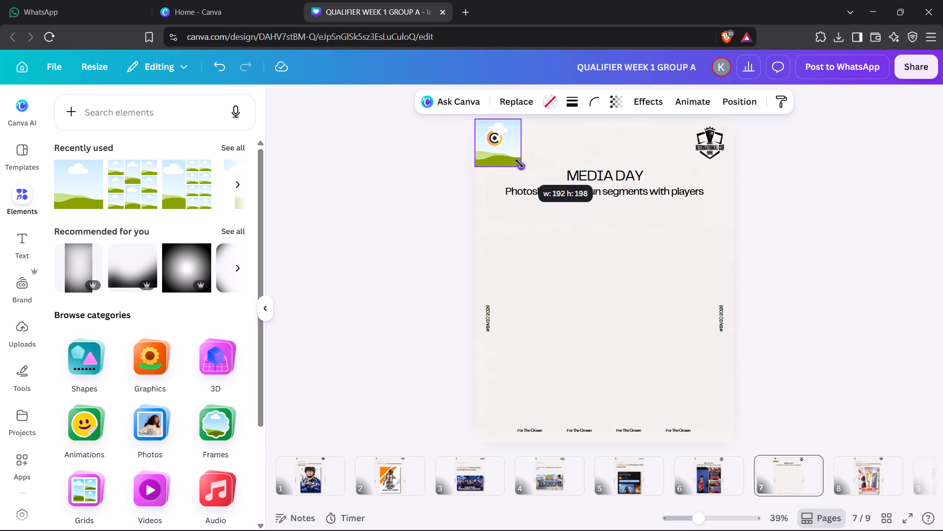
pyautogui.moveTo(519, 163); pyautogui.dragTo(519, 163)
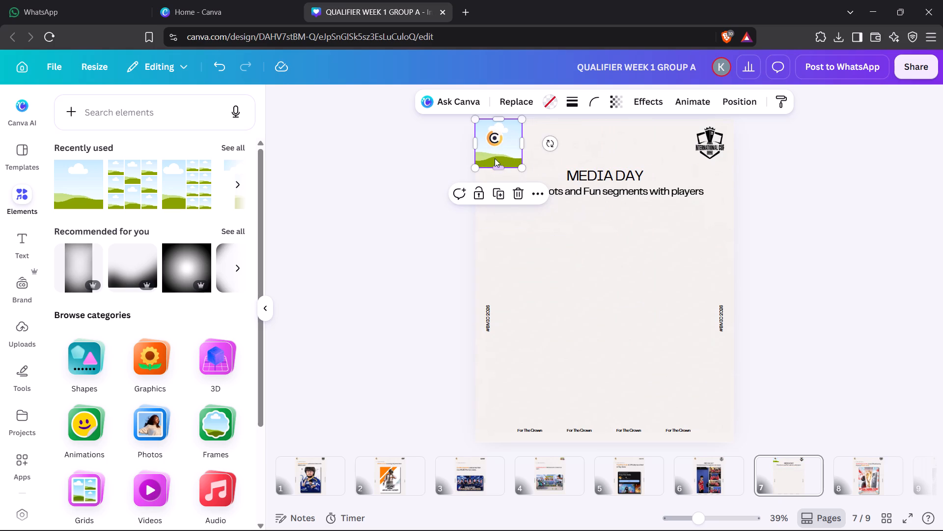
pyautogui.moveTo(500, 152); pyautogui.dragTo(541, 249)
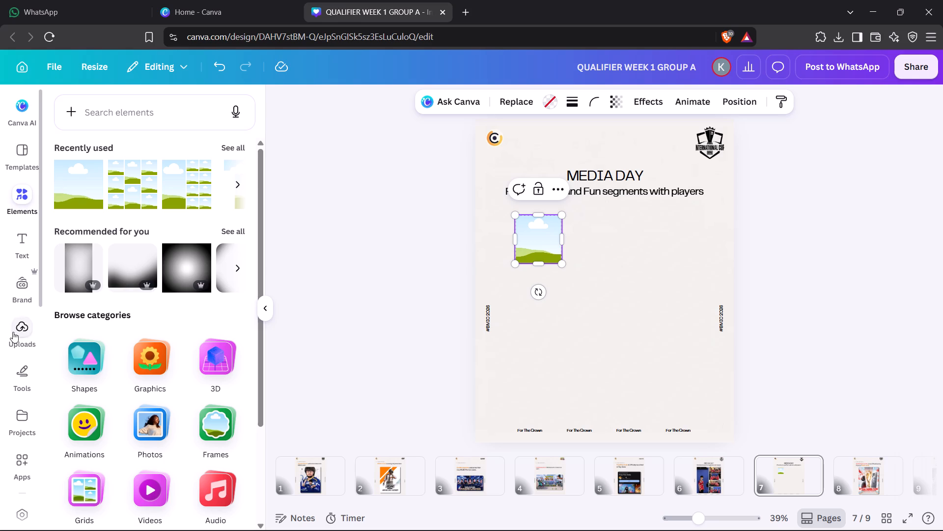
# Fill the small grid cell with the uploaded iQOO SouL team poster.
pyautogui.click(11, 336)
pyautogui.click(85, 282)
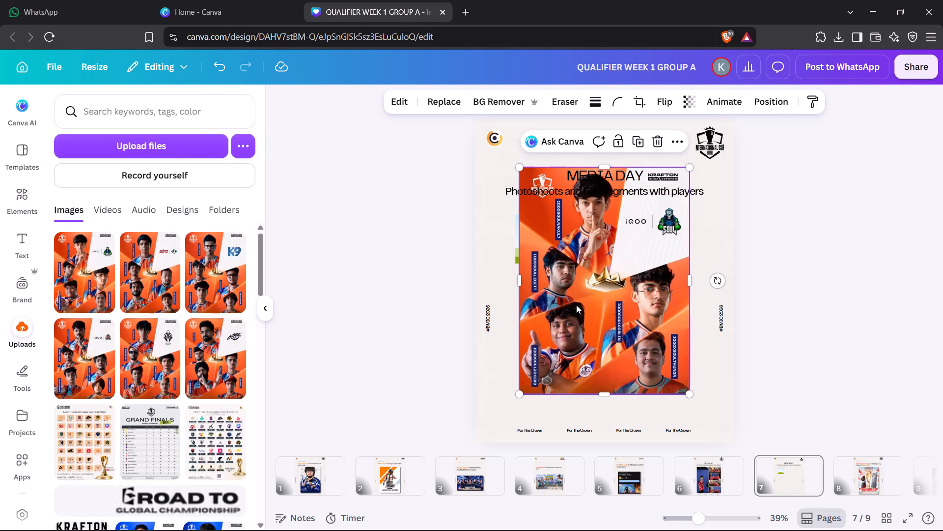
pyautogui.moveTo(622, 313); pyautogui.dragTo(531, 248)
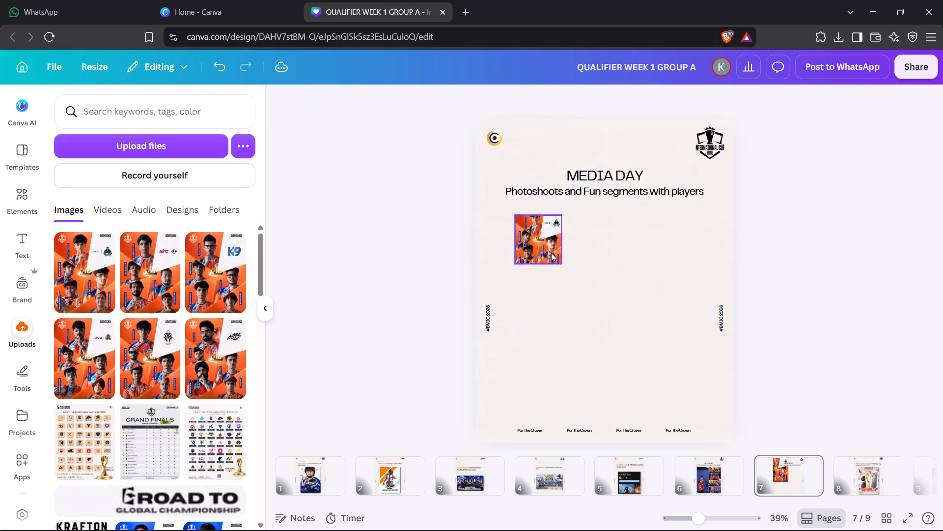
# Resize the SouL poster's grid cell to a small portrait rectangle matching the poster's proportions.
pyautogui.click(552, 254)
pyautogui.moveTo(561, 262); pyautogui.dragTo(582, 297)
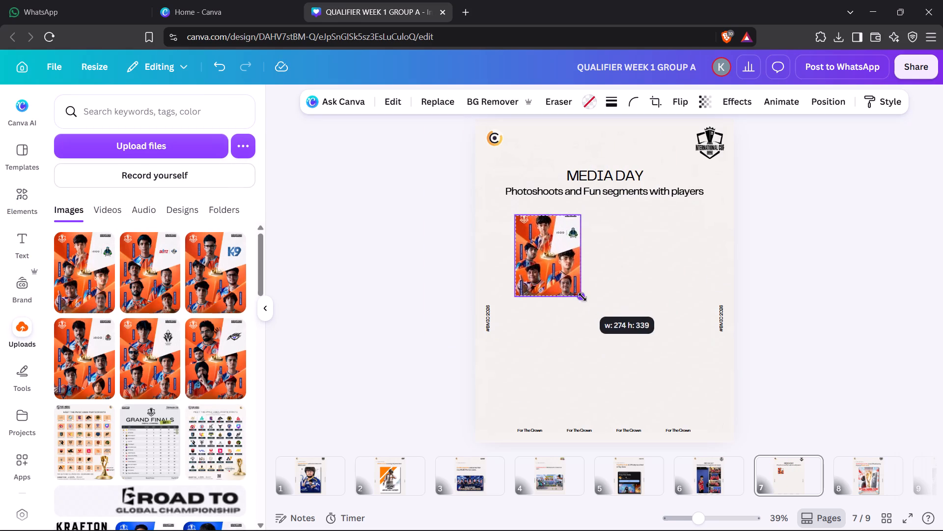
pyautogui.moveTo(582, 297); pyautogui.dragTo(558, 279)
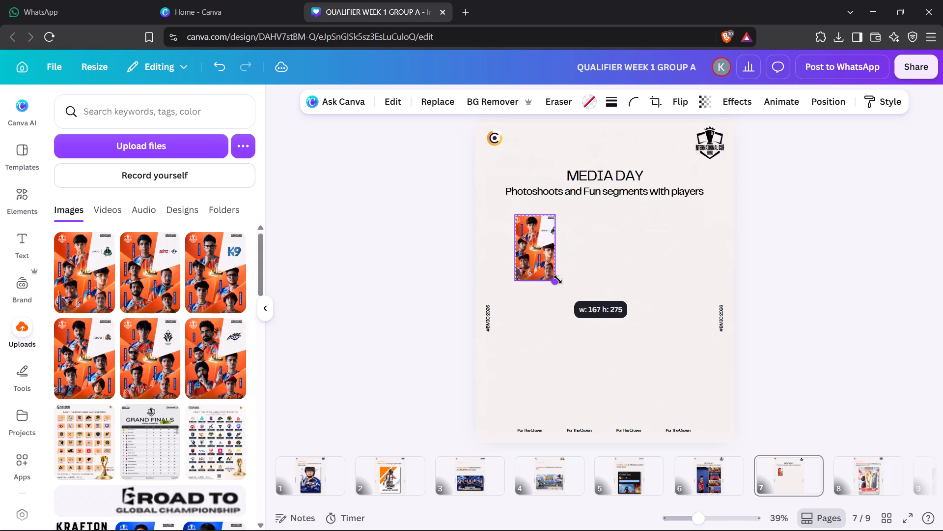
pyautogui.moveTo(558, 279); pyautogui.dragTo(569, 283)
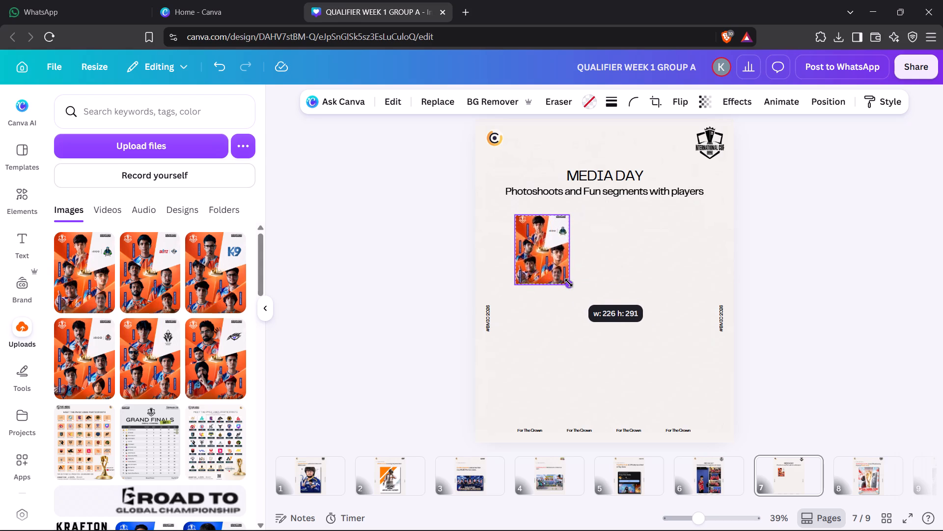
pyautogui.moveTo(569, 283); pyautogui.dragTo(566, 281)
pyautogui.click(545, 322)
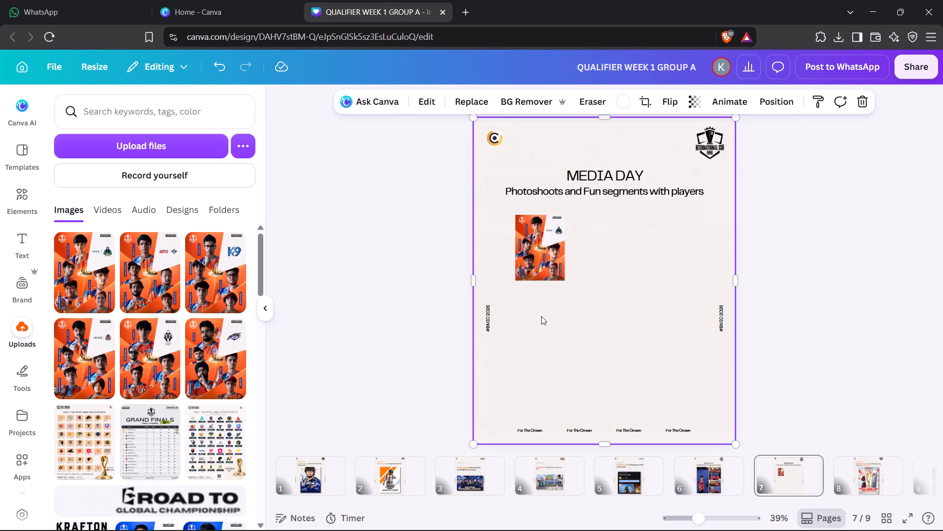
pyautogui.click(539, 261)
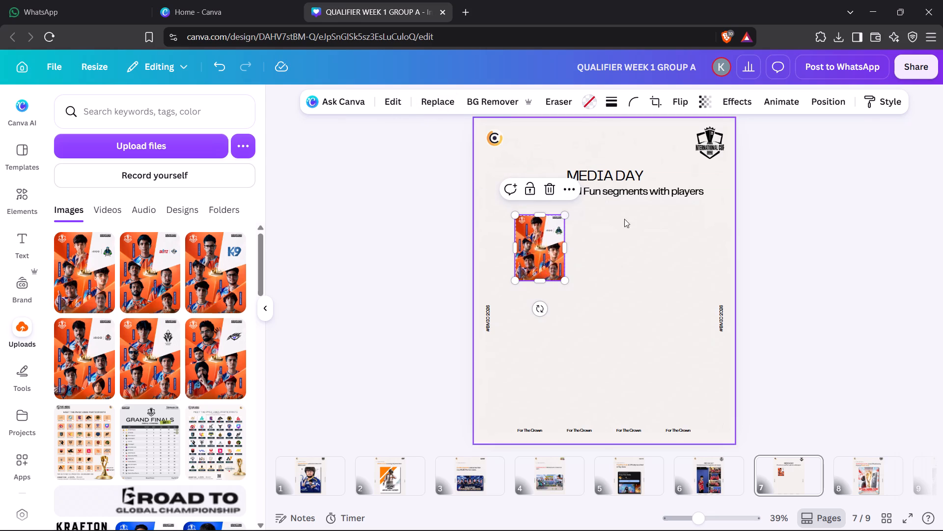
# Duplicate the SouL poster three times to form a horizontal row of four evenly spaced posters.
pyautogui.click(564, 188)
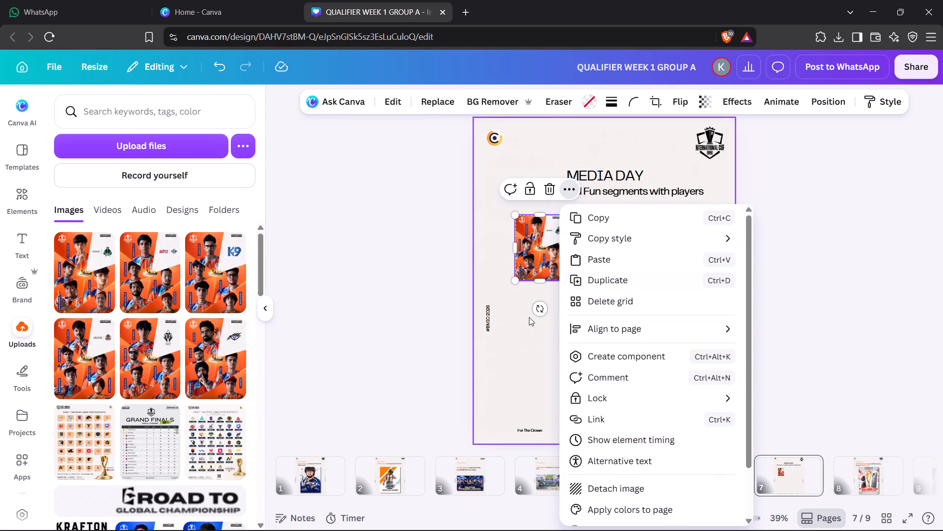
pyautogui.click(529, 317)
pyautogui.click(538, 257)
pyautogui.click(562, 186)
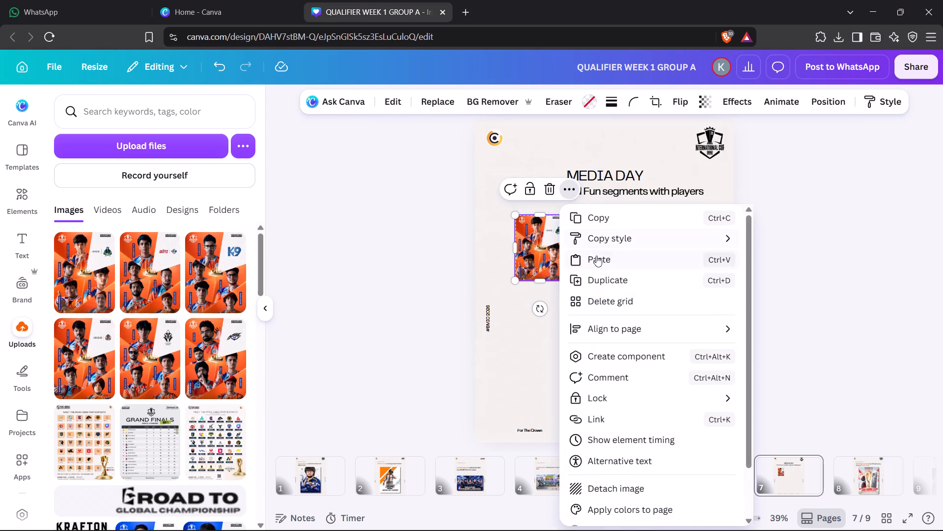
pyautogui.click(610, 276)
pyautogui.moveTo(533, 252); pyautogui.dragTo(580, 247)
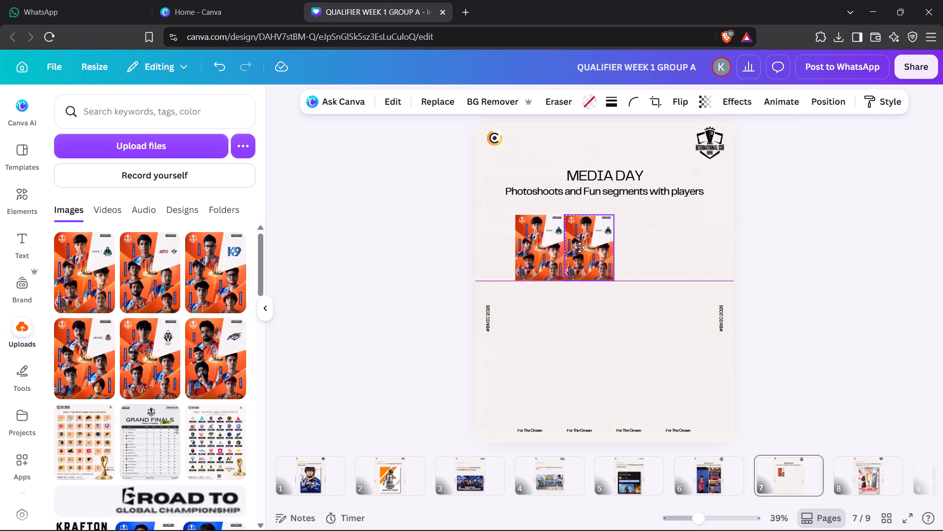
pyautogui.moveTo(580, 247); pyautogui.dragTo(583, 249)
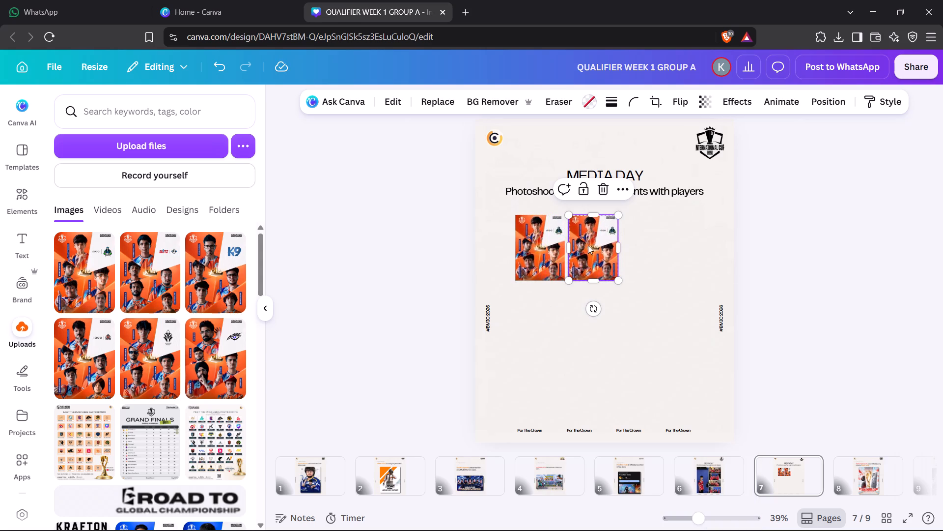
pyautogui.click(616, 192)
pyautogui.click(657, 277)
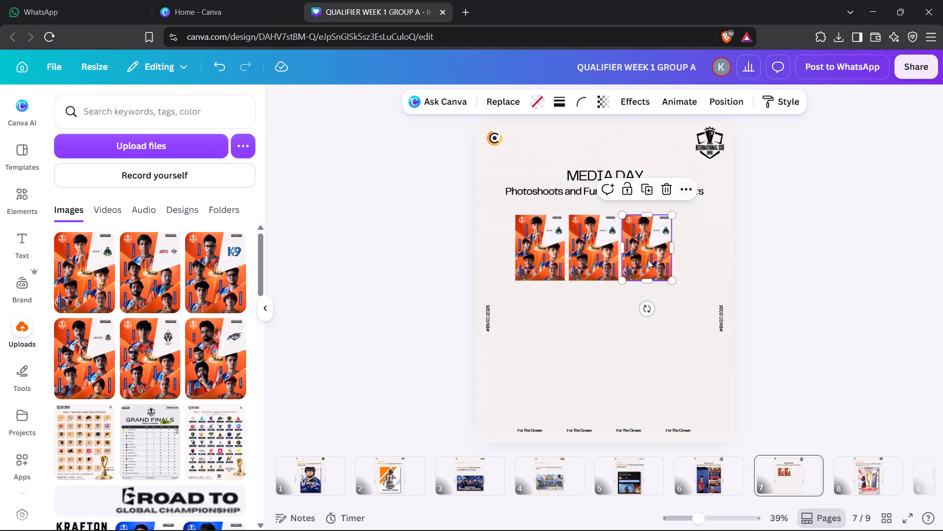
pyautogui.click(684, 183)
pyautogui.click(704, 284)
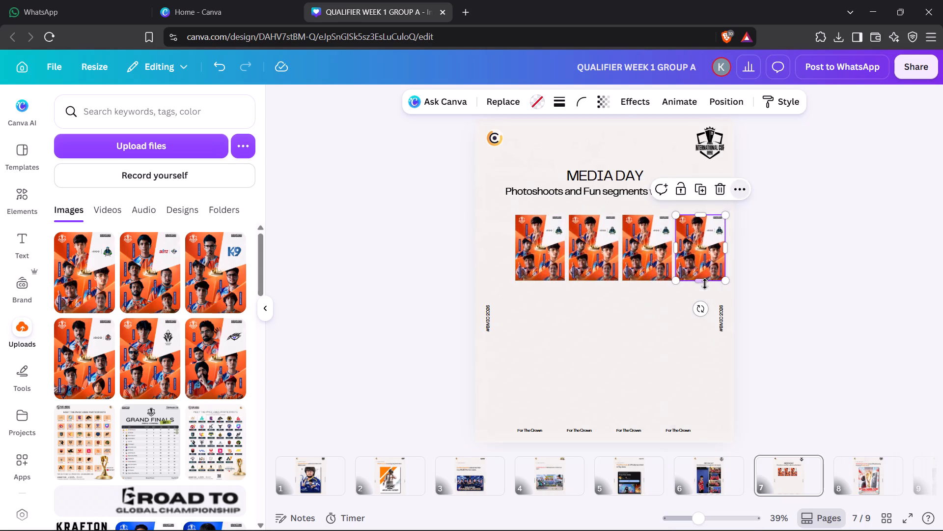
pyautogui.click(842, 272)
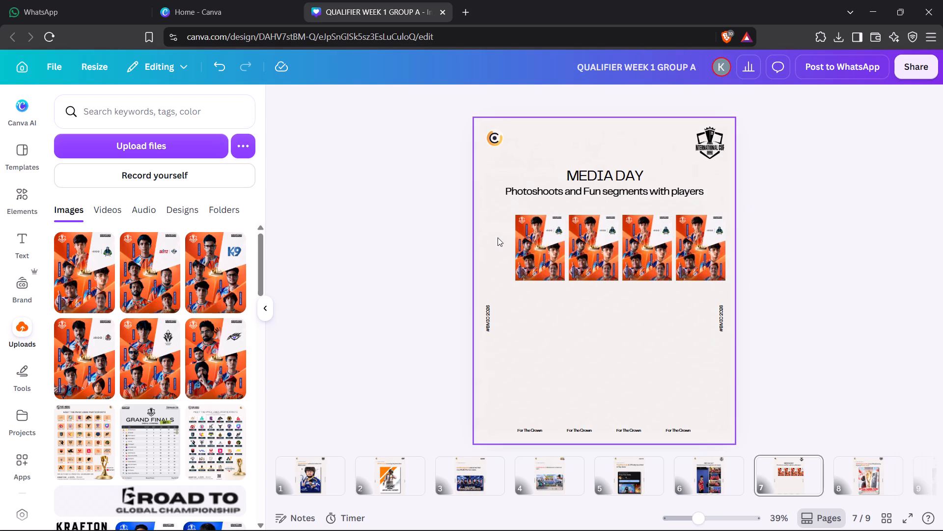
# Group the four posters in the row.
pyautogui.moveTo(494, 238); pyautogui.dragTo(714, 244)
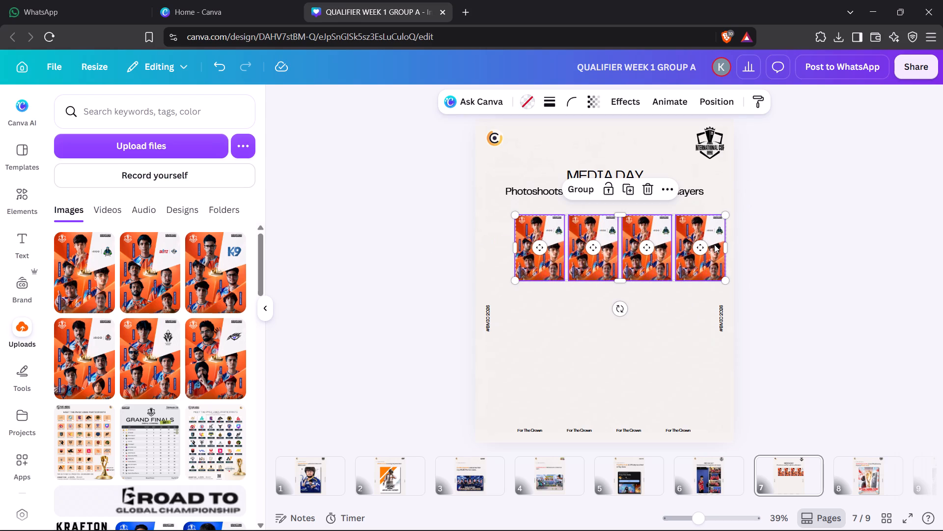
pyautogui.click(584, 188)
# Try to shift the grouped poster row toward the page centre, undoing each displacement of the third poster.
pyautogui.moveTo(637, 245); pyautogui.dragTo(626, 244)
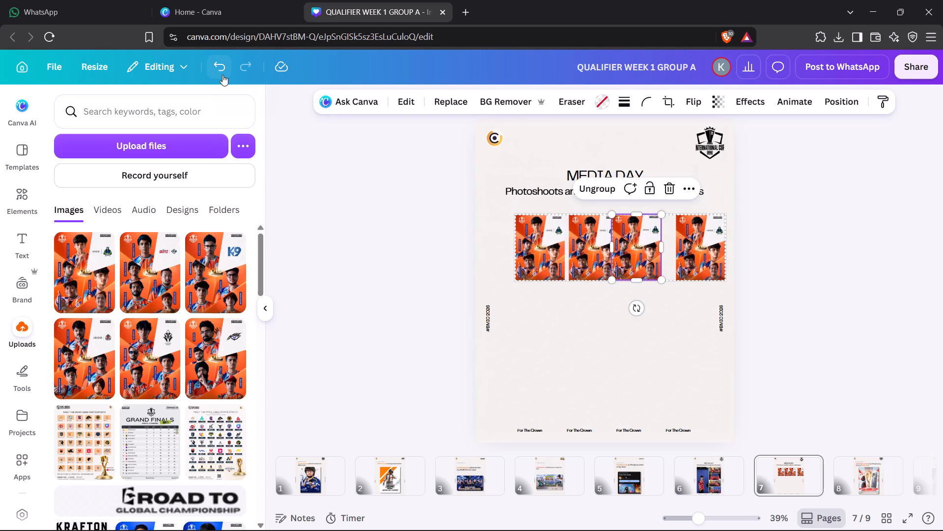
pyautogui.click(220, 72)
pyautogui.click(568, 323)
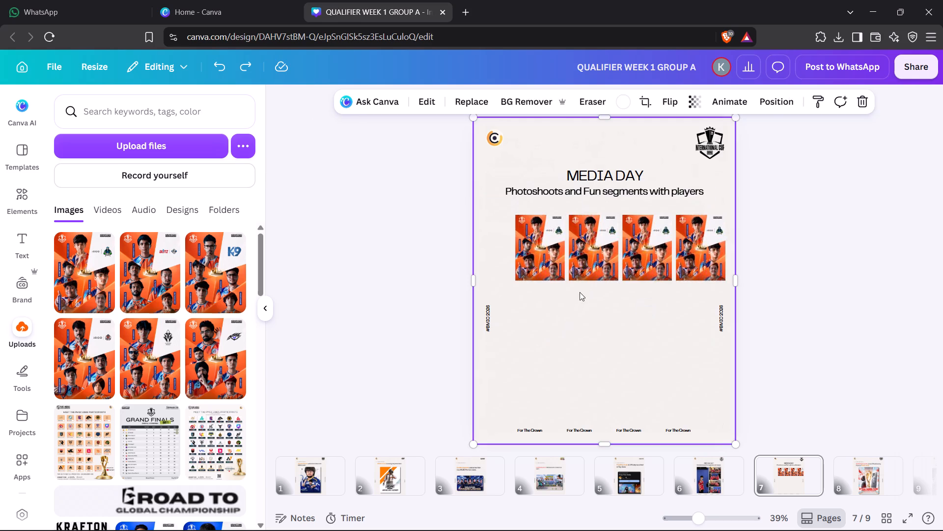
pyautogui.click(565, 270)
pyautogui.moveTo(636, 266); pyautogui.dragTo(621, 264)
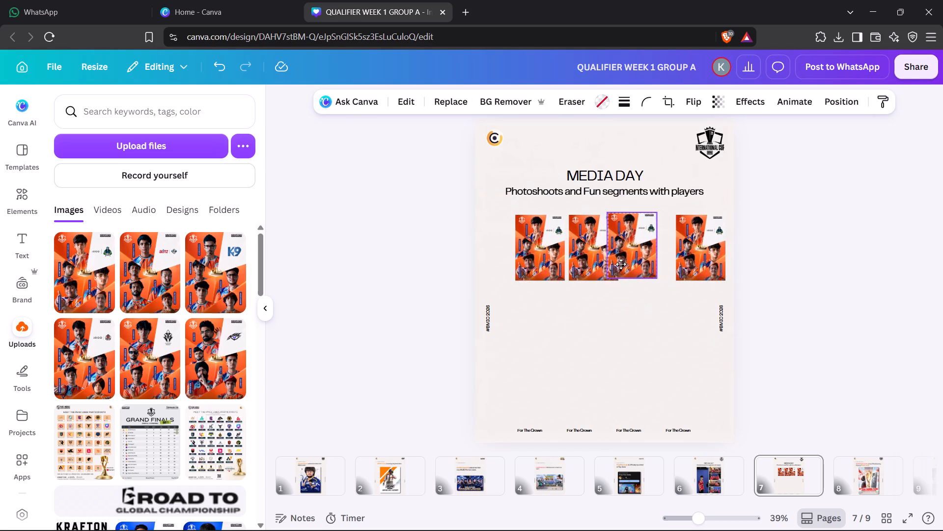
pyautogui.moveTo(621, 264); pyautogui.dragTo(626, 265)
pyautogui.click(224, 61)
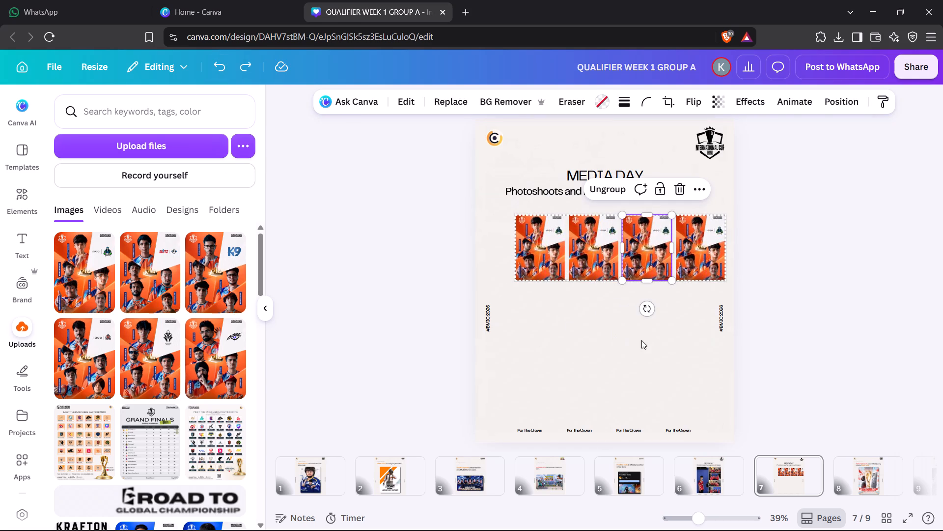
# Select the whole poster group and nudge it left and up until it is horizontally centred just beneath the subtitle.
pyautogui.click(641, 340)
pyautogui.click(600, 250)
pyautogui.click(516, 224)
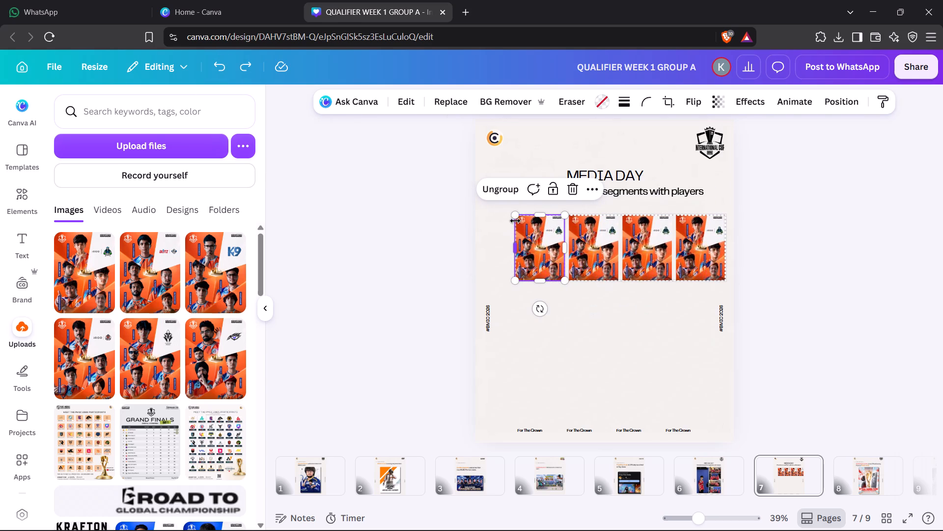
pyautogui.click(516, 216)
pyautogui.click(547, 339)
pyautogui.click(620, 270)
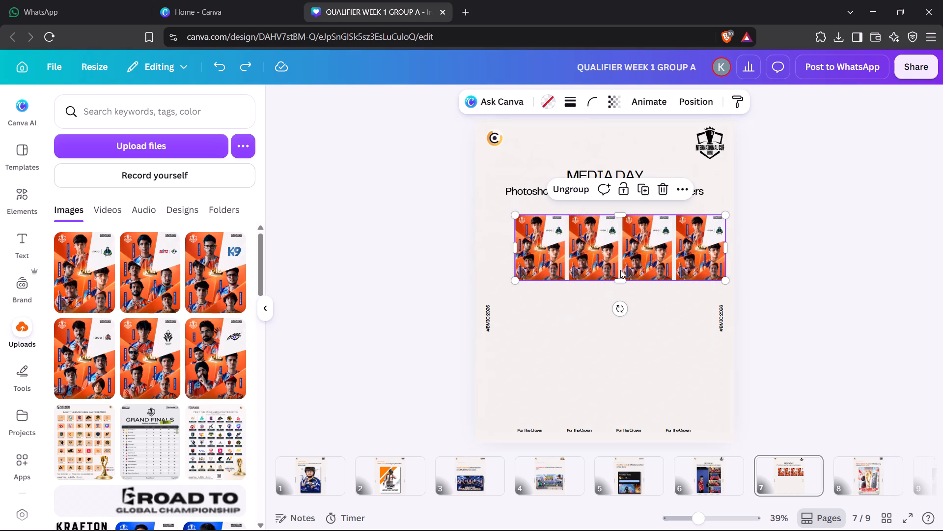
pyautogui.press('Left')
pyautogui.press('Left')
pyautogui.press('Left')
pyautogui.press('Left')
pyautogui.press('Left')
pyautogui.press('Left')
pyautogui.press('Left')
pyautogui.press('Left')
pyautogui.press('Left')
pyautogui.press('Left')
pyautogui.press('Left')
pyautogui.press('Left')
pyautogui.press('Left')
pyautogui.press('Left')
pyautogui.press('Left')
pyautogui.press('Left')
pyautogui.press('Left')
pyautogui.press('Left')
pyautogui.press('Left')
pyautogui.press('Left')
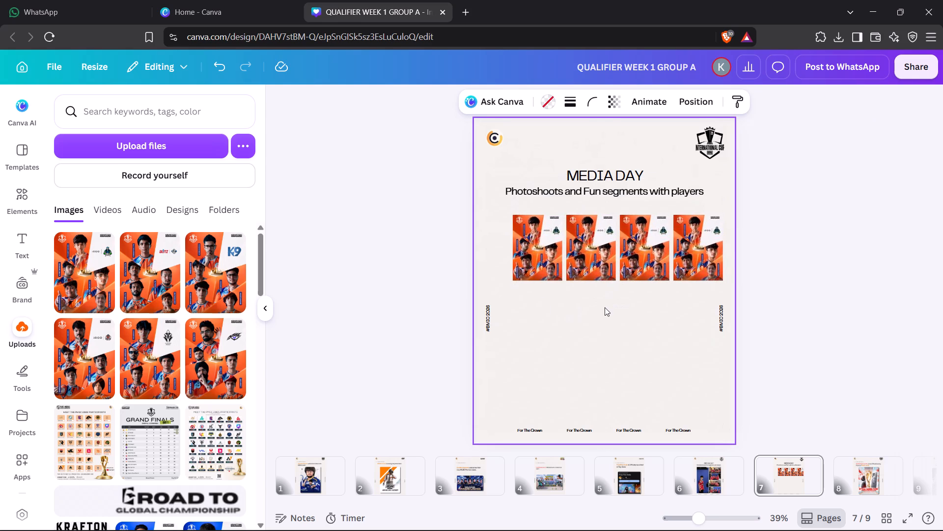
pyautogui.press('Up')
pyautogui.press('Up')
pyautogui.press('Up')
pyautogui.press('Up')
pyautogui.press('Up')
pyautogui.press('Up')
pyautogui.press('Up')
pyautogui.press('Up')
pyautogui.press('Up')
pyautogui.press('Up')
pyautogui.press('Up')
pyautogui.press('Up')
pyautogui.press('Up')
pyautogui.press('Up')
pyautogui.press('Up')
pyautogui.press('Up')
pyautogui.press('Up')
pyautogui.press('Up')
pyautogui.press('Up')
pyautogui.press('Up')
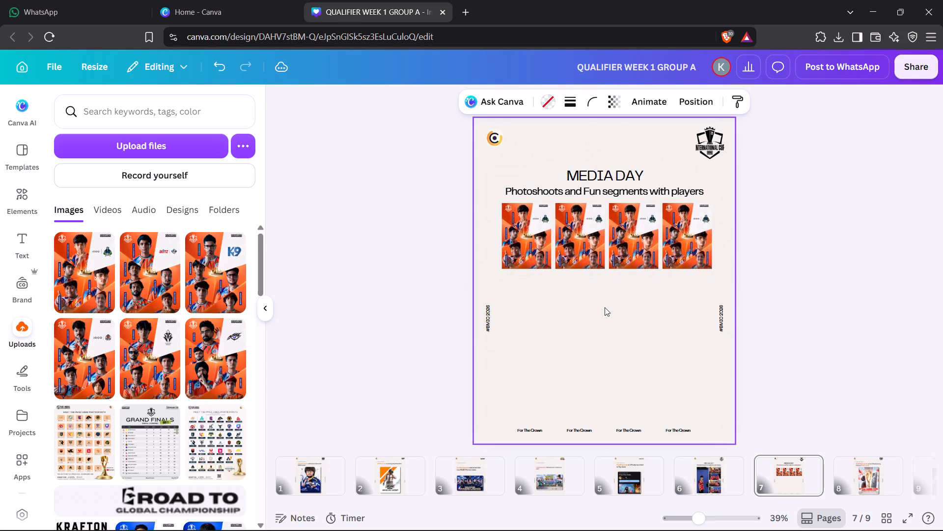
pyautogui.press('Left')
pyautogui.press('Left')
pyautogui.press('Left')
pyautogui.press('Left')
pyautogui.press('Left')
pyautogui.press('Left')
pyautogui.press('Left')
pyautogui.press('Left')
pyautogui.press('Left')
pyautogui.press('Left')
pyautogui.press('Left')
pyautogui.press('Right')
pyautogui.press('Right')
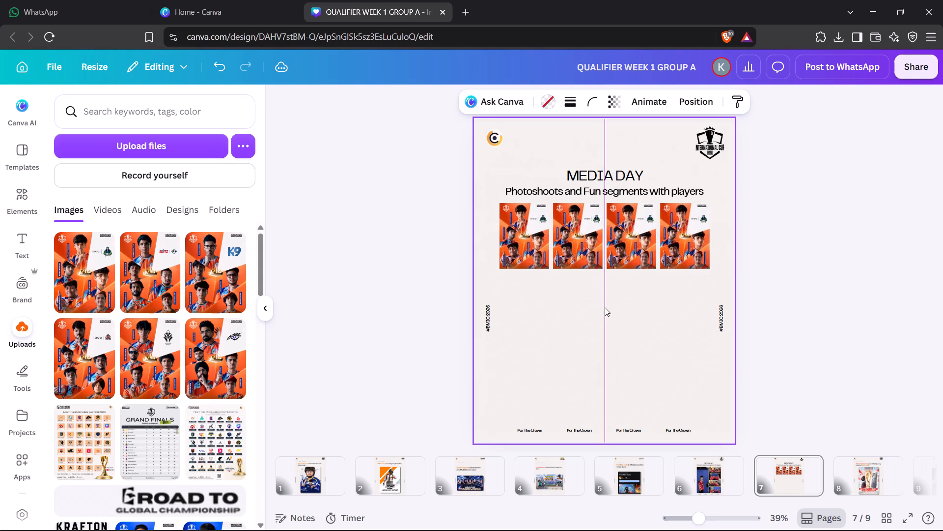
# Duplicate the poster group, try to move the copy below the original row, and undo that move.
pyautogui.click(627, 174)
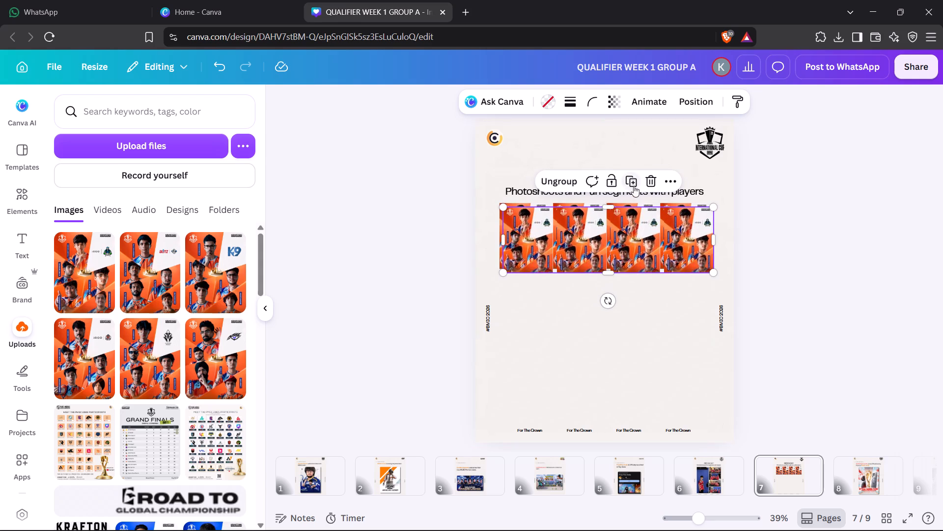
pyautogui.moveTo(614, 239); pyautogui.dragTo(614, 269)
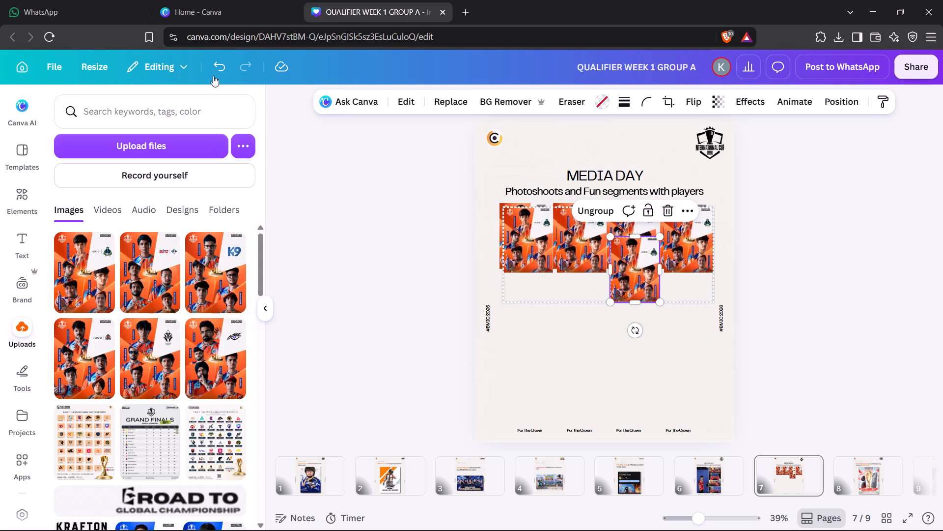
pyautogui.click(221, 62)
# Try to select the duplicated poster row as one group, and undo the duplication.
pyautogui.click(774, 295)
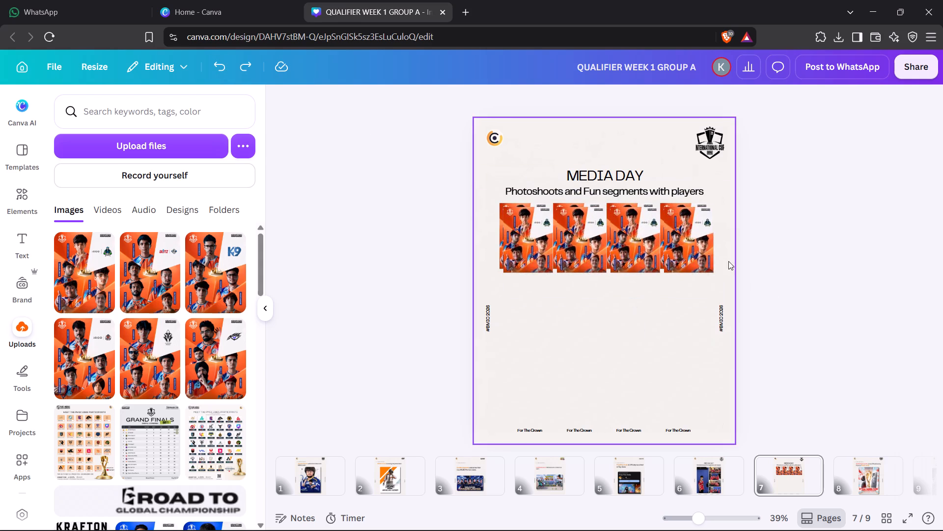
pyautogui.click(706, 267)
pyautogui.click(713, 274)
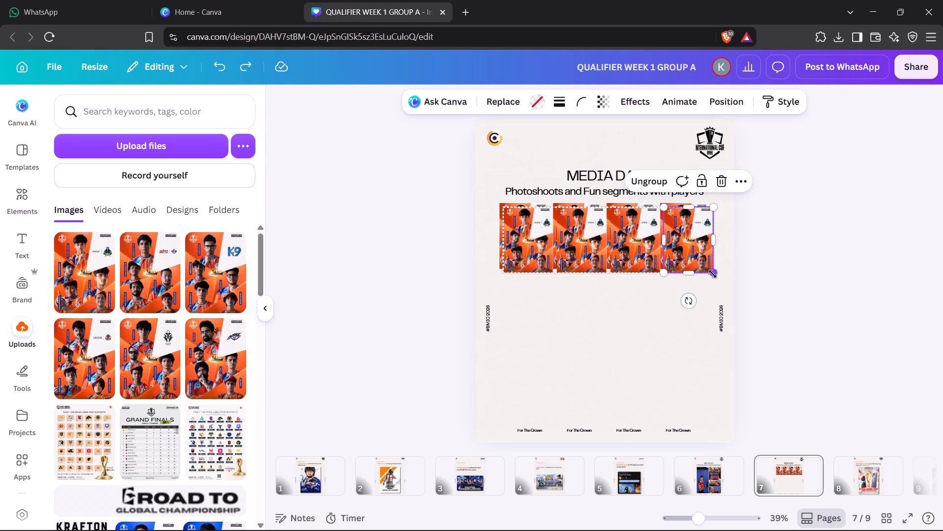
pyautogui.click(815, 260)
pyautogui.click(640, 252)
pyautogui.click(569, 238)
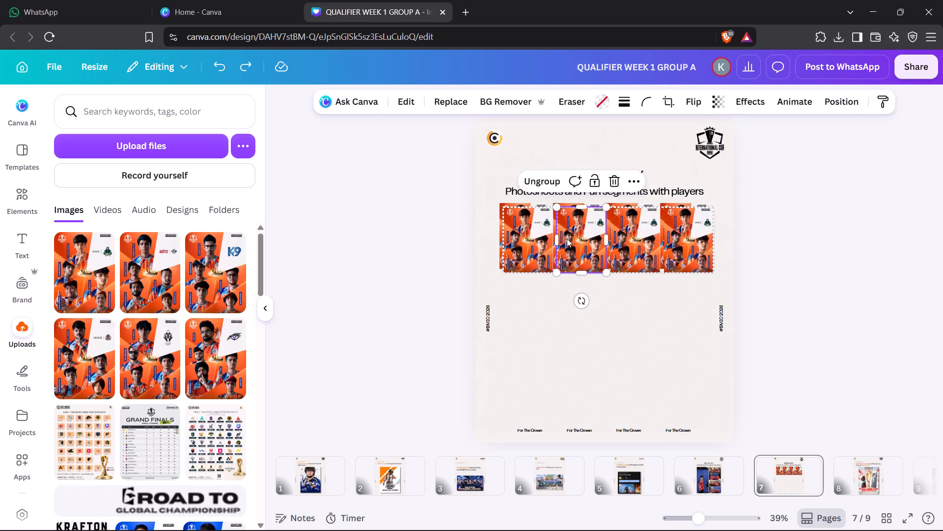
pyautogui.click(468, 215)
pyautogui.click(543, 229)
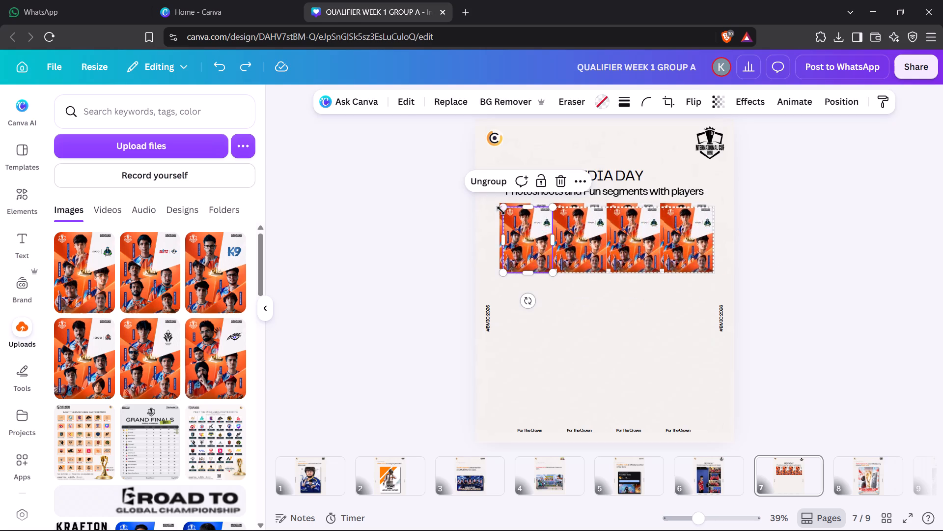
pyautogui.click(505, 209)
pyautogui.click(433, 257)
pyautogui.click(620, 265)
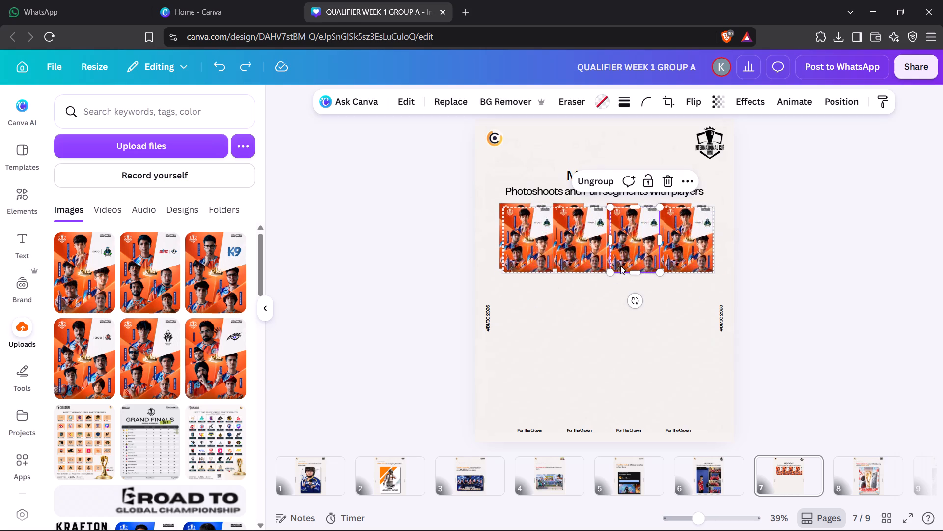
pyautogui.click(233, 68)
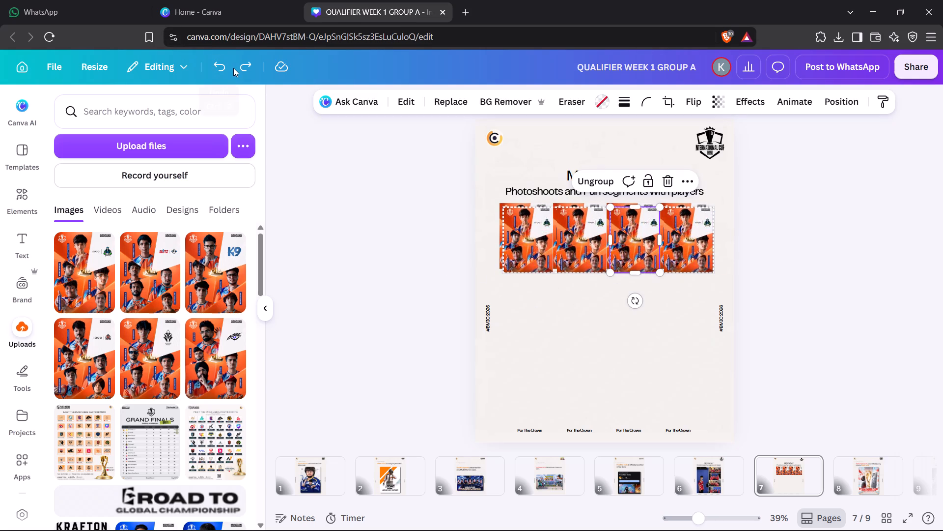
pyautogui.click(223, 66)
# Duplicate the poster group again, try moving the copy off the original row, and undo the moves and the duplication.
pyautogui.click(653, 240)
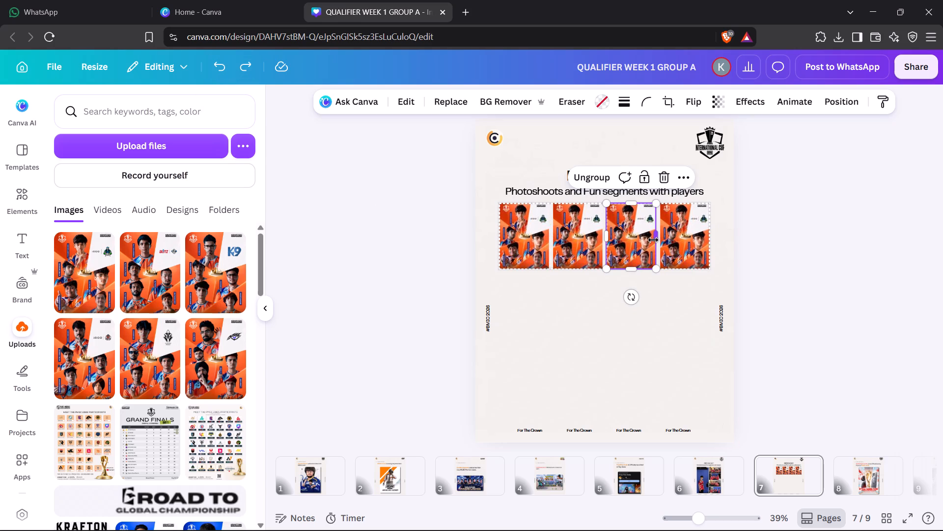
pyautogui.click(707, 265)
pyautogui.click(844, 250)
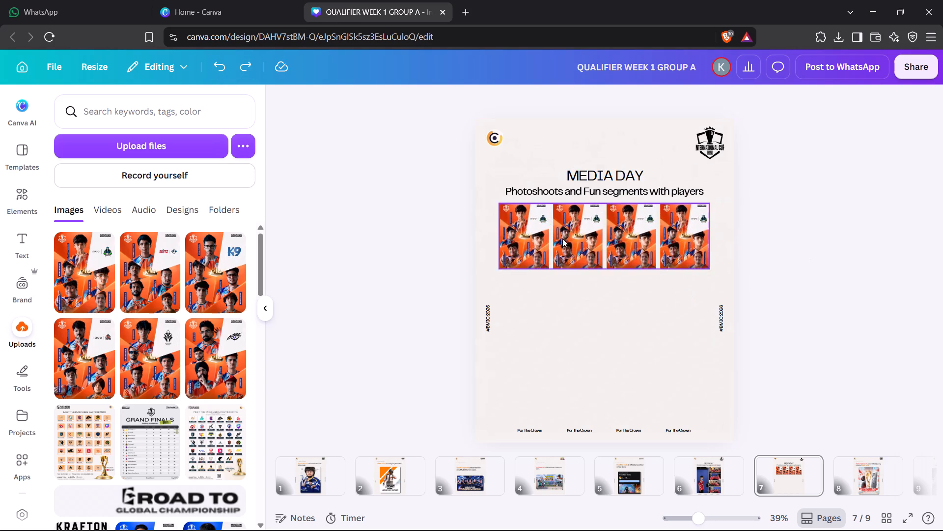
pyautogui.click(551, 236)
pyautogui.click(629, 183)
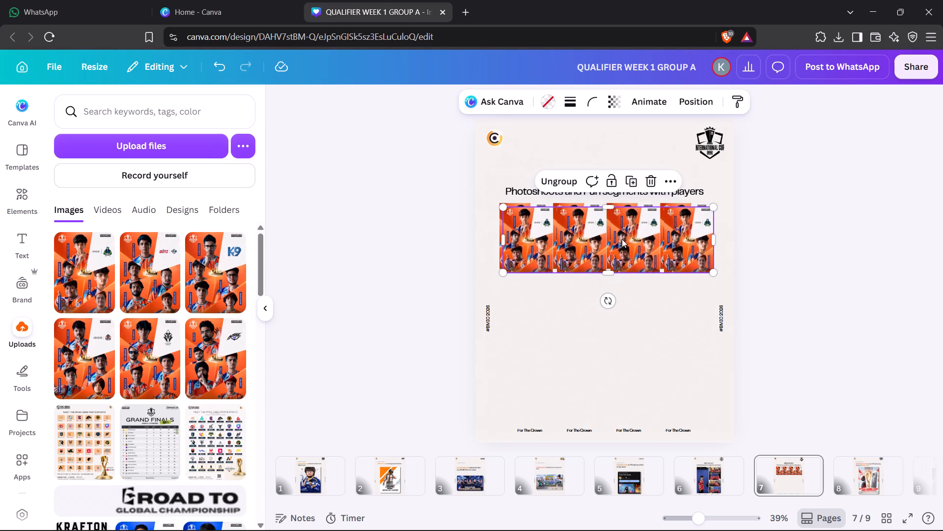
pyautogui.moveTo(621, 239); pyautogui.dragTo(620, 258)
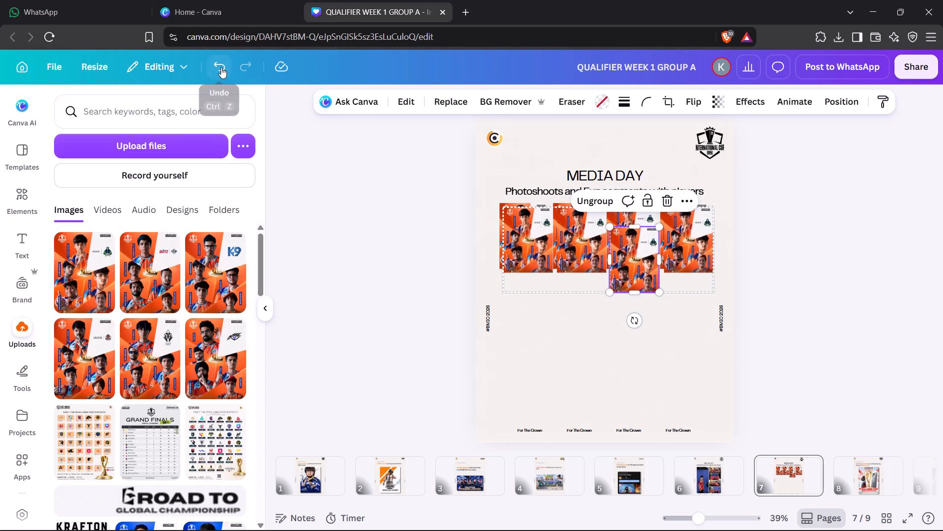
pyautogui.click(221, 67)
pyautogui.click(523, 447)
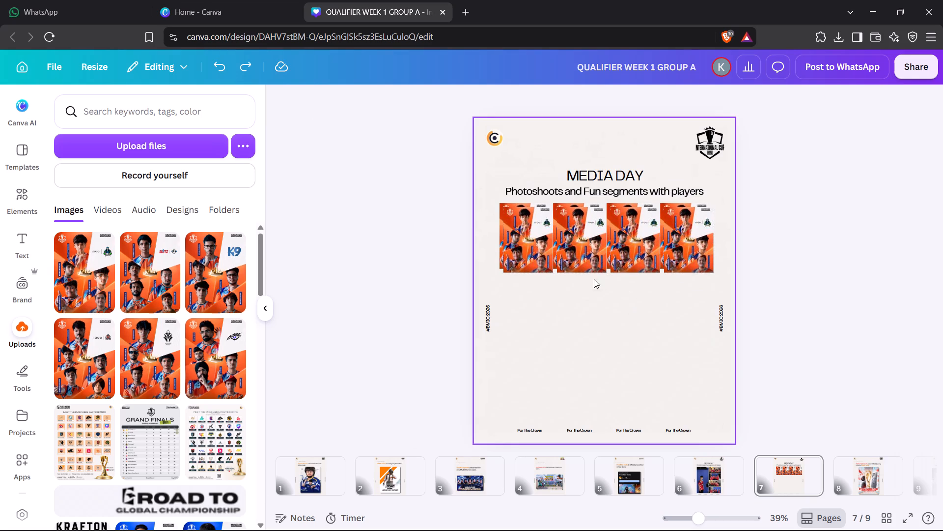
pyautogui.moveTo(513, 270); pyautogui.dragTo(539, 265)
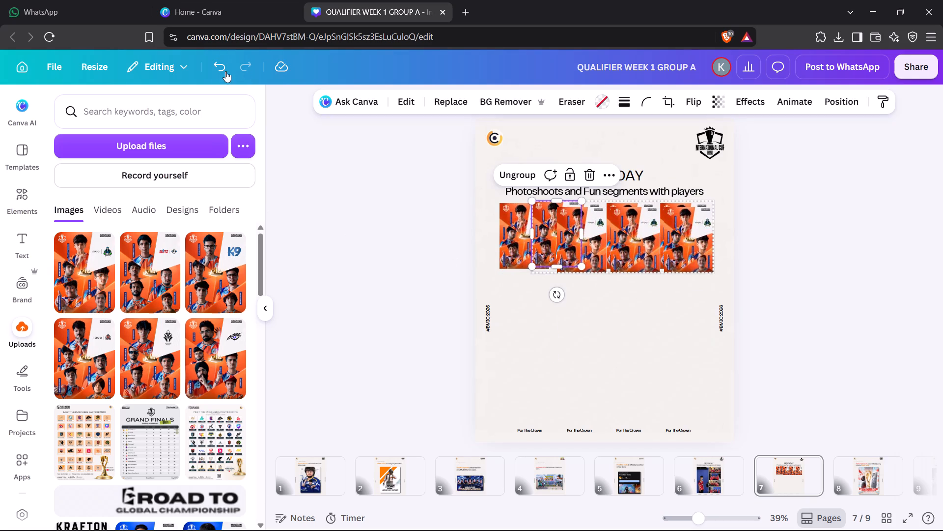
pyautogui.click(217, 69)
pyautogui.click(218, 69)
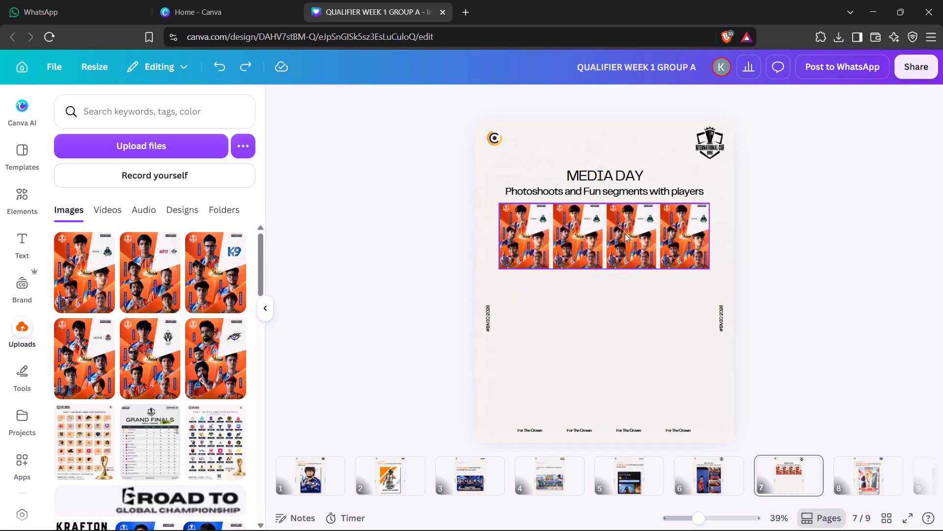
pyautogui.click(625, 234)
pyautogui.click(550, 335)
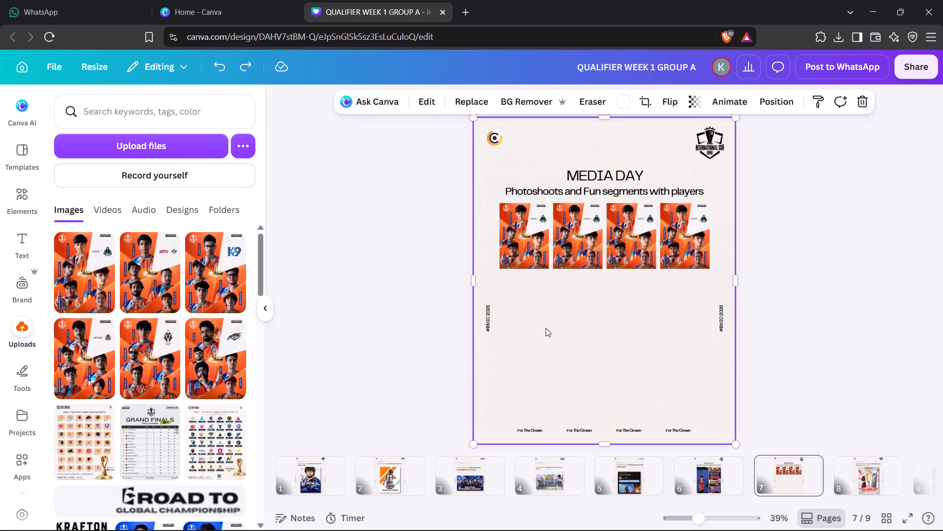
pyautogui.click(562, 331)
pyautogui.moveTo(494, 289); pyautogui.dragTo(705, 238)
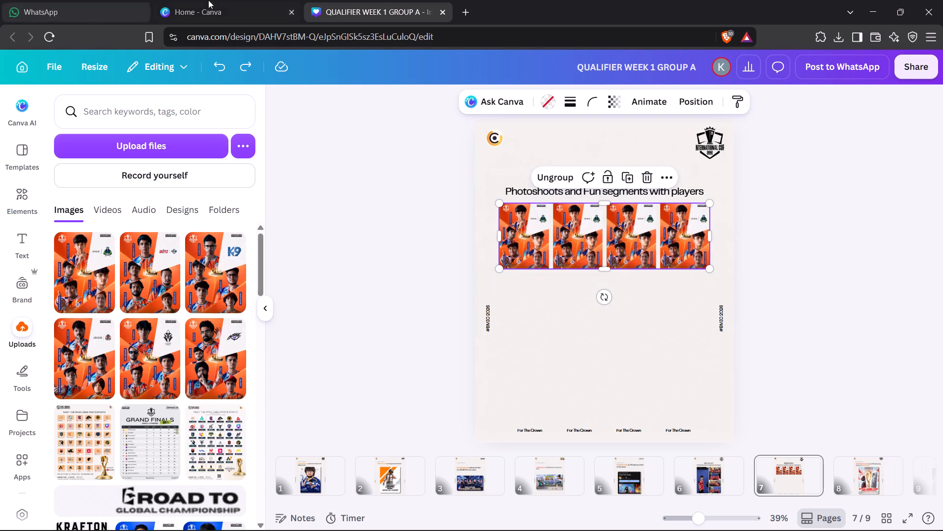
# Close the Qualifier Week 1 Group A design and open a new browser tab.
pyautogui.click(446, 8)
pyautogui.click(440, 9)
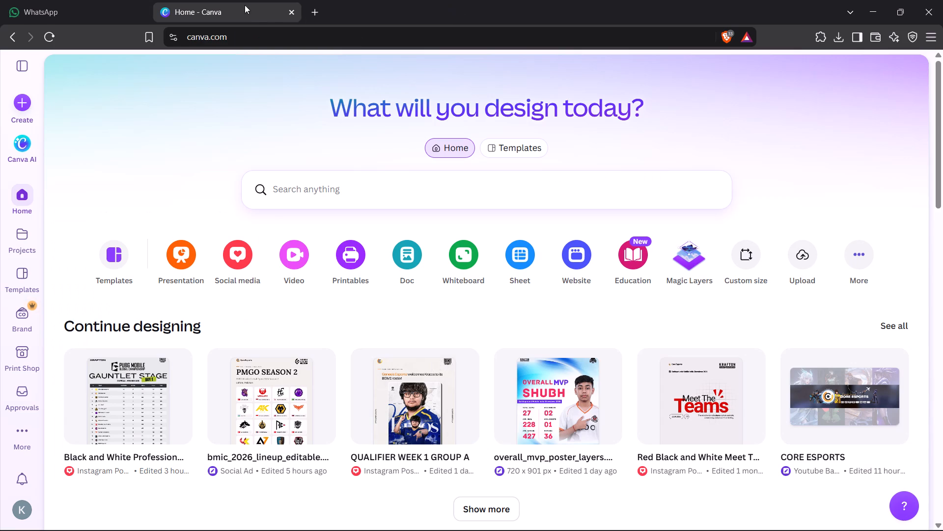
pyautogui.click(315, 10)
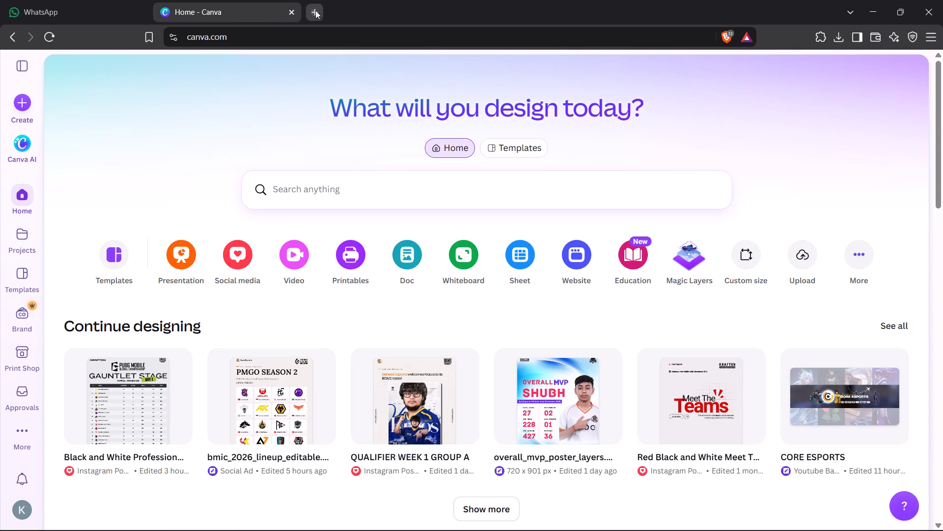
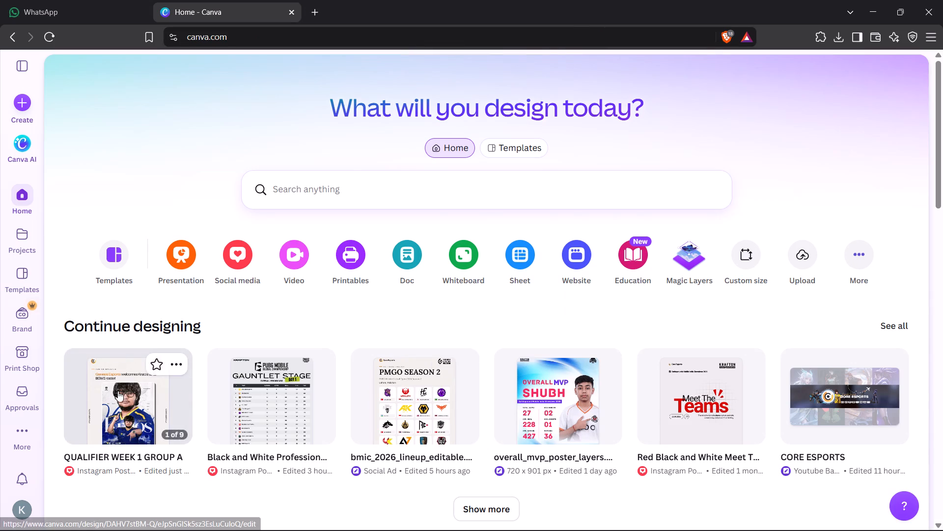
# Reopen the Qualifier Week 1 Group A design and go to page 7, the Media Day page.
pyautogui.click(119, 392)
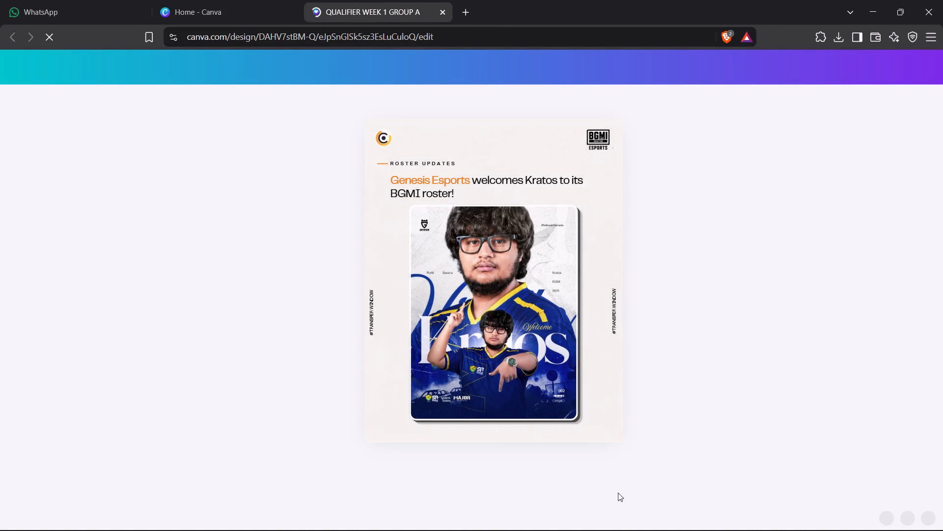
pyautogui.click(528, 481)
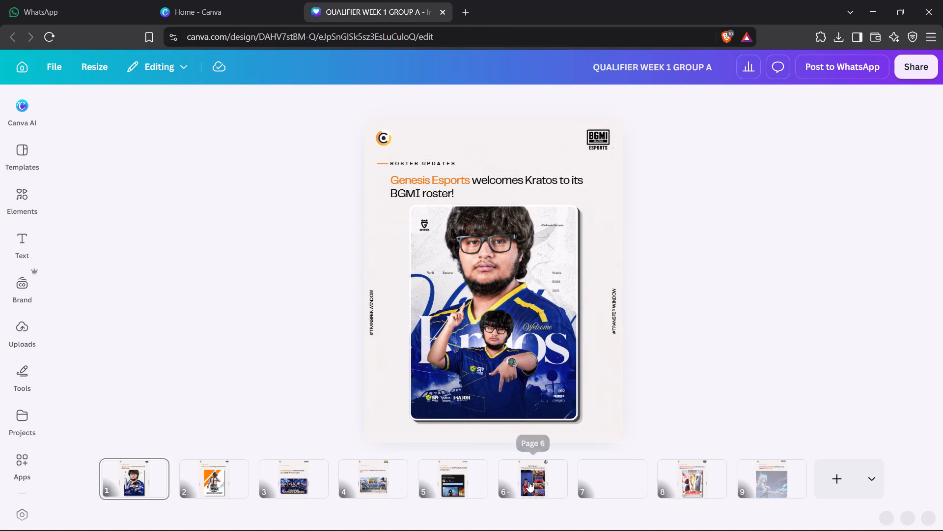
pyautogui.click(611, 487)
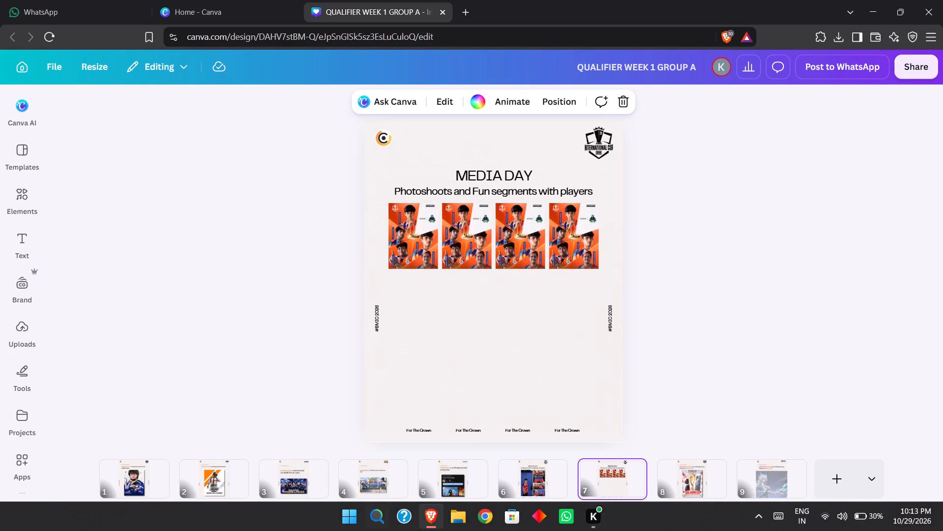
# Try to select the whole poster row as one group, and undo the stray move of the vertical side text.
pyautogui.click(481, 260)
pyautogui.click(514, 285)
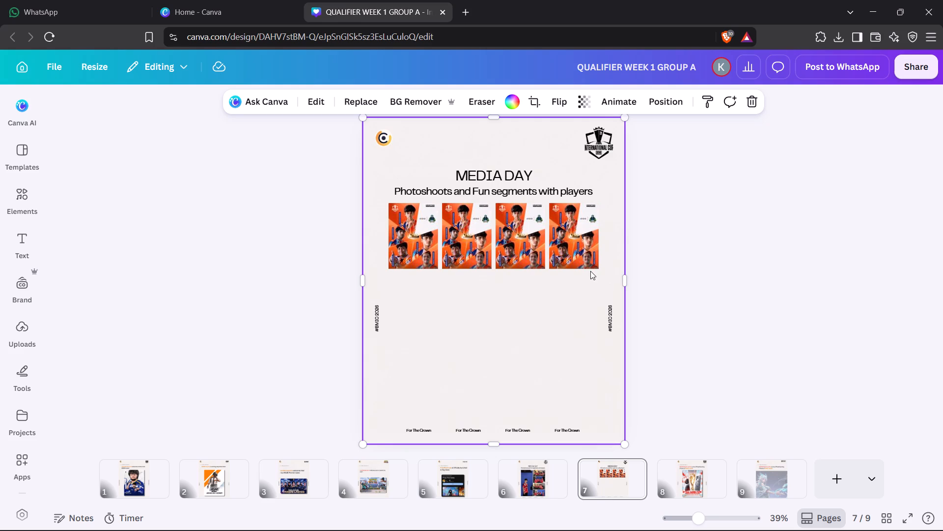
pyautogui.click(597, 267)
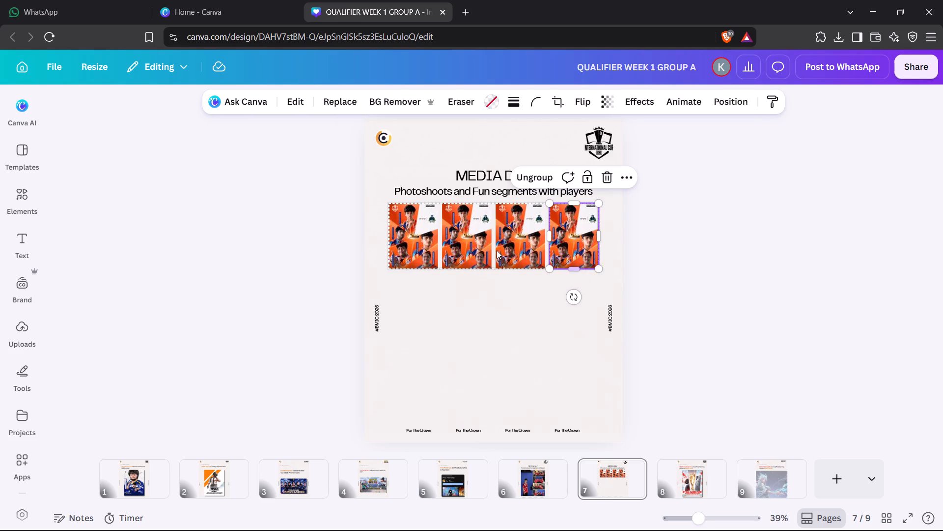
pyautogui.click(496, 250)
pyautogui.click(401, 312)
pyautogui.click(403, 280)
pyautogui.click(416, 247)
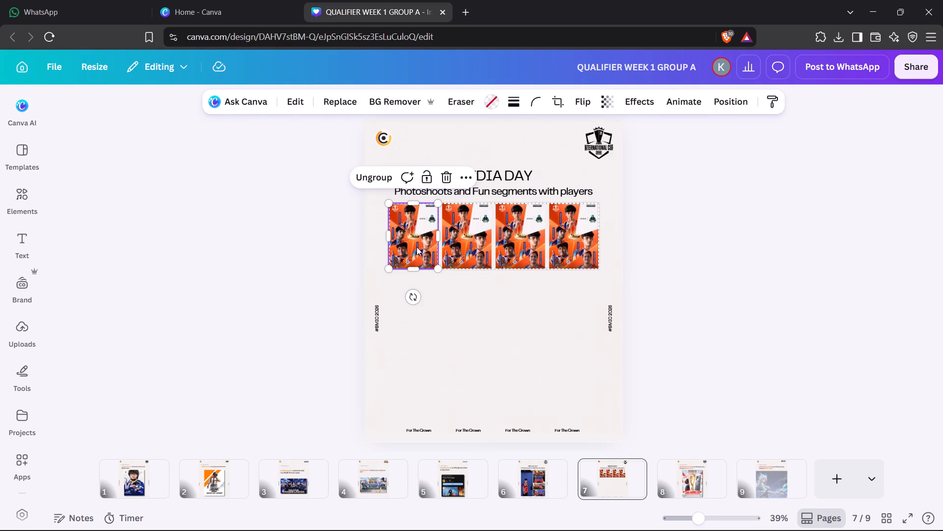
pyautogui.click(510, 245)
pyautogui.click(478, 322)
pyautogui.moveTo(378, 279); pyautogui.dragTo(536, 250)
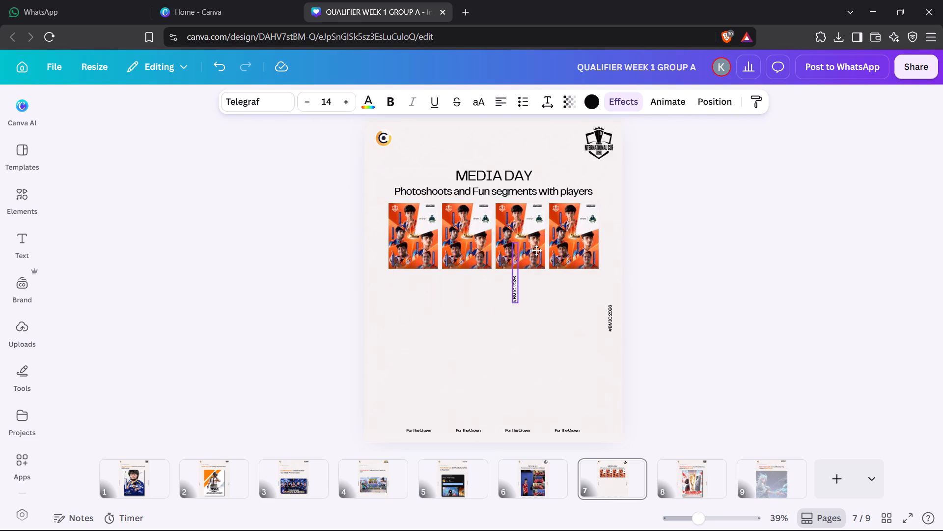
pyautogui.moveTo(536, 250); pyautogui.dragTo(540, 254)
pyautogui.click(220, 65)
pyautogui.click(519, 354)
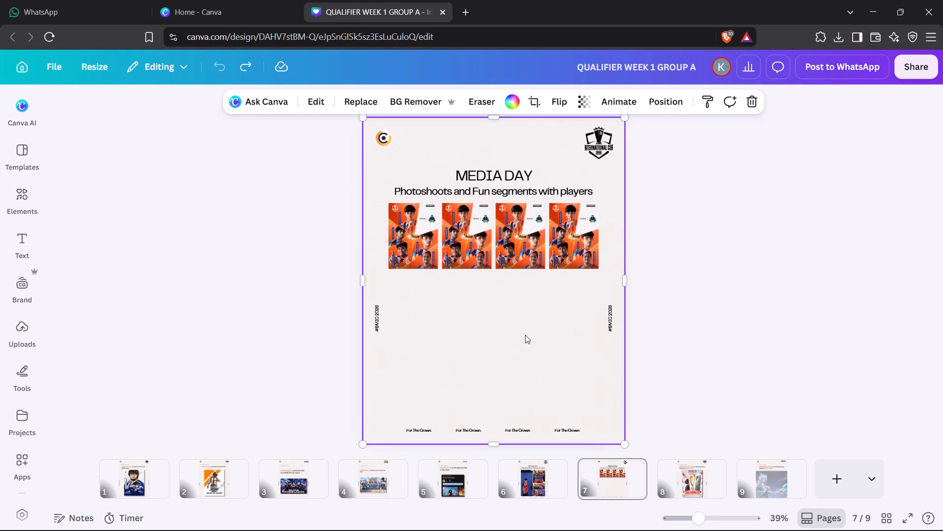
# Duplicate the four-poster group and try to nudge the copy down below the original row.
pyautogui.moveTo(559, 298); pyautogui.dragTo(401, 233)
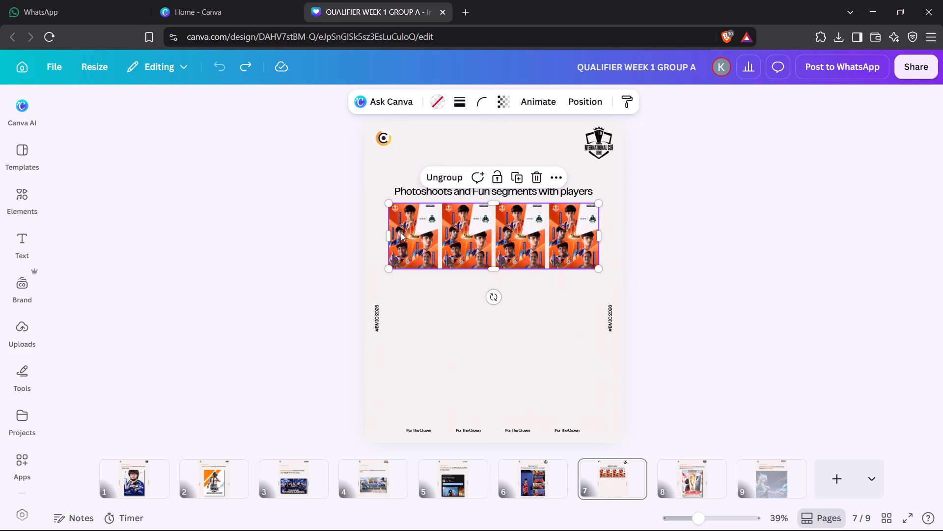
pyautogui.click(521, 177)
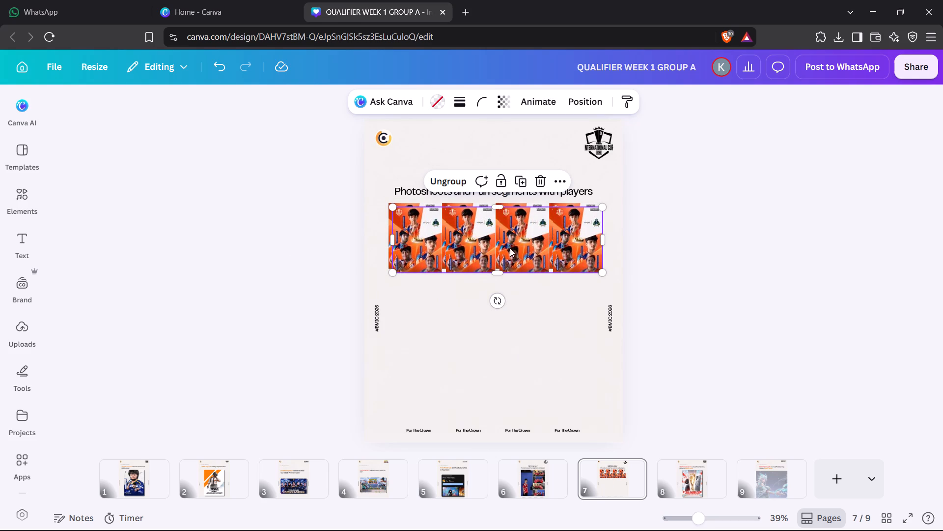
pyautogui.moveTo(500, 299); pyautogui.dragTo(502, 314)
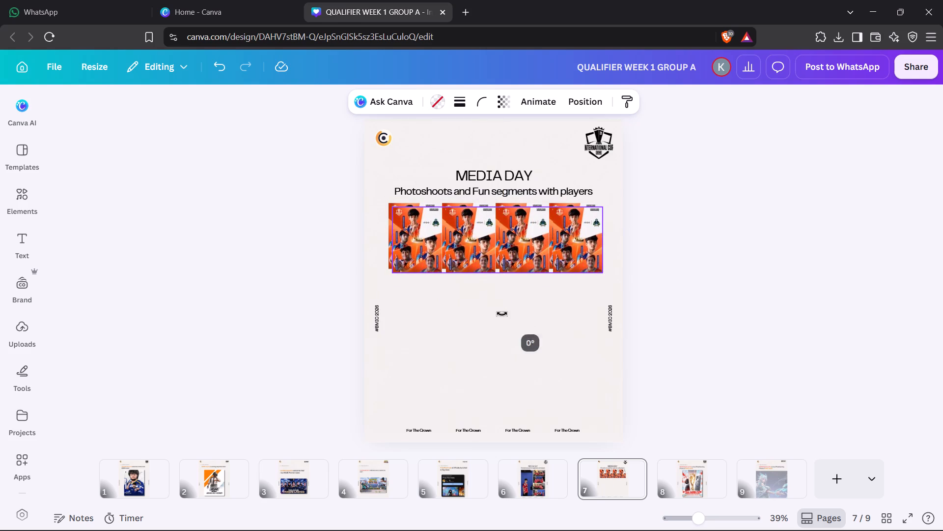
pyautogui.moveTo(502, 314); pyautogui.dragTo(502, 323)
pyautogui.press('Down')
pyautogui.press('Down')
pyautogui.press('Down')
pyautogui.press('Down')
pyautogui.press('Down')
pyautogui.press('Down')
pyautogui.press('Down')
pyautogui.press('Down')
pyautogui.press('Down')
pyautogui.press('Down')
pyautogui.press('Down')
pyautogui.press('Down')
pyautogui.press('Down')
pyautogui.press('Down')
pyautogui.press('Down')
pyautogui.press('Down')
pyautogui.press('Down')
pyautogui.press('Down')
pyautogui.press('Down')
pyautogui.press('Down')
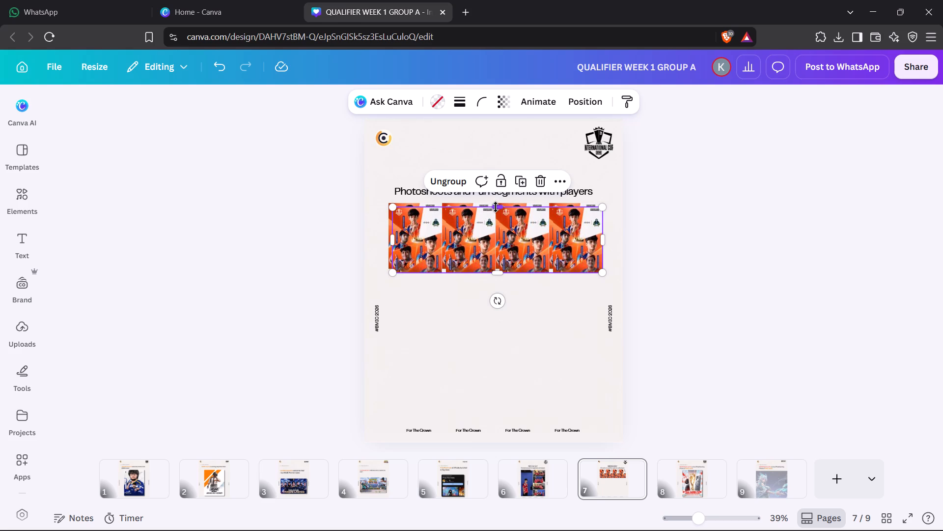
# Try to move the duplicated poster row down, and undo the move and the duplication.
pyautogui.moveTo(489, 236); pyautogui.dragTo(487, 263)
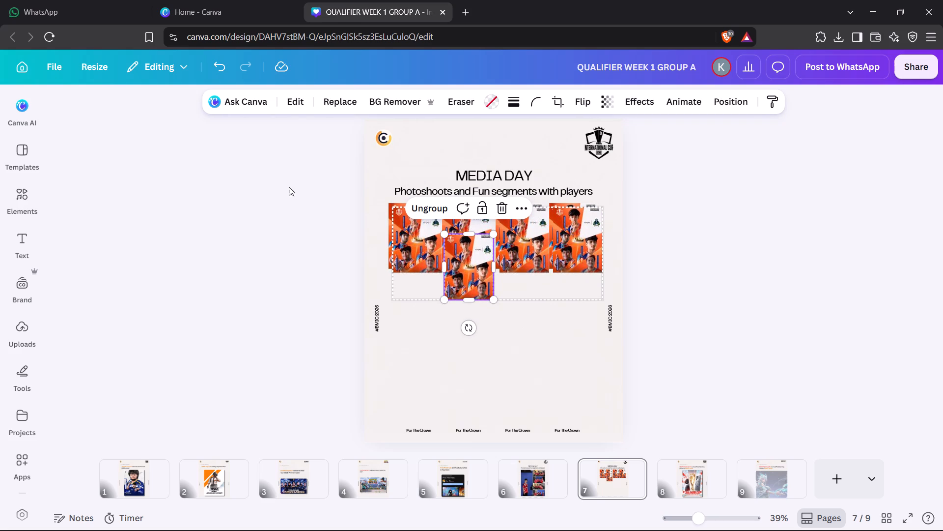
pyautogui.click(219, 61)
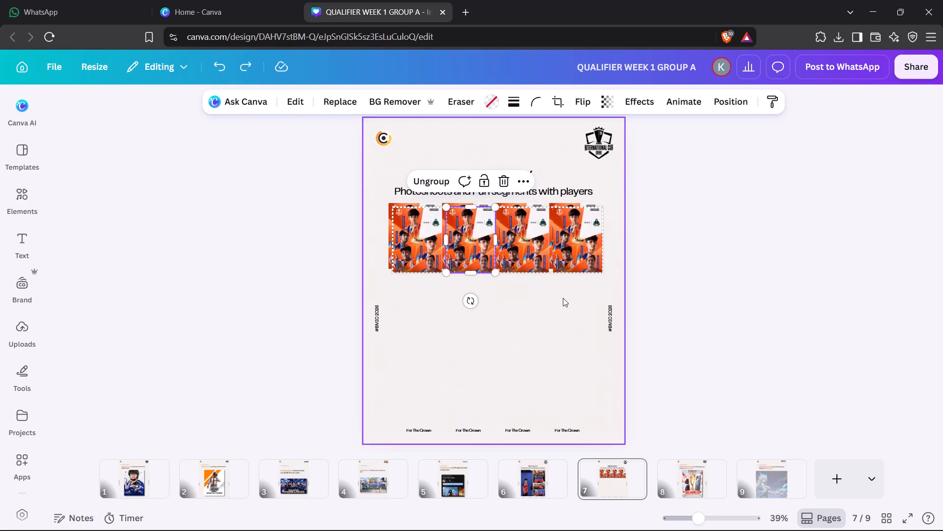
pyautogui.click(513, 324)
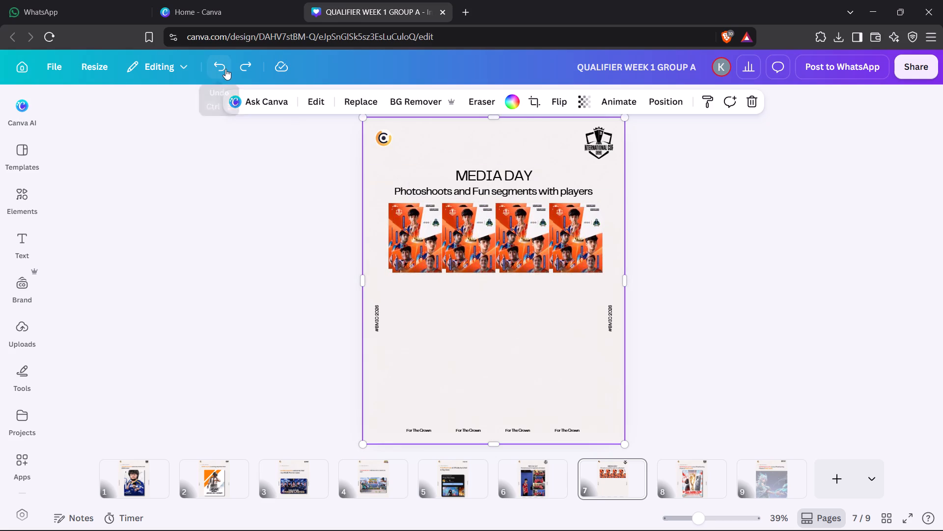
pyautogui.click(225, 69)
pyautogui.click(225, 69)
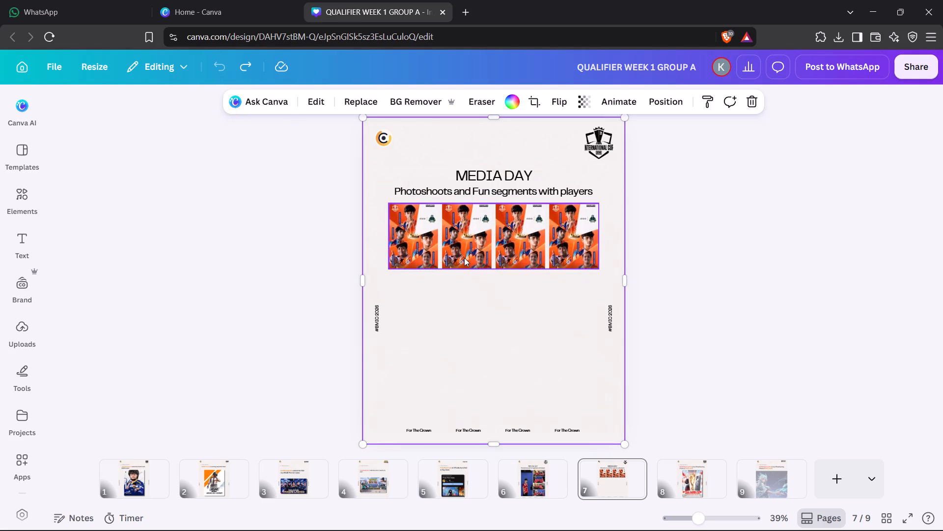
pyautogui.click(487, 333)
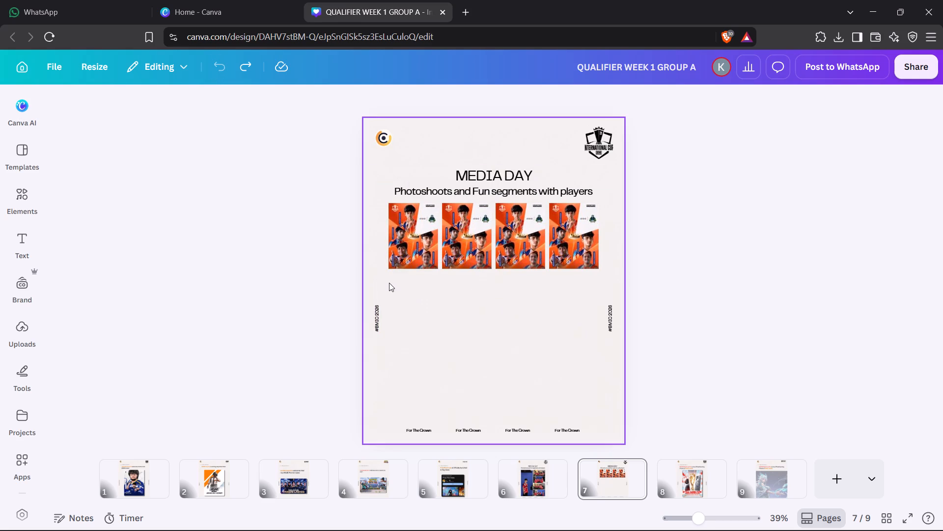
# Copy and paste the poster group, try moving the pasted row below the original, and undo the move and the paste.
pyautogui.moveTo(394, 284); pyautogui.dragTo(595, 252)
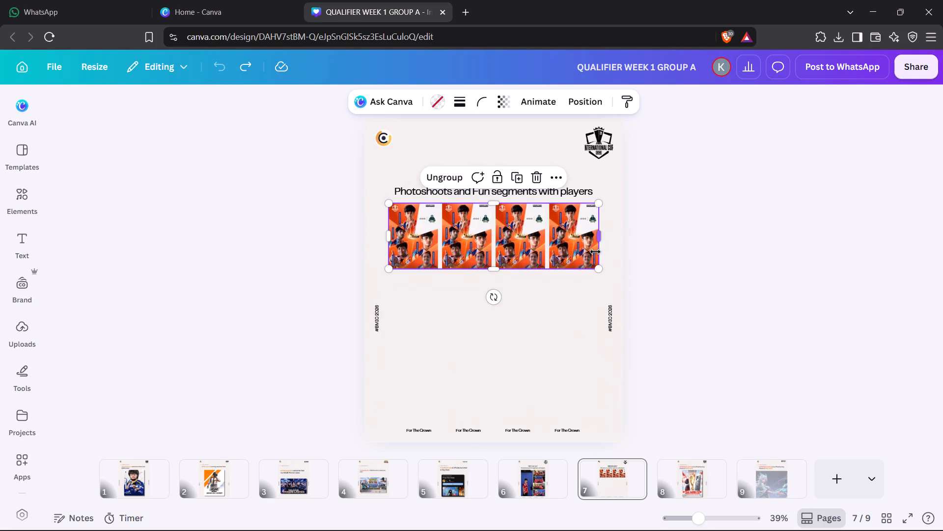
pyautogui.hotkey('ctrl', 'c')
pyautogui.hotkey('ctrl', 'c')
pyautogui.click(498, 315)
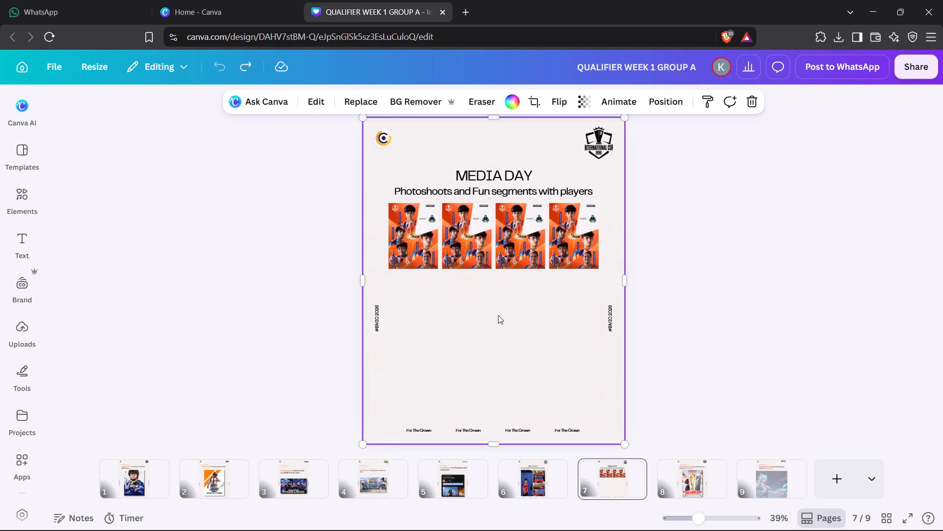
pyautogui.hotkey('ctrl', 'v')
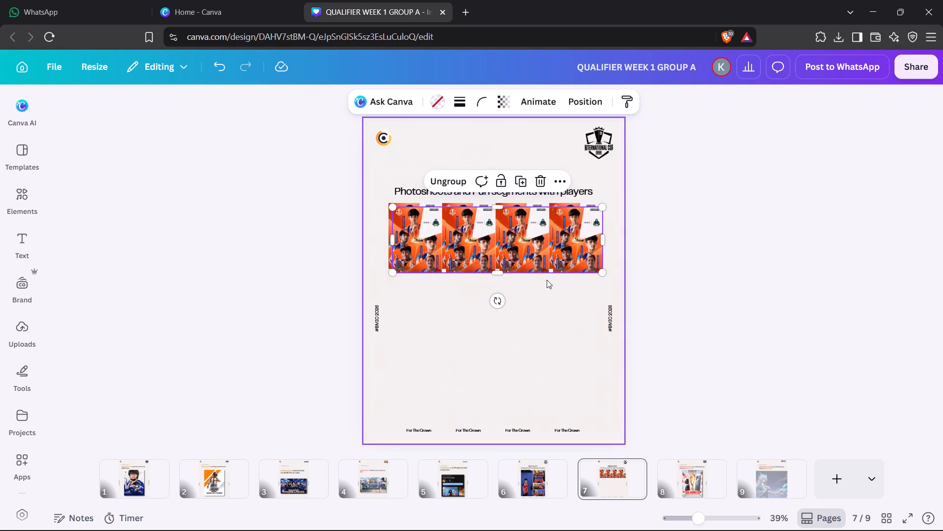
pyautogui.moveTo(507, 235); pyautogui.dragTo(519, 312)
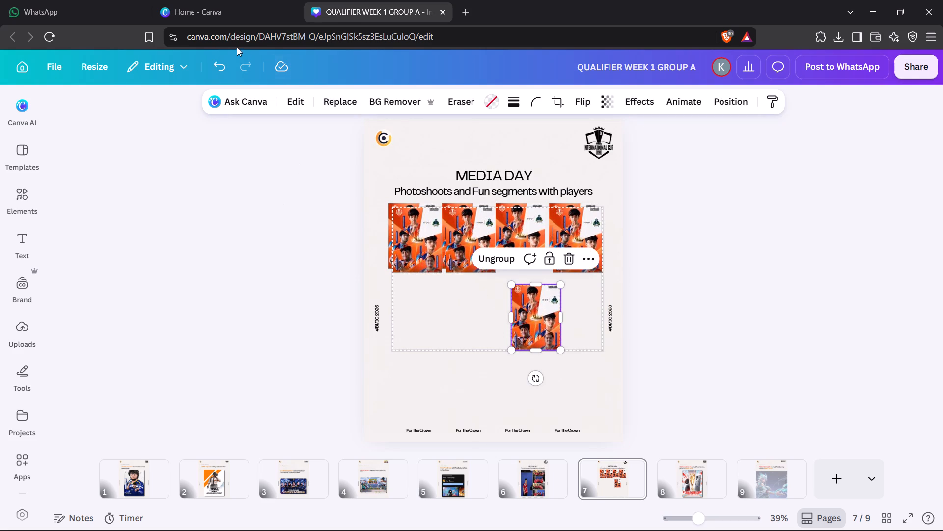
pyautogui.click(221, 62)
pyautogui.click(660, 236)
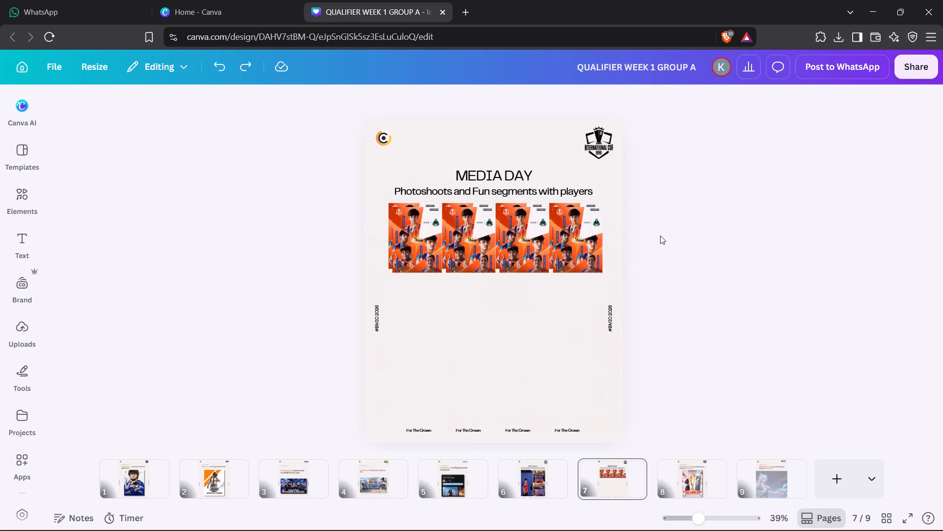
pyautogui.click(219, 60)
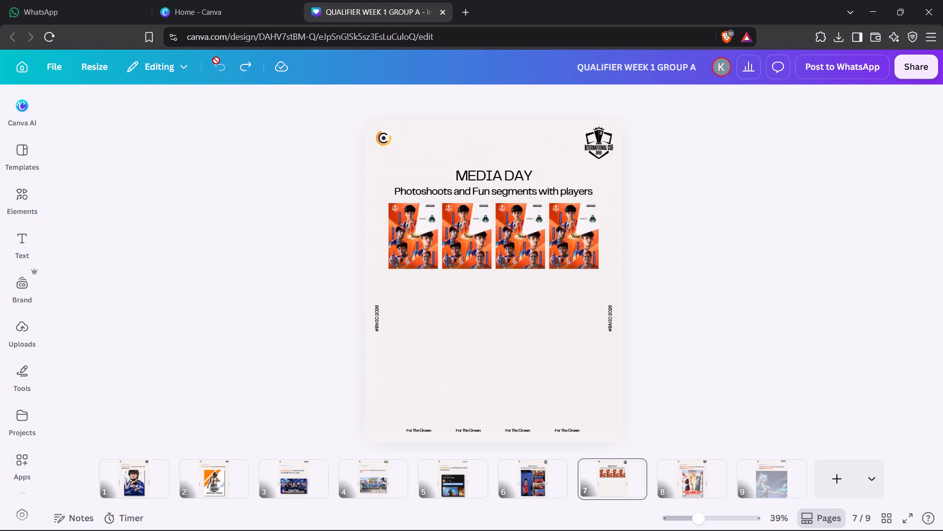
# Duplicate the first poster twice to fill the first column's second and third rows, aligned beneath the original with small equal gaps.
pyautogui.click(412, 254)
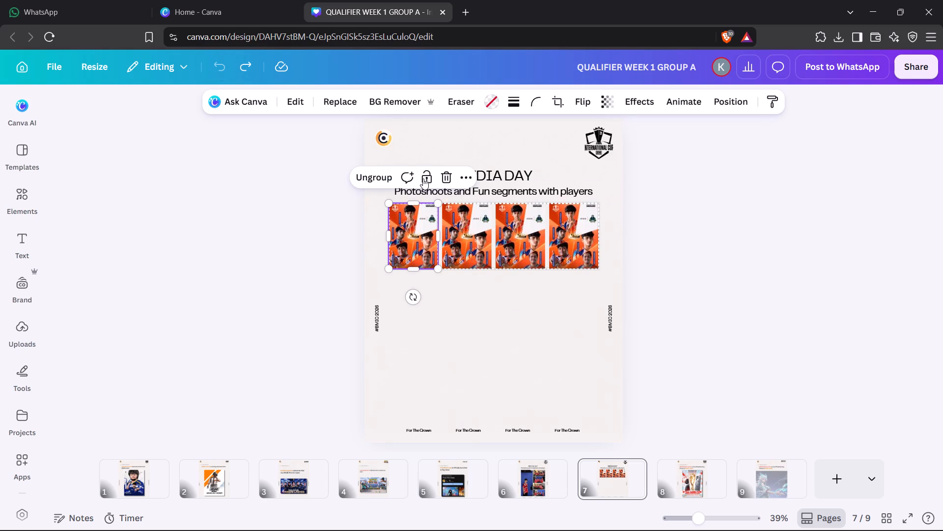
pyautogui.click(471, 175)
pyautogui.click(506, 275)
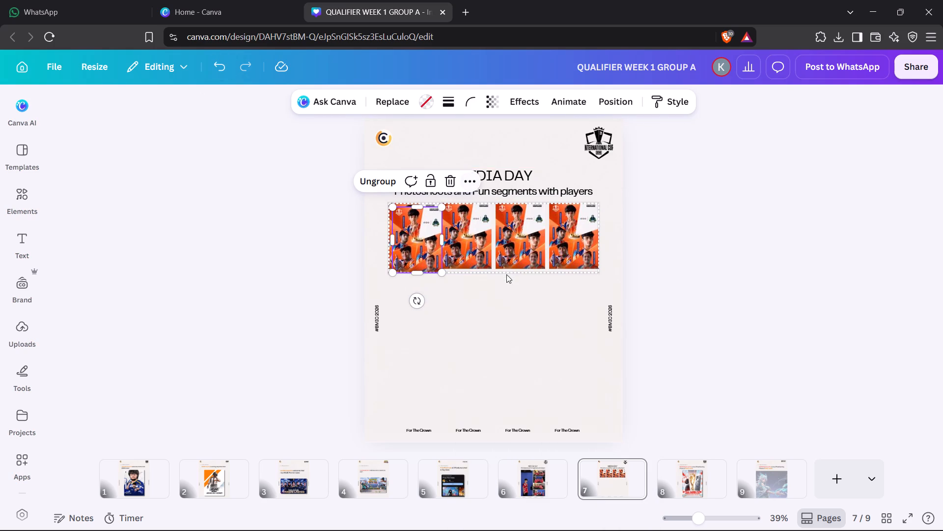
pyautogui.moveTo(414, 244); pyautogui.dragTo(410, 308)
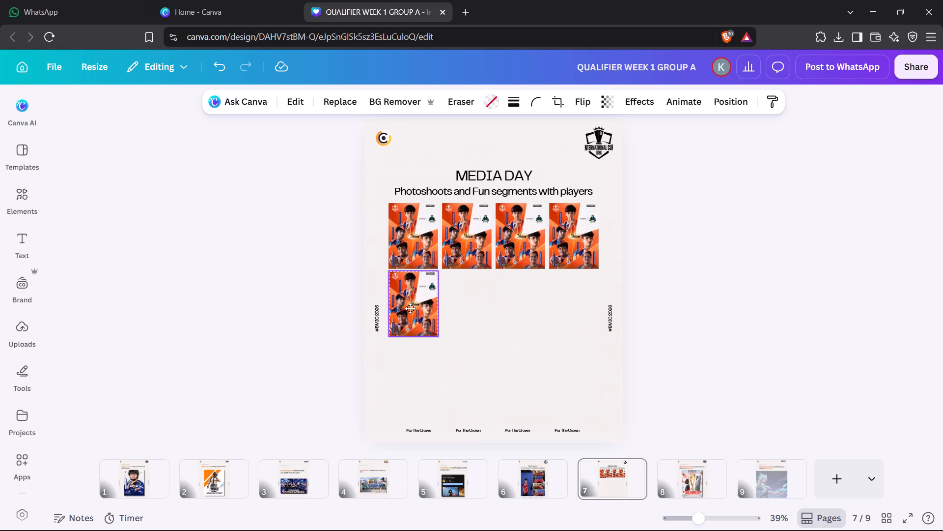
pyautogui.moveTo(410, 308); pyautogui.dragTo(410, 309)
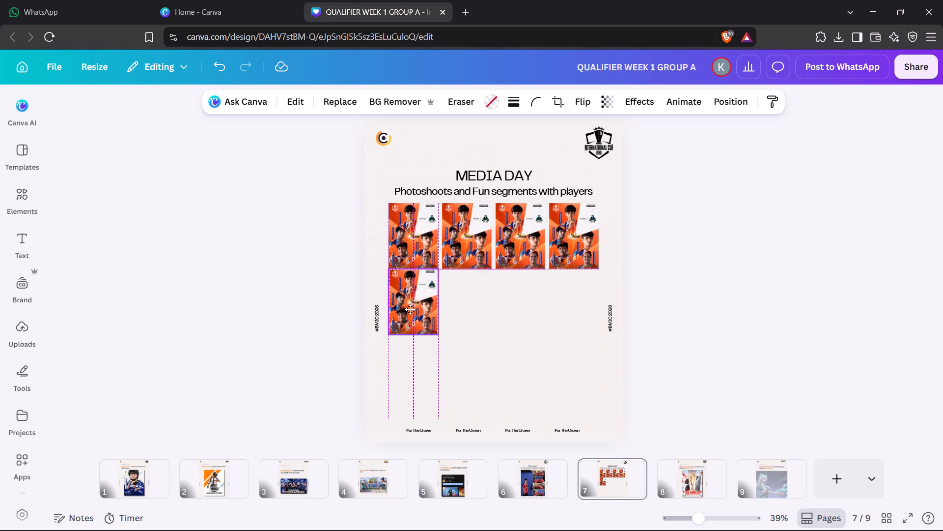
pyautogui.moveTo(410, 309); pyautogui.dragTo(411, 310)
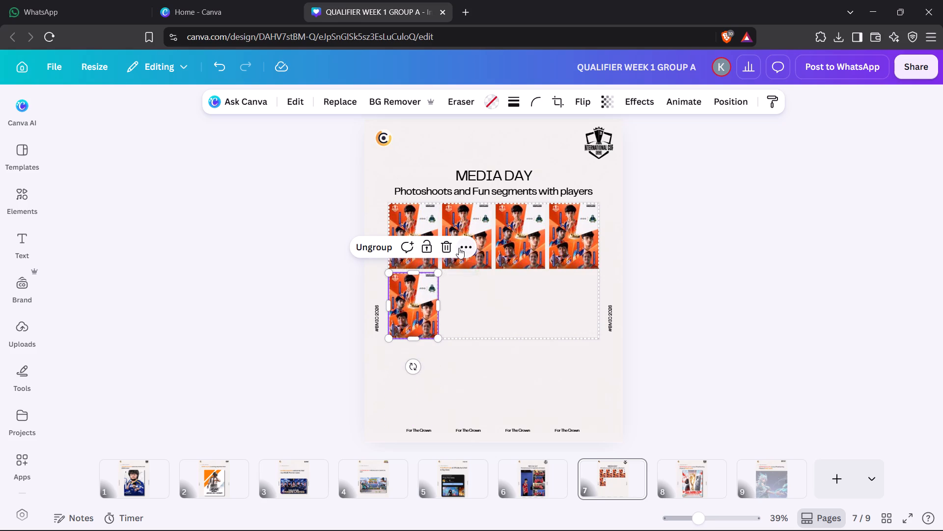
pyautogui.click(459, 248)
pyautogui.click(500, 332)
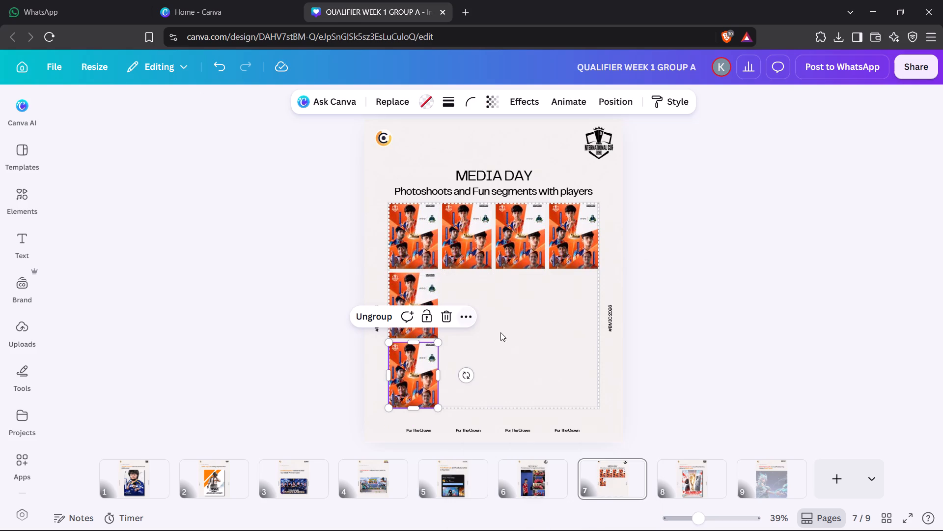
pyautogui.click(502, 345)
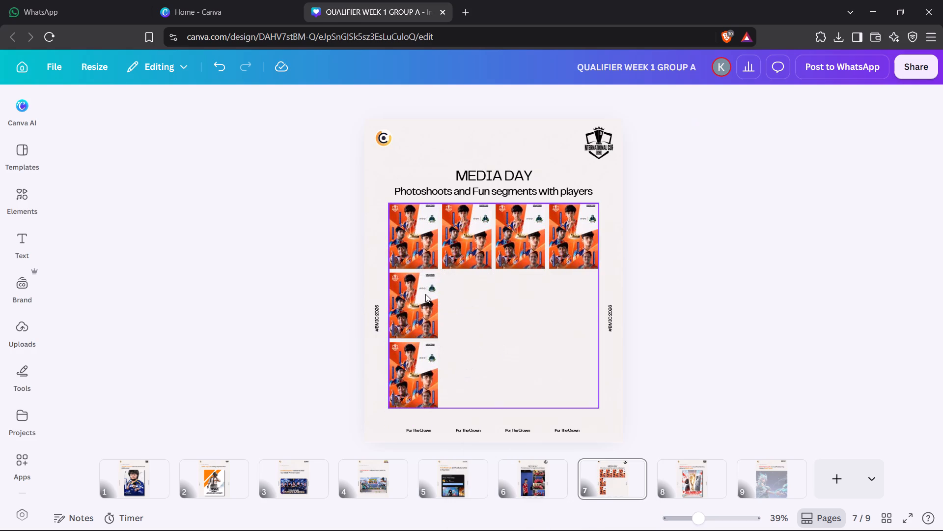
# Duplicate the top row's second poster twice to fill the second column's second and third rows, level with the first column's posters.
pyautogui.click(467, 244)
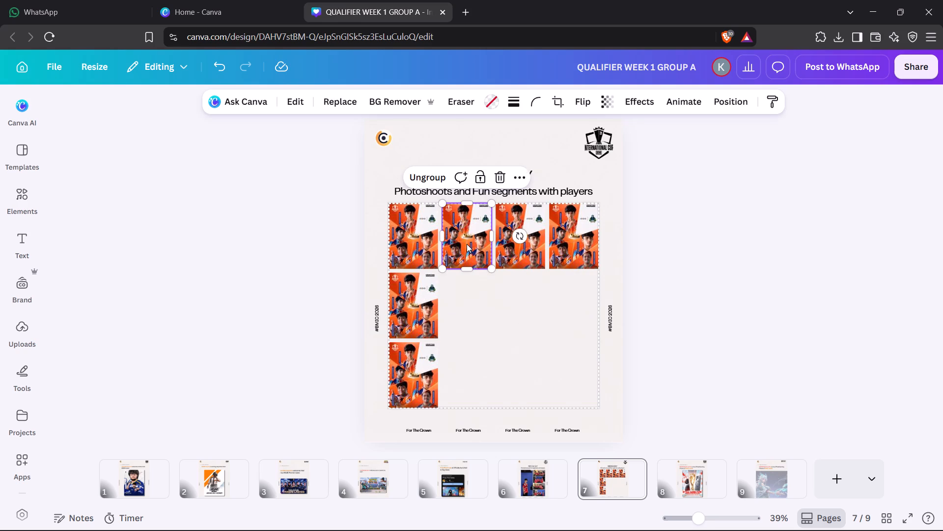
pyautogui.click(526, 175)
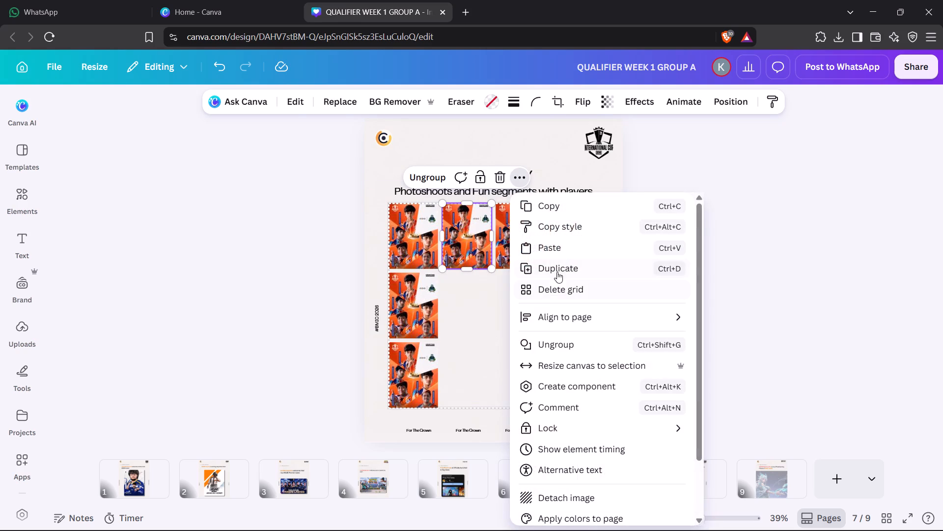
pyautogui.click(557, 272)
pyautogui.moveTo(464, 239); pyautogui.dragTo(467, 297)
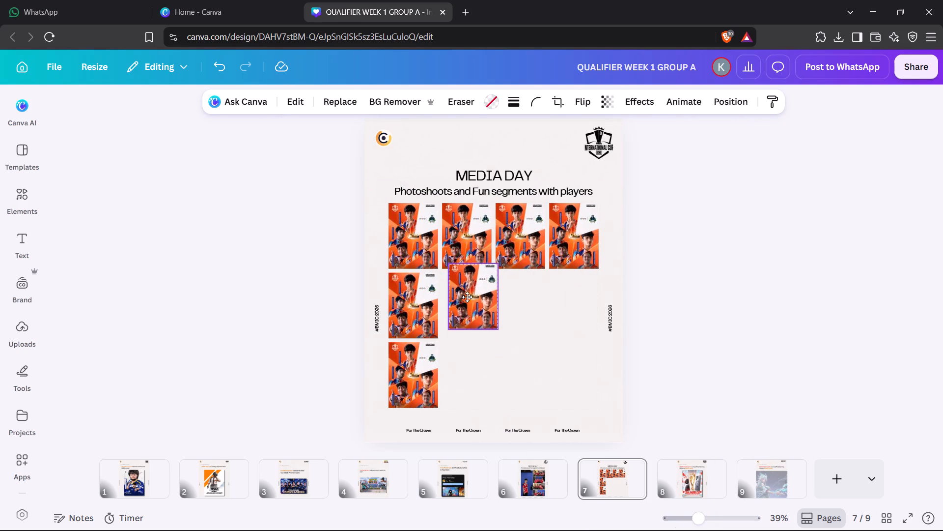
pyautogui.moveTo(467, 297); pyautogui.dragTo(459, 304)
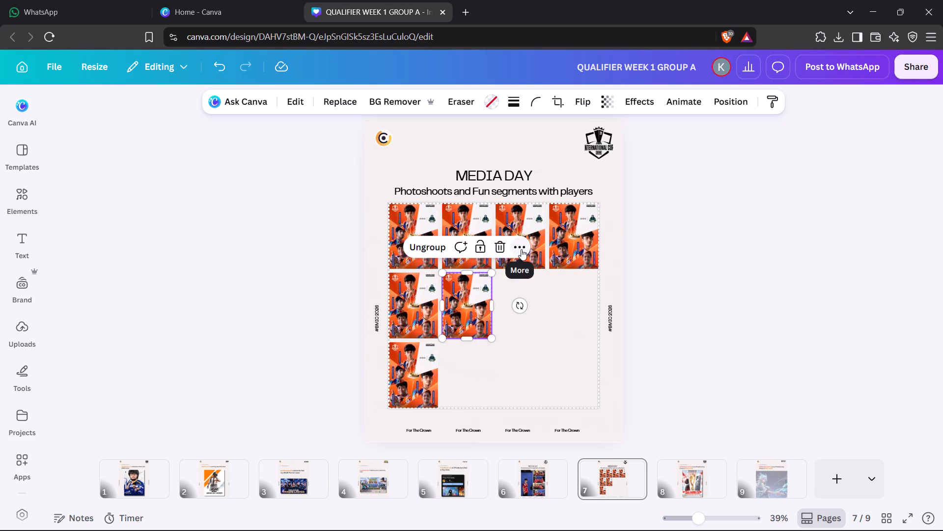
pyautogui.click(521, 249)
pyautogui.click(555, 336)
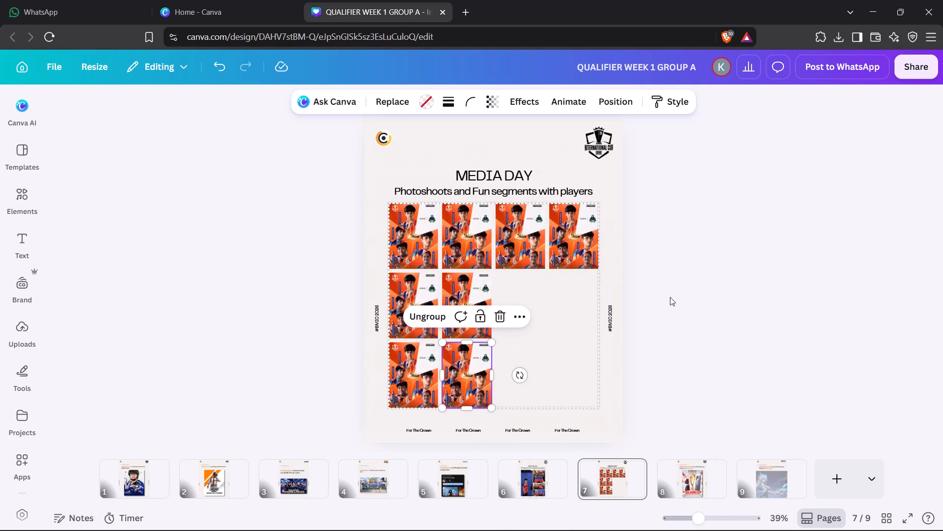
# Duplicate the top row's third poster twice to fill the third column's second and third rows, level with the neighbouring posters.
pyautogui.click(707, 296)
pyautogui.click(536, 246)
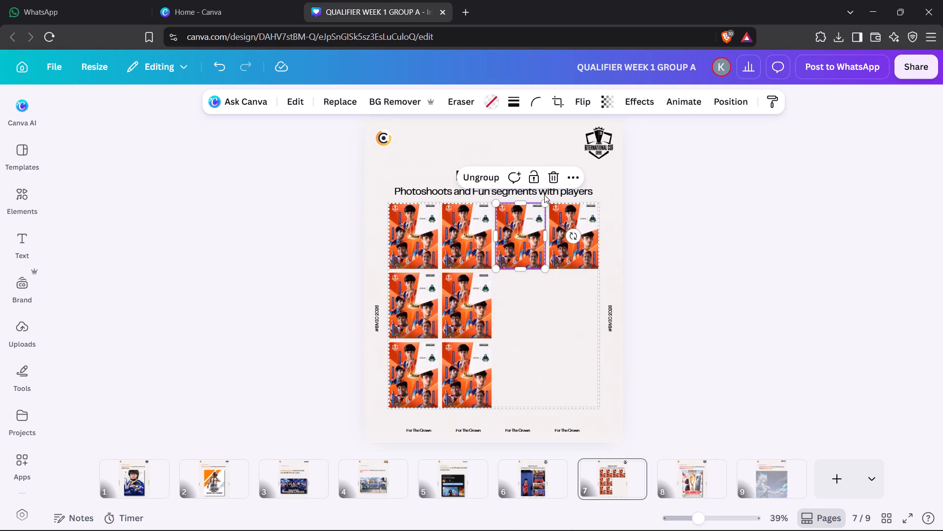
pyautogui.click(567, 174)
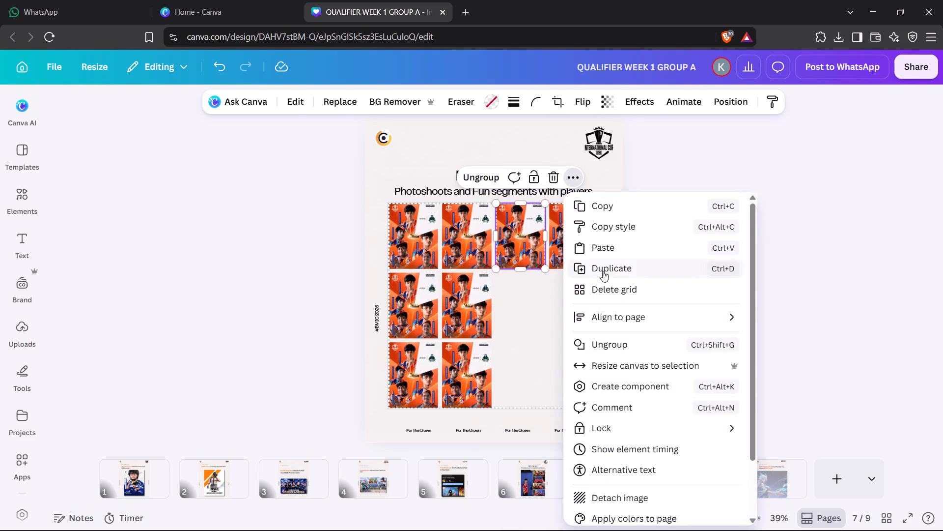
pyautogui.click(603, 270)
pyautogui.moveTo(523, 245); pyautogui.dragTo(523, 314)
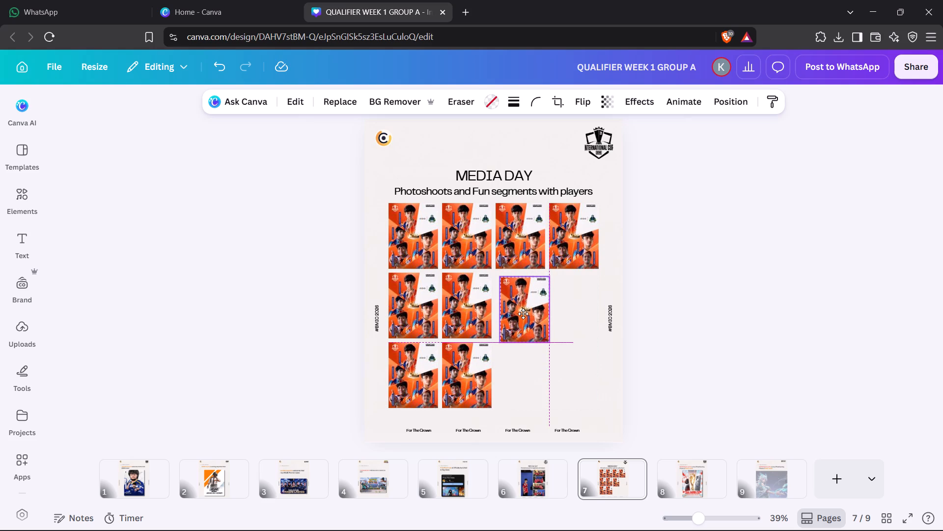
pyautogui.moveTo(523, 314); pyautogui.dragTo(521, 313)
pyautogui.click(570, 248)
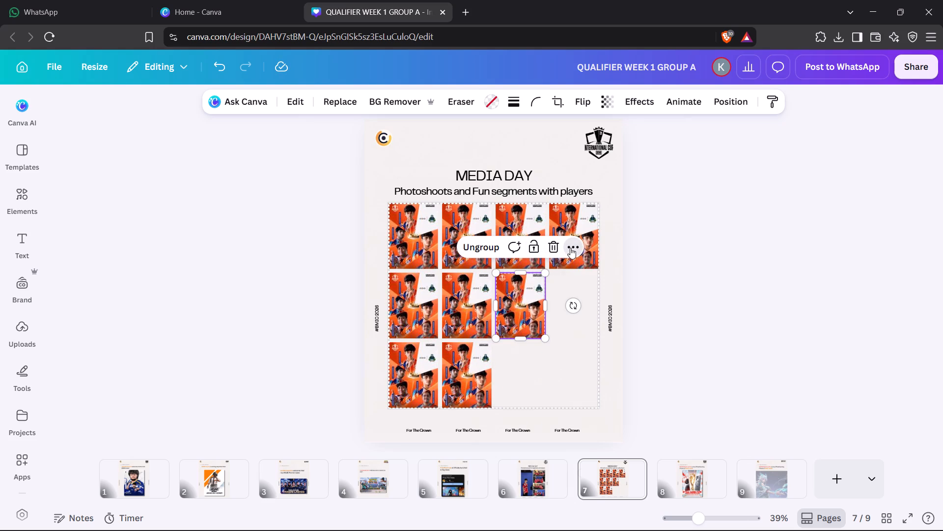
pyautogui.click(602, 334)
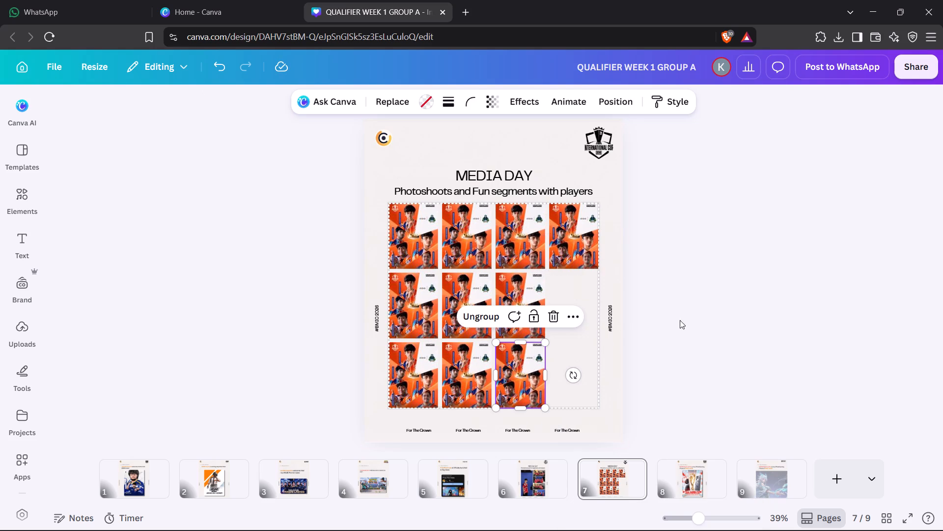
# Duplicate the top row's fourth poster twice to fill the fourth column's second and third rows, completing the four-by-three grid.
pyautogui.click(693, 317)
pyautogui.click(569, 239)
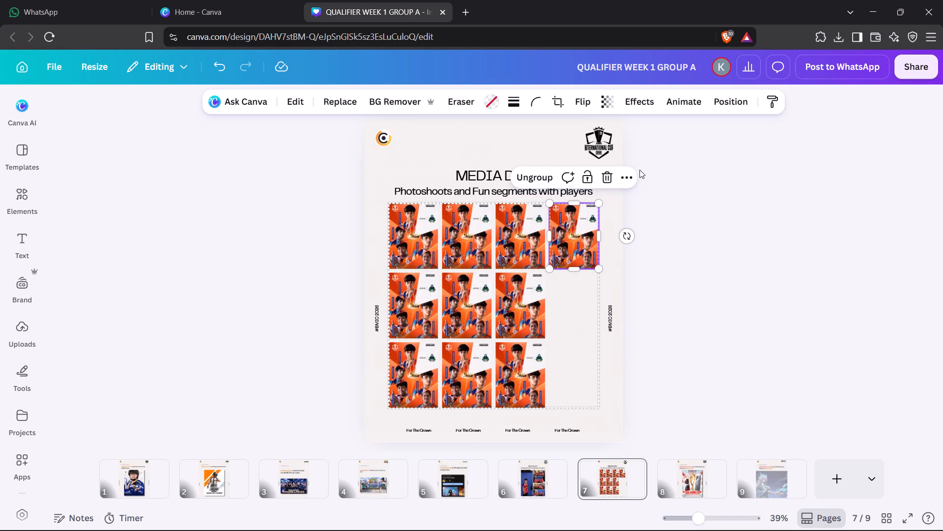
pyautogui.click(627, 174)
pyautogui.click(652, 265)
pyautogui.moveTo(573, 251); pyautogui.dragTo(573, 253)
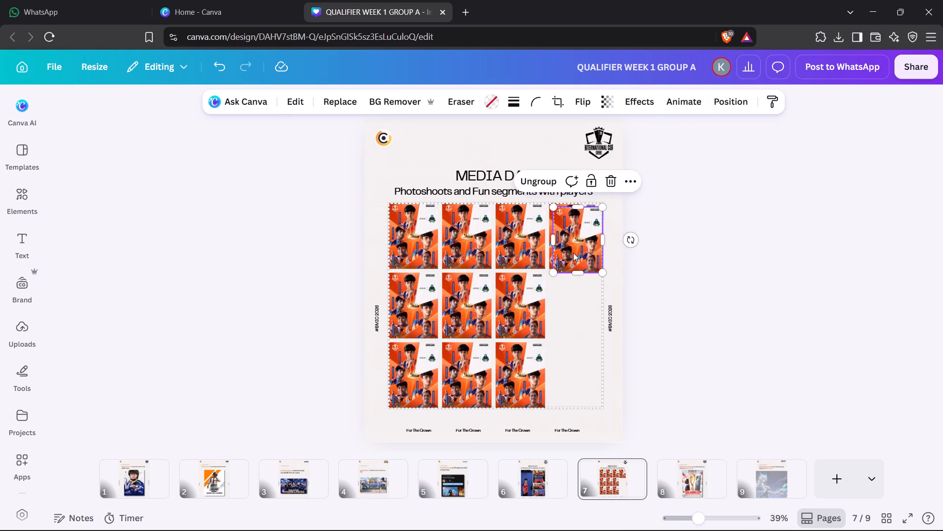
pyautogui.moveTo(573, 253); pyautogui.dragTo(572, 317)
pyautogui.click(617, 249)
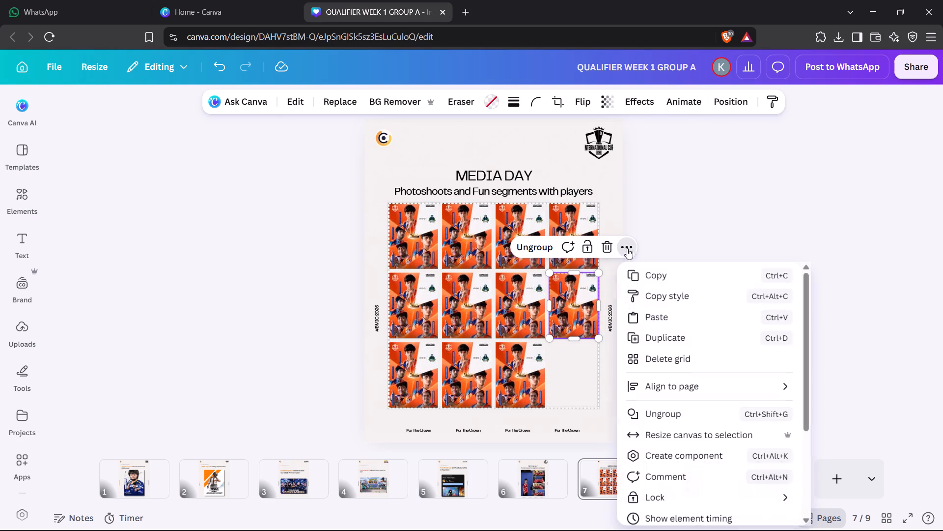
pyautogui.click(656, 338)
pyautogui.click(672, 322)
pyautogui.click(655, 360)
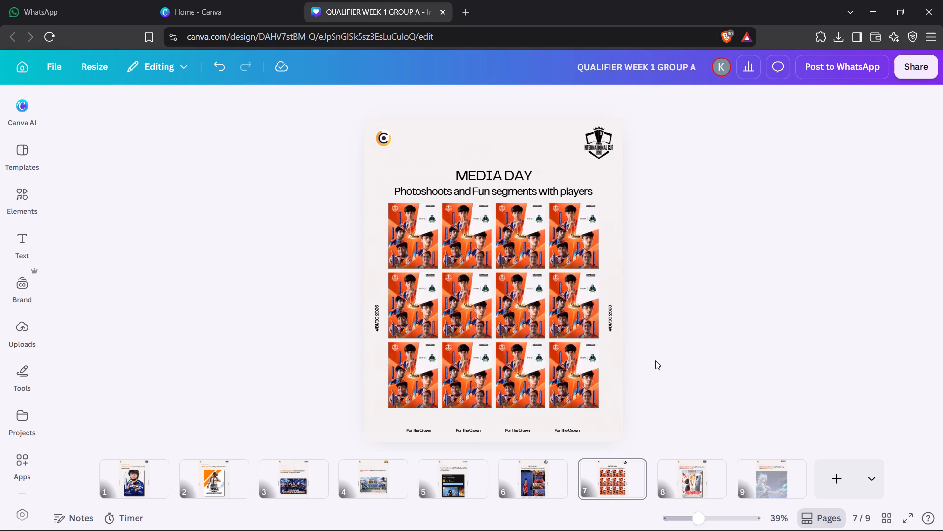
# Scale down the whole four-by-three poster grid proportionally from its lower-right corner, leaving room beneath it for another row.
pyautogui.moveTo(376, 214); pyautogui.dragTo(482, 353)
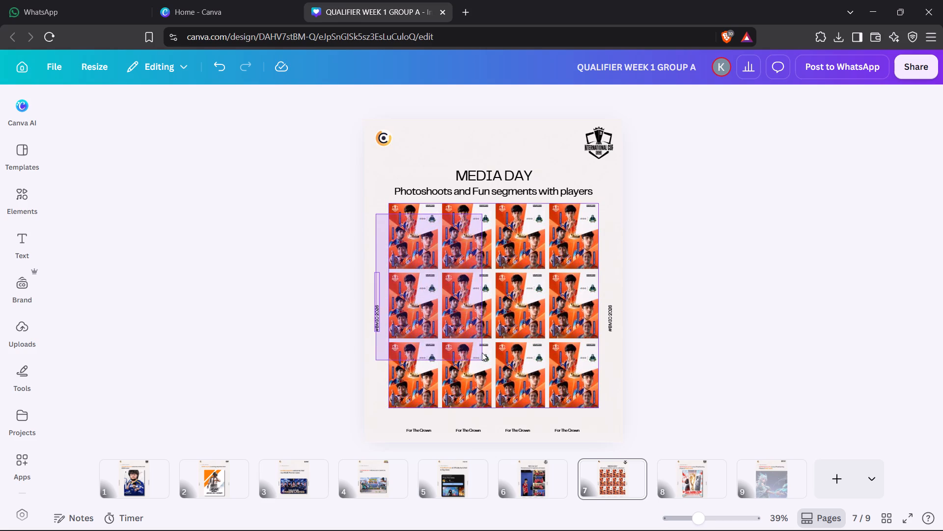
pyautogui.moveTo(482, 353); pyautogui.dragTo(475, 330)
pyautogui.click(662, 383)
pyautogui.moveTo(616, 401); pyautogui.dragTo(501, 352)
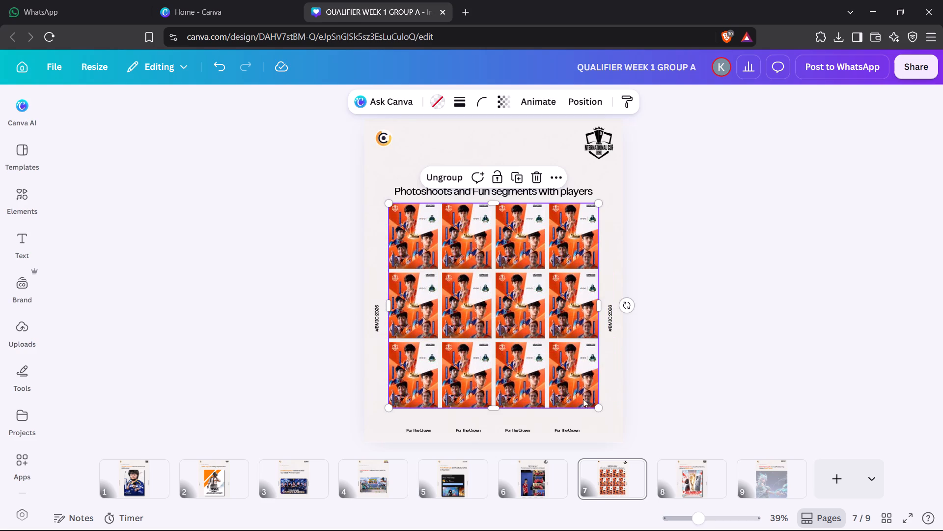
pyautogui.moveTo(597, 410); pyautogui.dragTo(595, 406)
pyautogui.moveTo(595, 406); pyautogui.dragTo(555, 380)
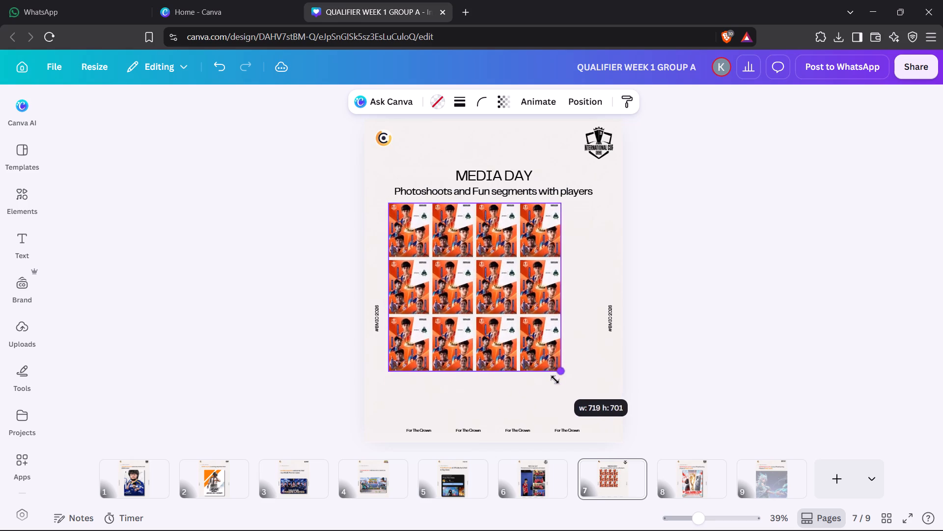
pyautogui.moveTo(555, 380); pyautogui.dragTo(545, 372)
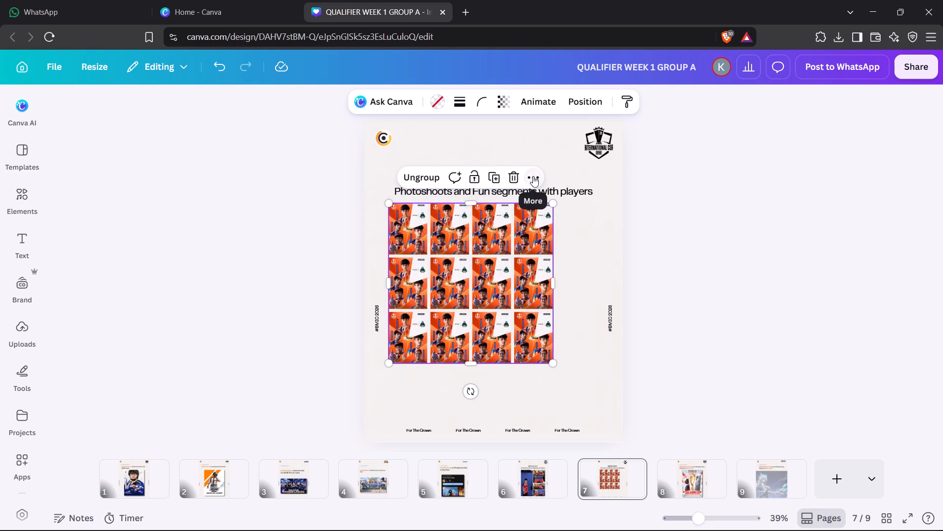
# Centre the reduced poster grid horizontally on the page.
pyautogui.click(536, 177)
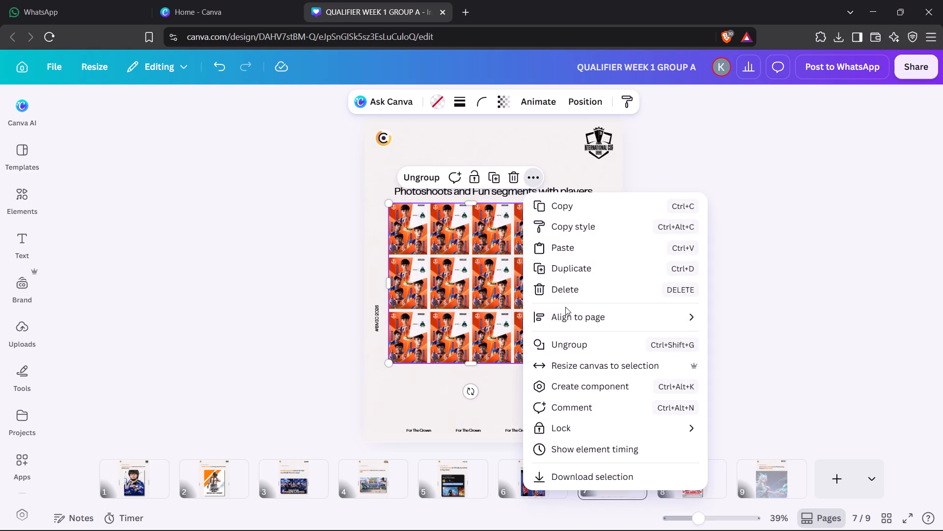
pyautogui.click(733, 340)
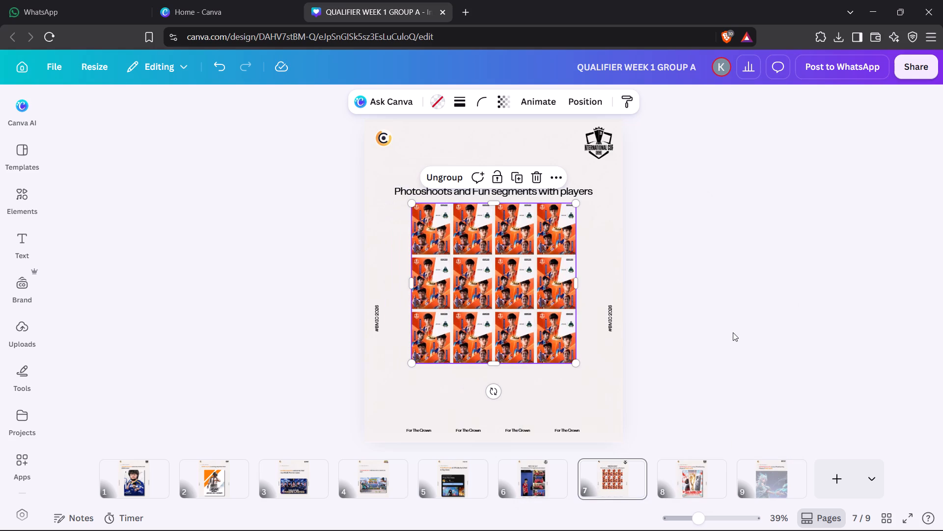
pyautogui.click(752, 312)
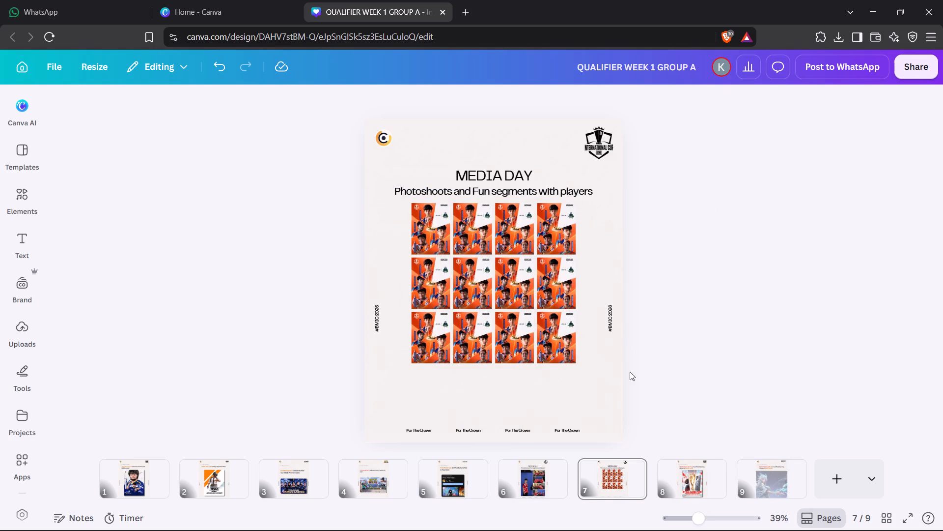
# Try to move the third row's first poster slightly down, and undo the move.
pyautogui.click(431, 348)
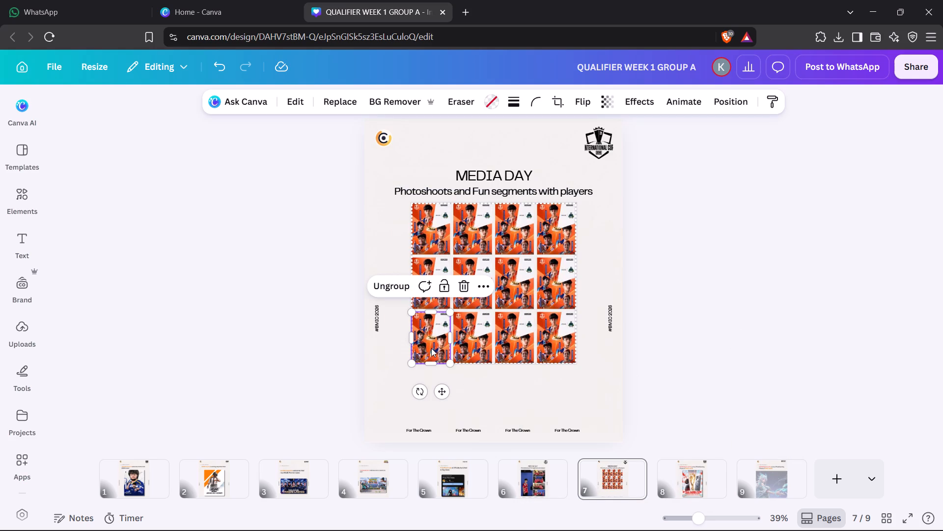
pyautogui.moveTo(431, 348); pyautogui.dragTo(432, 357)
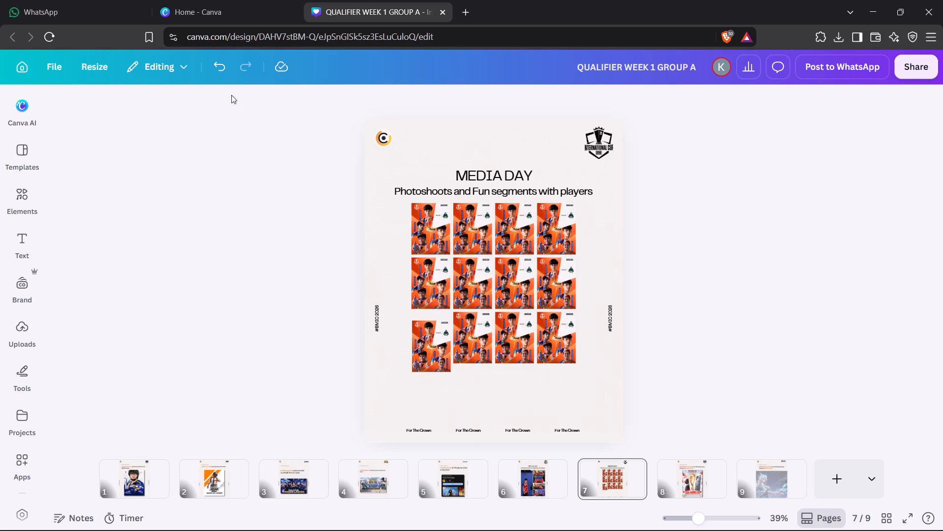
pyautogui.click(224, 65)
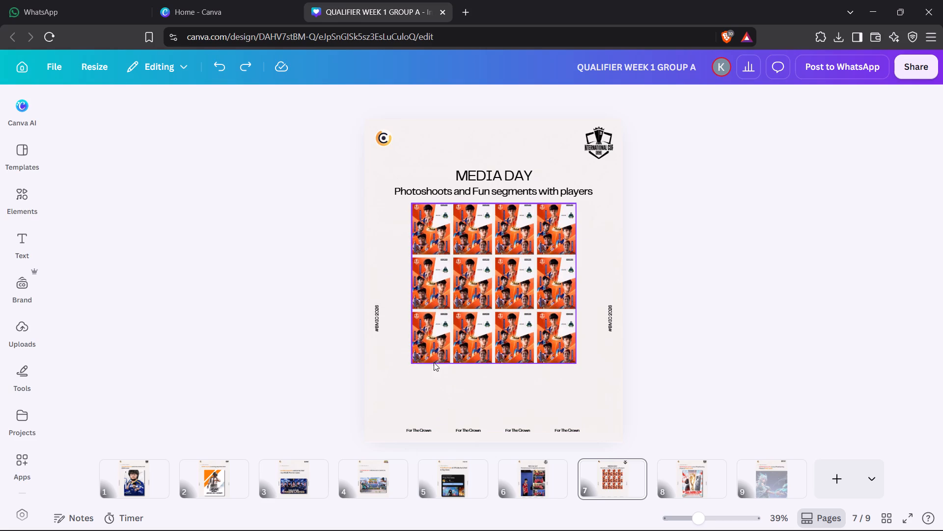
# Duplicate the third row's first poster below itself, and repeat the duplication across to fill a fourth row of four posters.
pyautogui.click(435, 340)
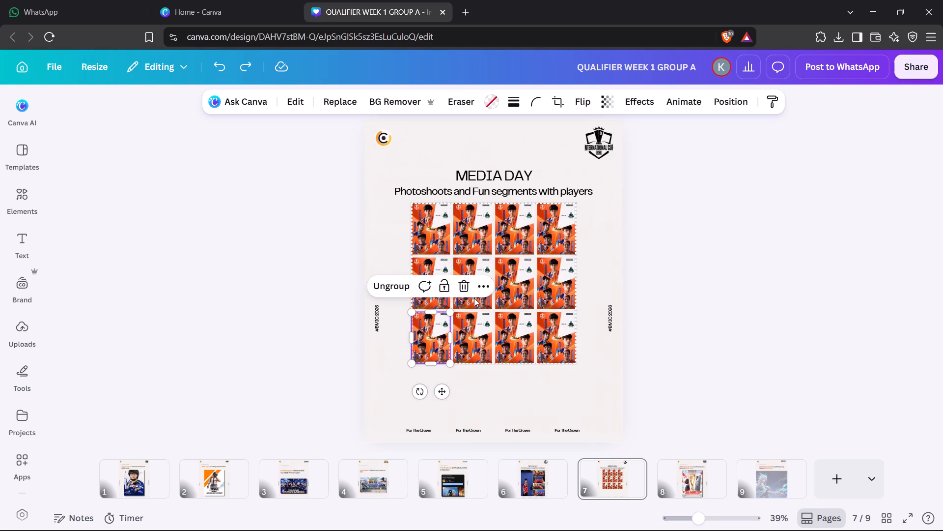
pyautogui.click(480, 282)
pyautogui.click(509, 380)
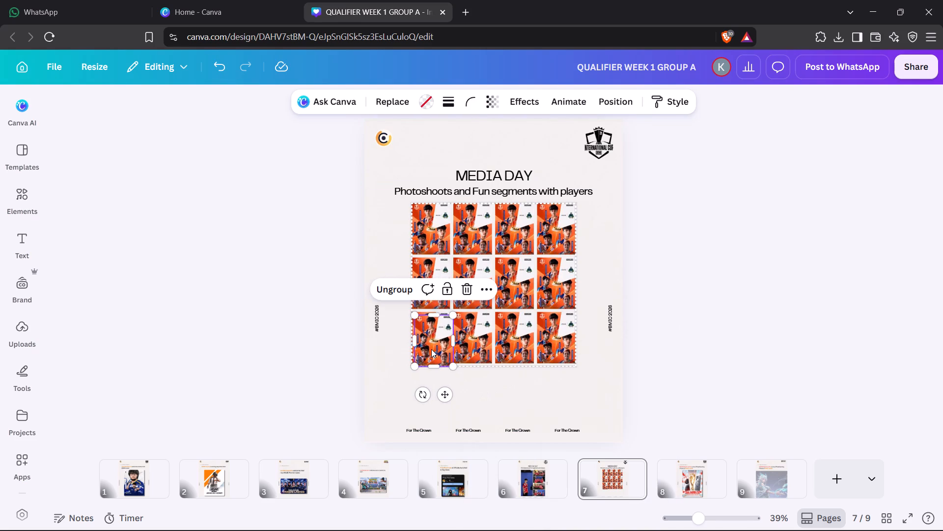
pyautogui.moveTo(434, 344); pyautogui.dragTo(429, 398)
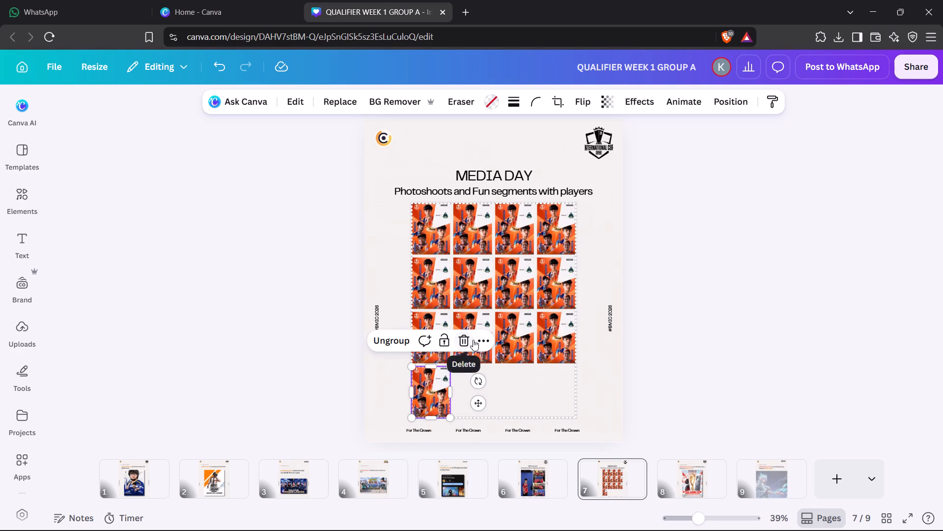
pyautogui.click(480, 340)
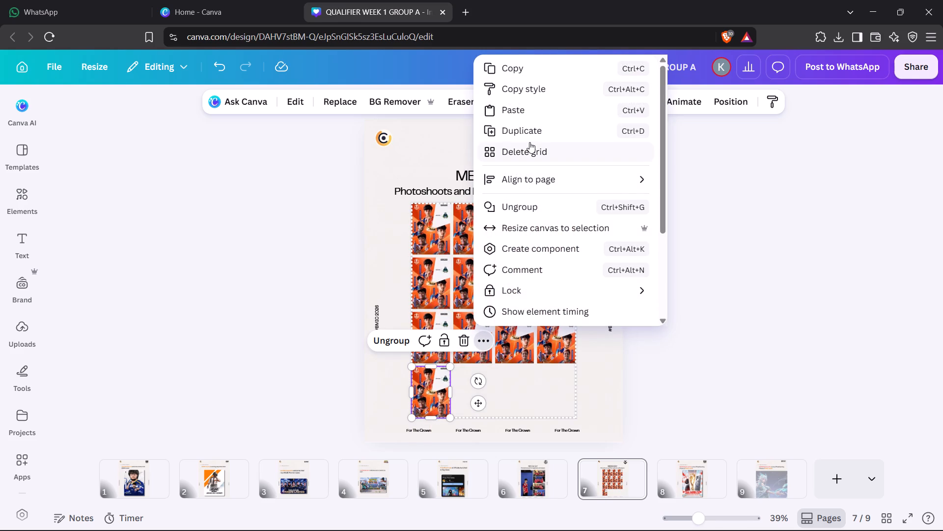
pyautogui.click(528, 132)
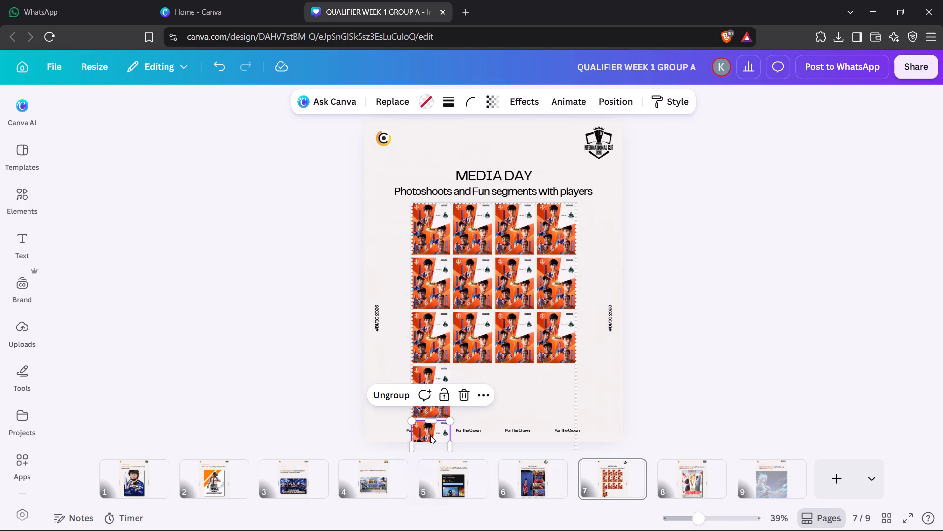
pyautogui.moveTo(430, 435); pyautogui.dragTo(473, 382)
pyautogui.click(525, 340)
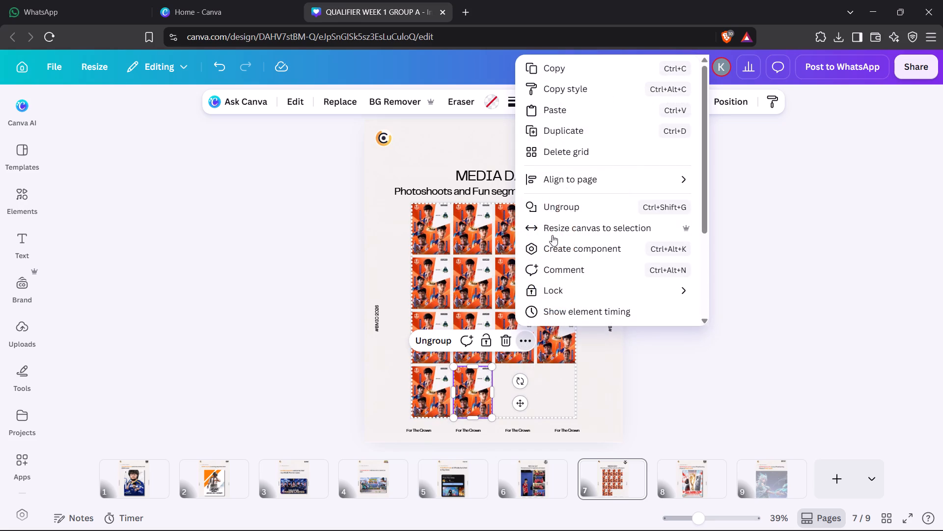
pyautogui.click(563, 123)
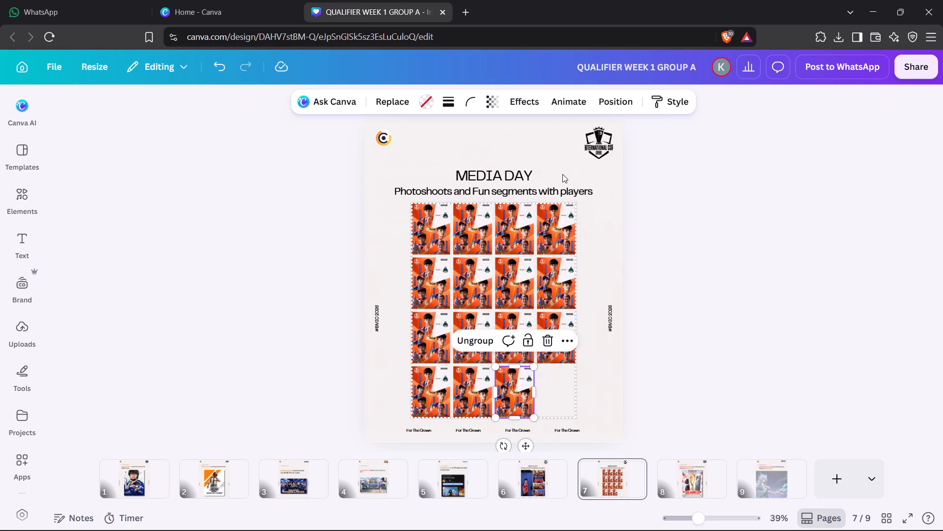
pyautogui.click(562, 341)
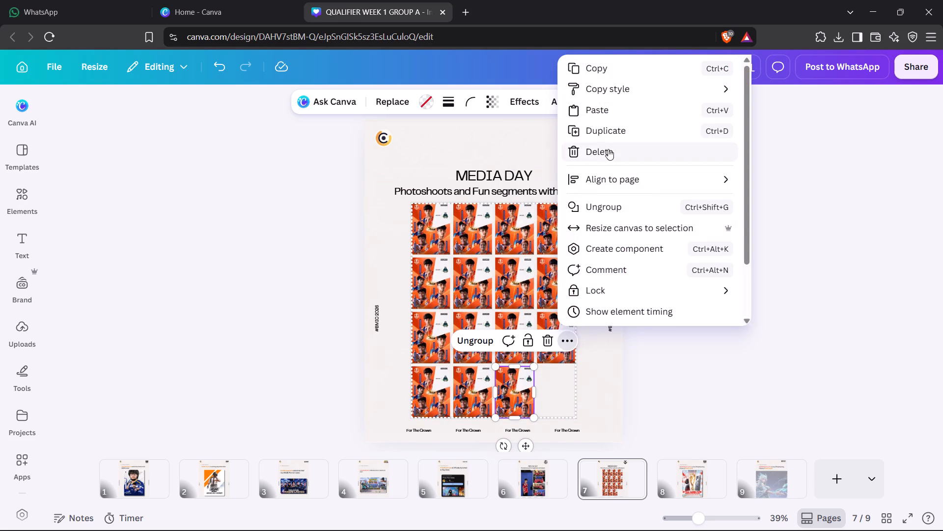
pyautogui.click(613, 132)
pyautogui.click(708, 366)
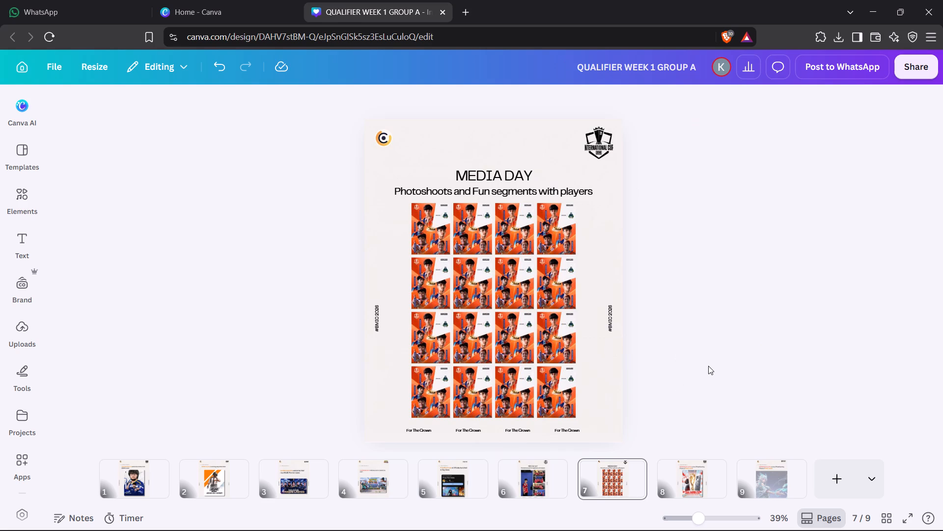
pyautogui.click(708, 366)
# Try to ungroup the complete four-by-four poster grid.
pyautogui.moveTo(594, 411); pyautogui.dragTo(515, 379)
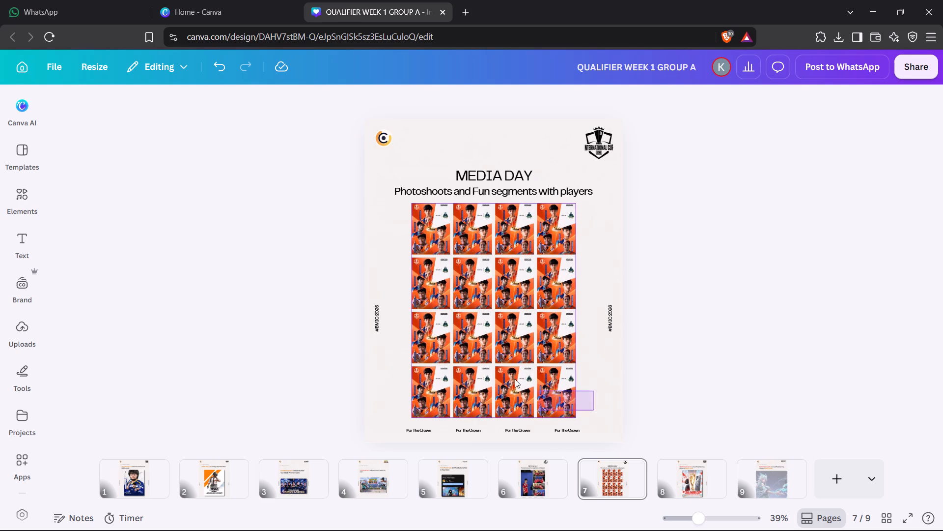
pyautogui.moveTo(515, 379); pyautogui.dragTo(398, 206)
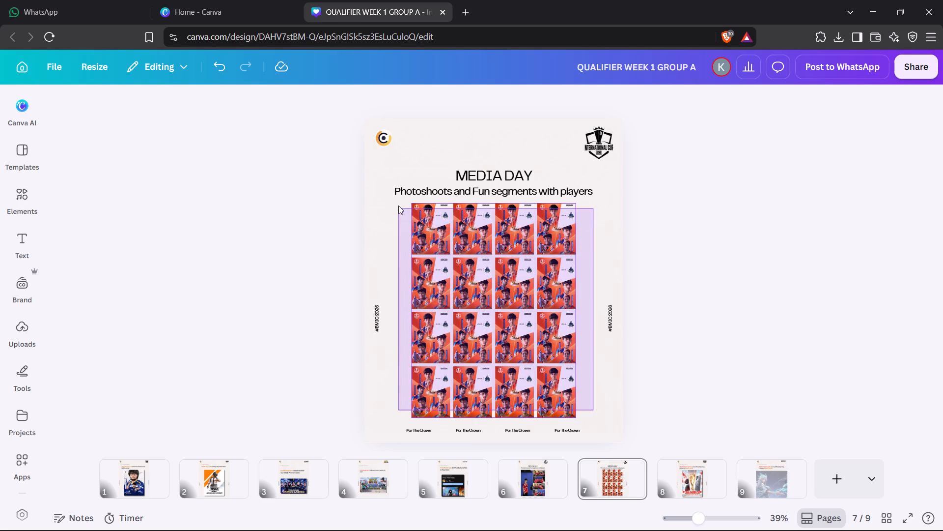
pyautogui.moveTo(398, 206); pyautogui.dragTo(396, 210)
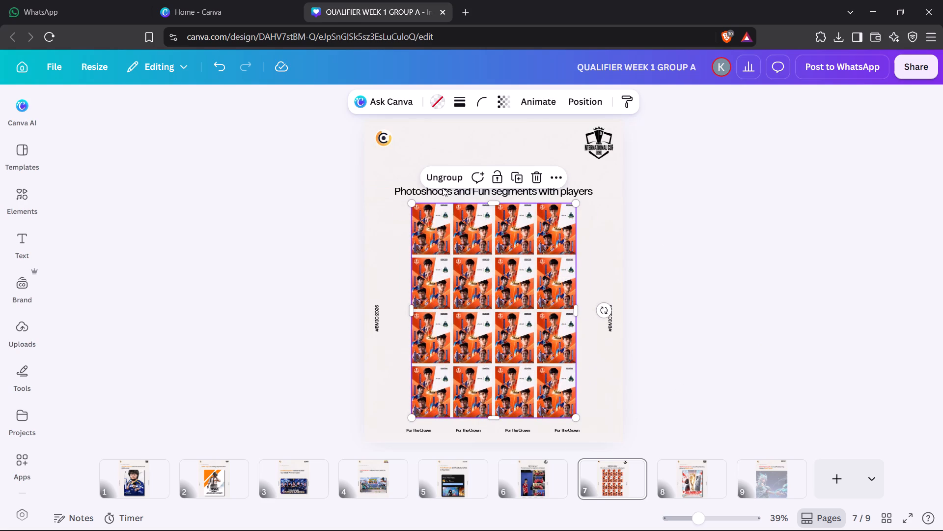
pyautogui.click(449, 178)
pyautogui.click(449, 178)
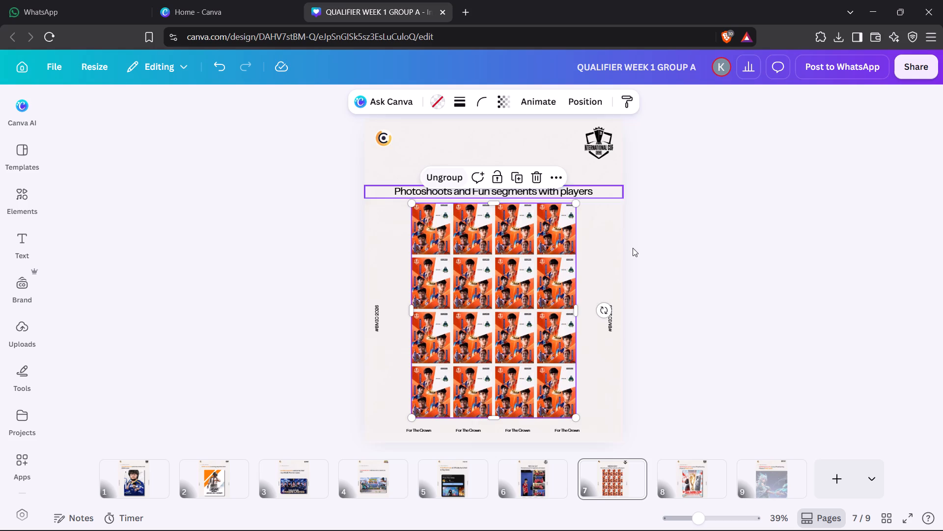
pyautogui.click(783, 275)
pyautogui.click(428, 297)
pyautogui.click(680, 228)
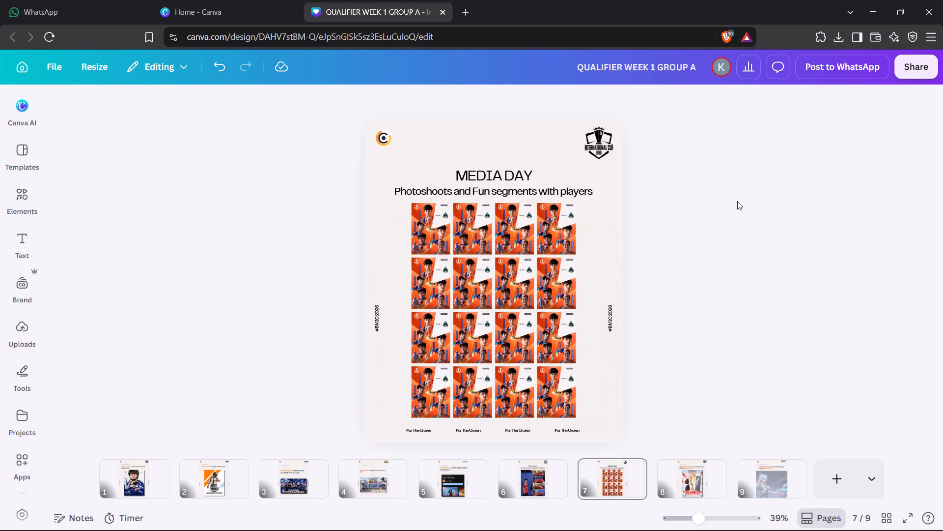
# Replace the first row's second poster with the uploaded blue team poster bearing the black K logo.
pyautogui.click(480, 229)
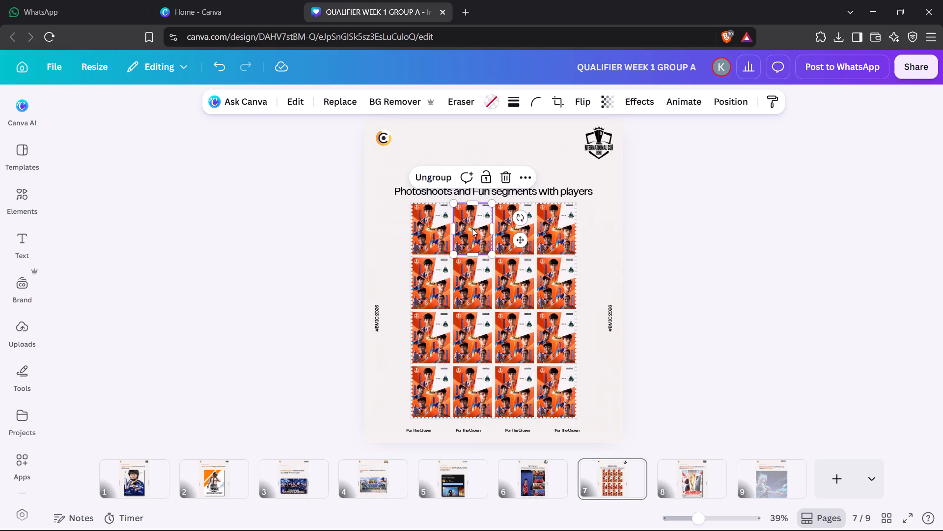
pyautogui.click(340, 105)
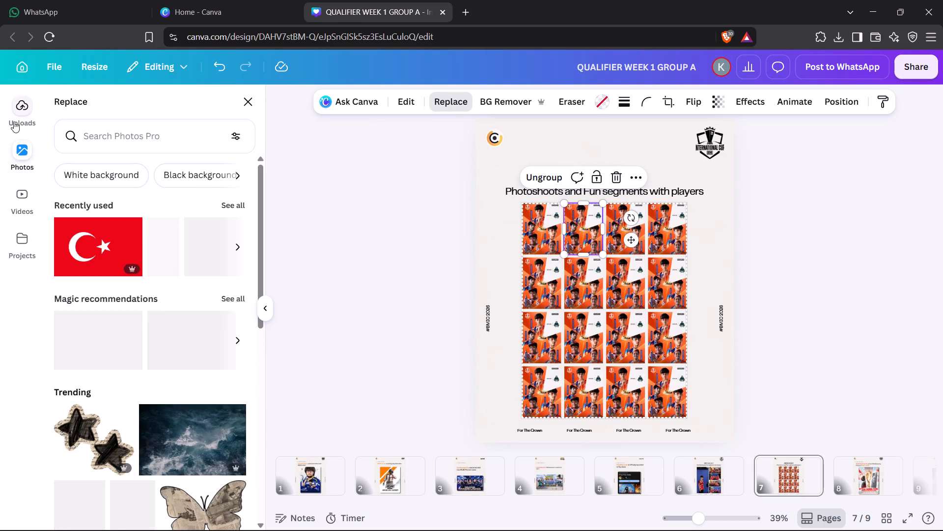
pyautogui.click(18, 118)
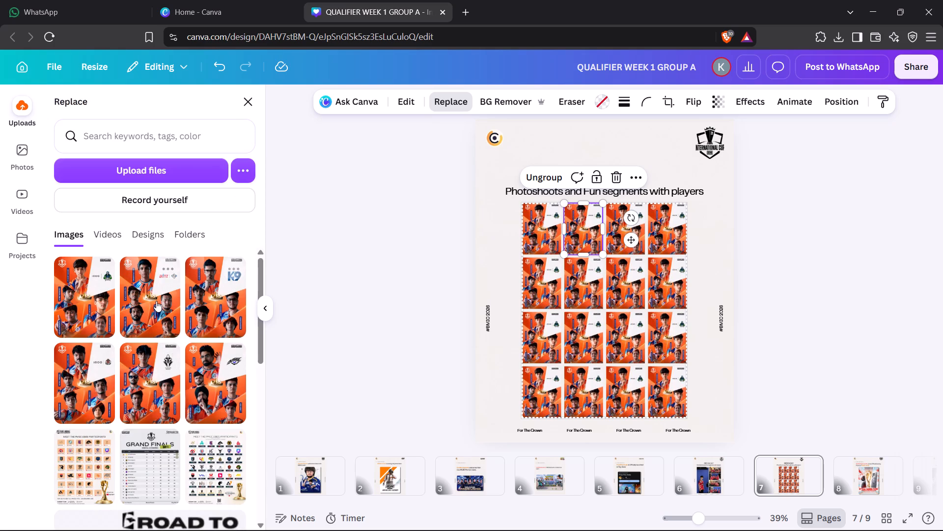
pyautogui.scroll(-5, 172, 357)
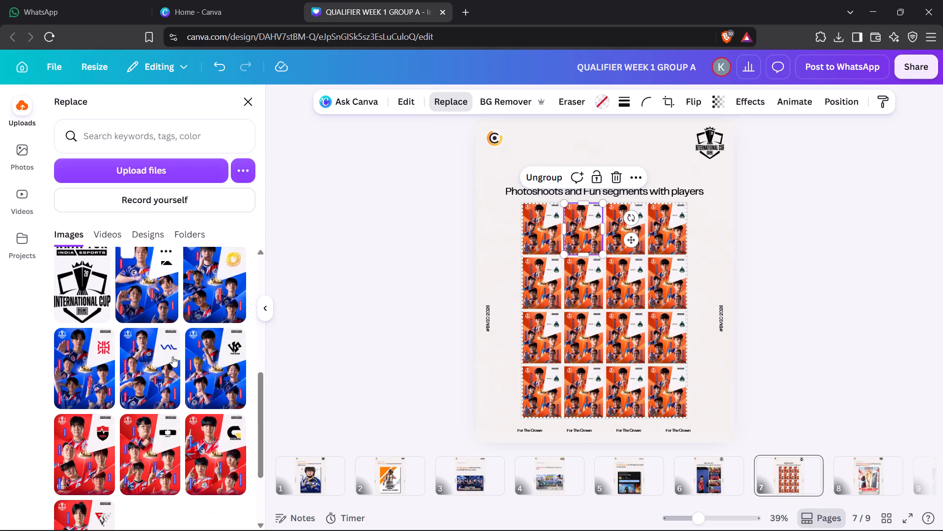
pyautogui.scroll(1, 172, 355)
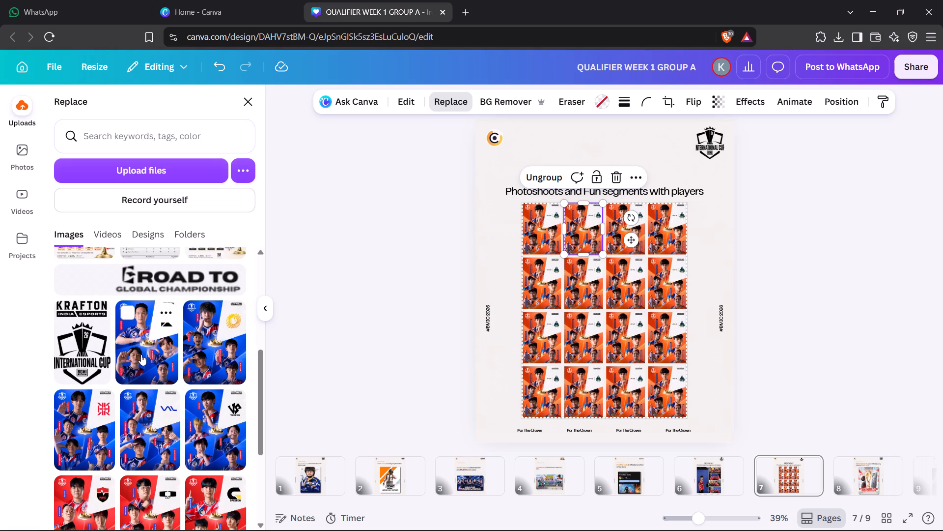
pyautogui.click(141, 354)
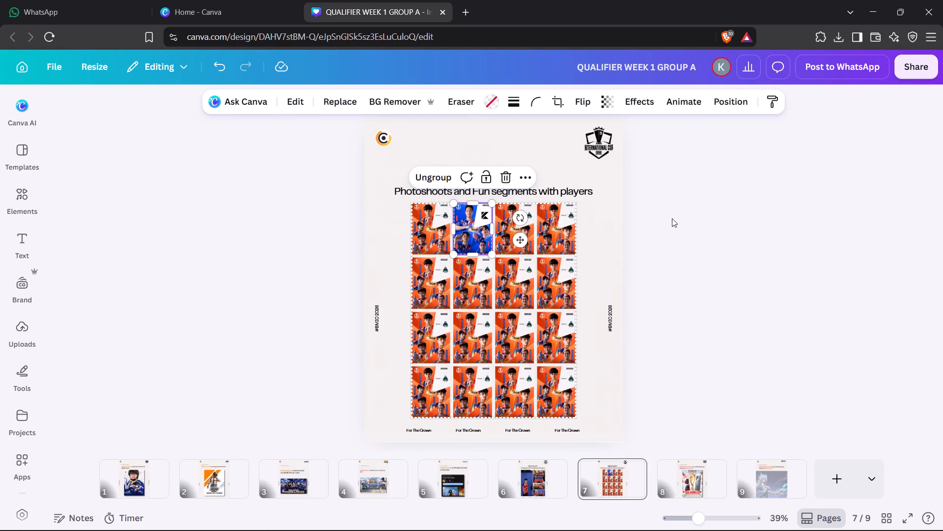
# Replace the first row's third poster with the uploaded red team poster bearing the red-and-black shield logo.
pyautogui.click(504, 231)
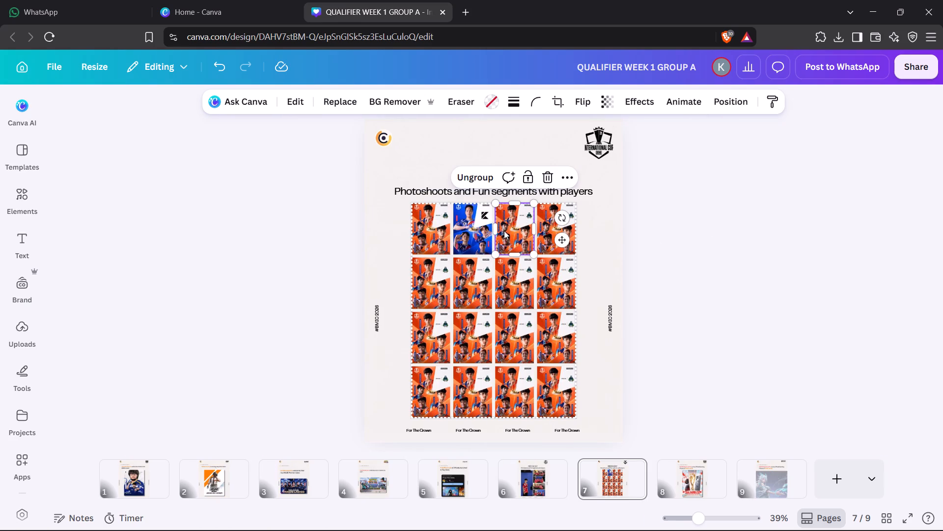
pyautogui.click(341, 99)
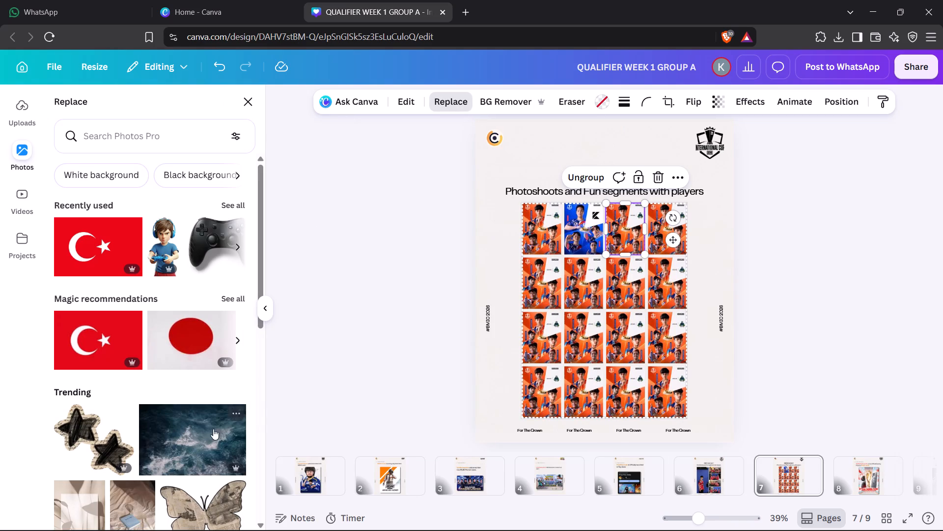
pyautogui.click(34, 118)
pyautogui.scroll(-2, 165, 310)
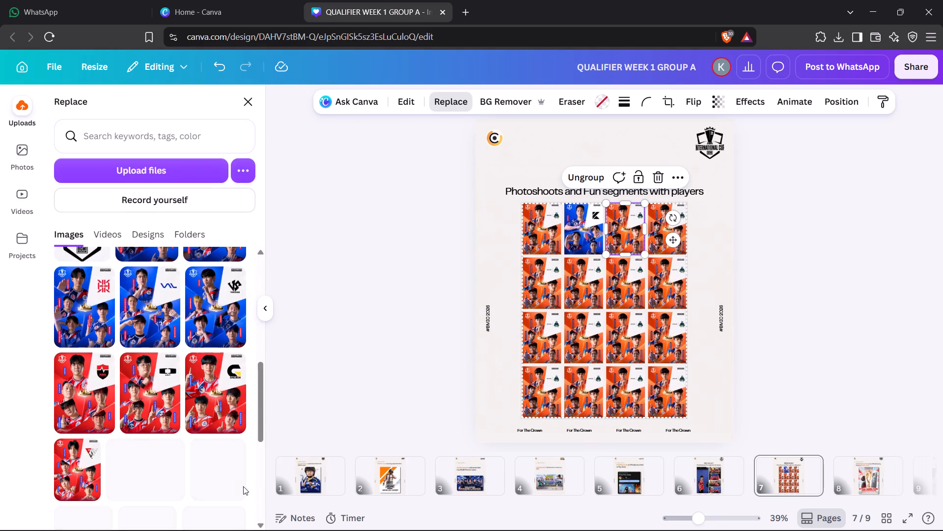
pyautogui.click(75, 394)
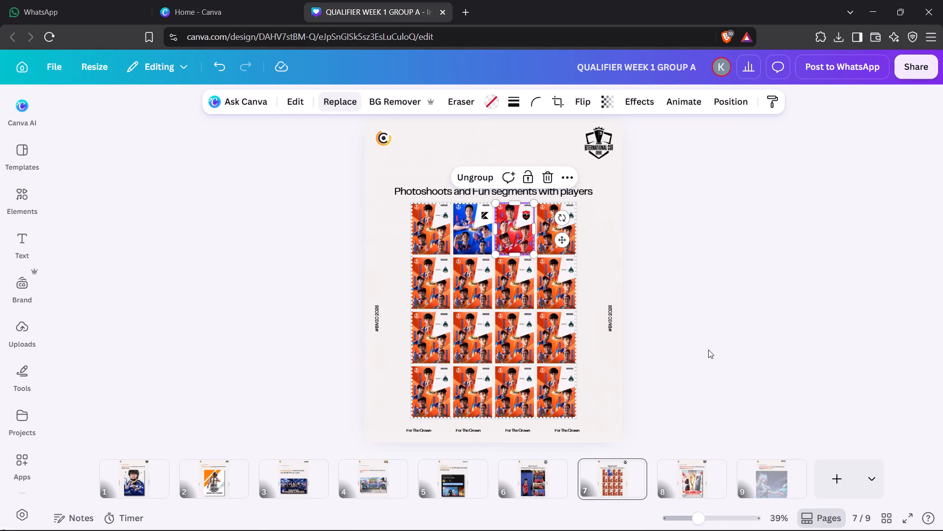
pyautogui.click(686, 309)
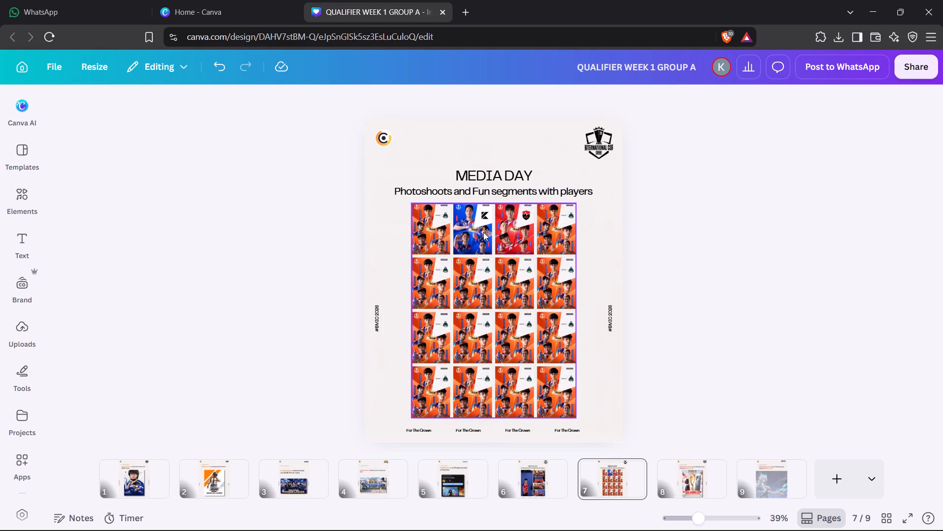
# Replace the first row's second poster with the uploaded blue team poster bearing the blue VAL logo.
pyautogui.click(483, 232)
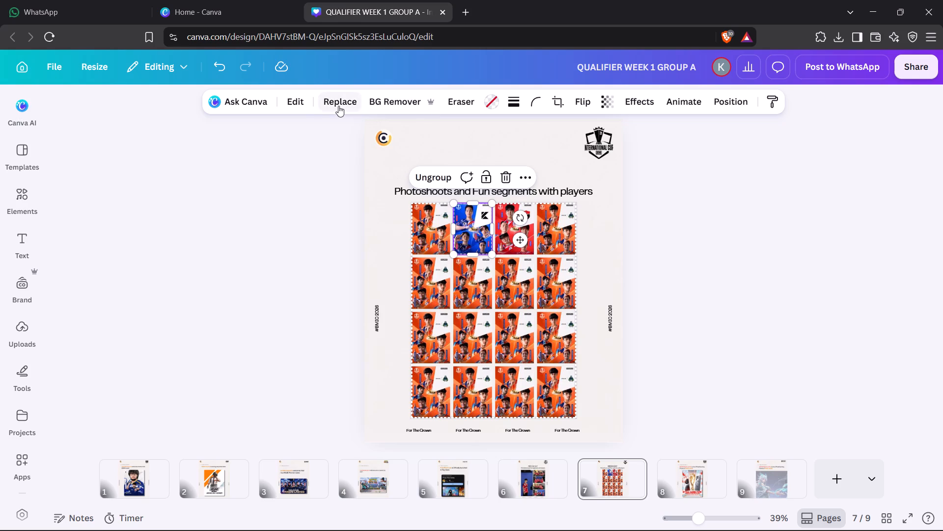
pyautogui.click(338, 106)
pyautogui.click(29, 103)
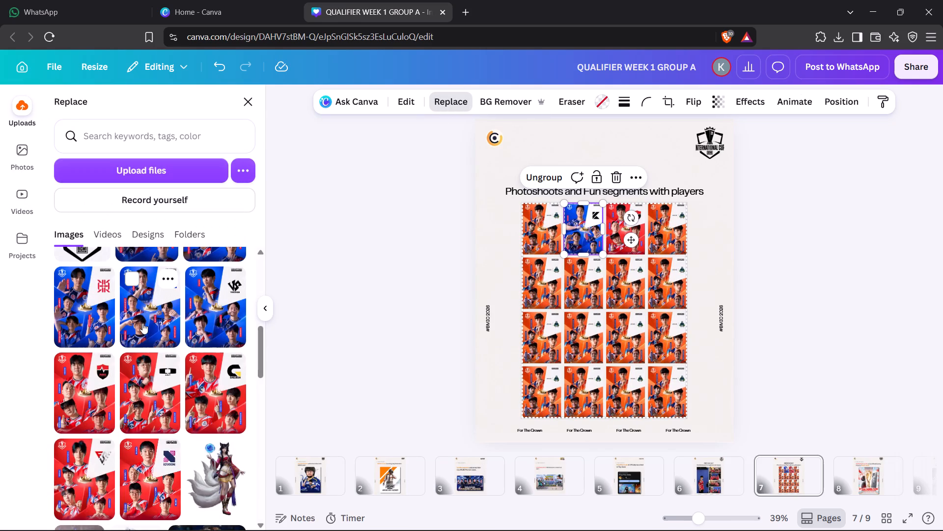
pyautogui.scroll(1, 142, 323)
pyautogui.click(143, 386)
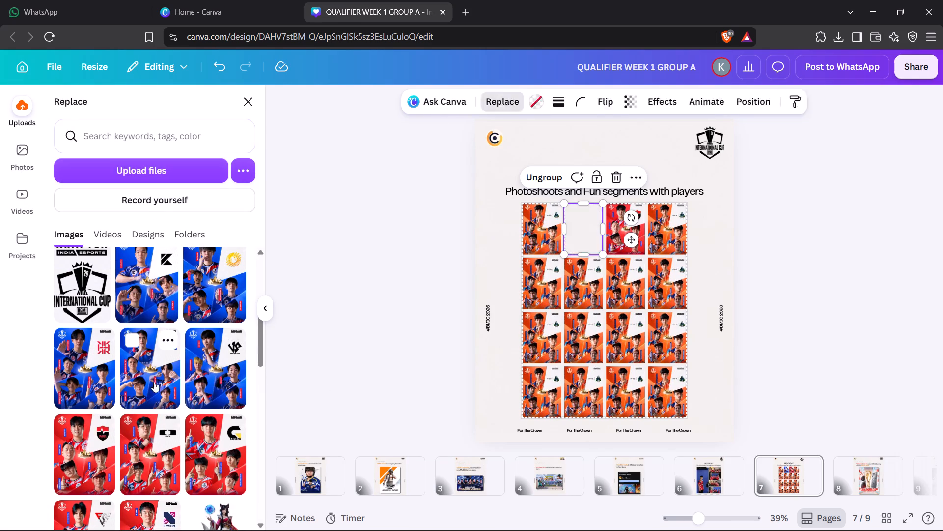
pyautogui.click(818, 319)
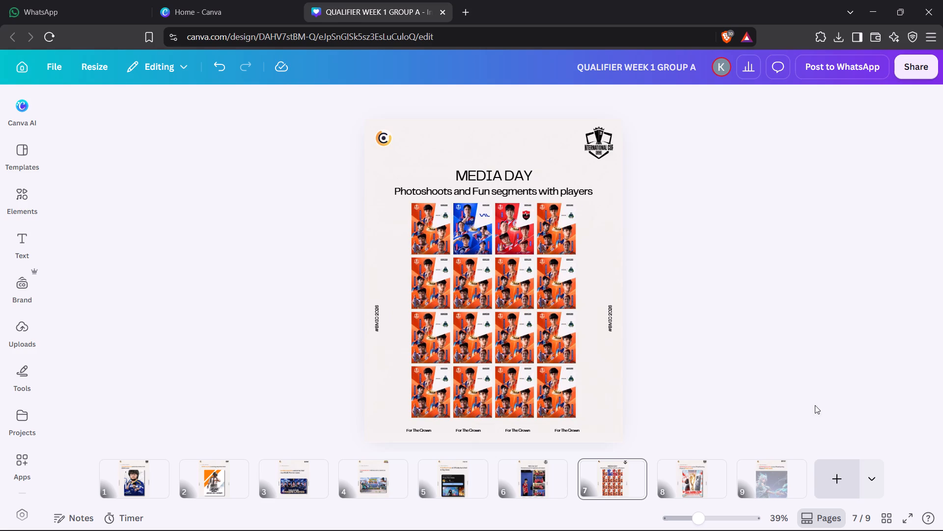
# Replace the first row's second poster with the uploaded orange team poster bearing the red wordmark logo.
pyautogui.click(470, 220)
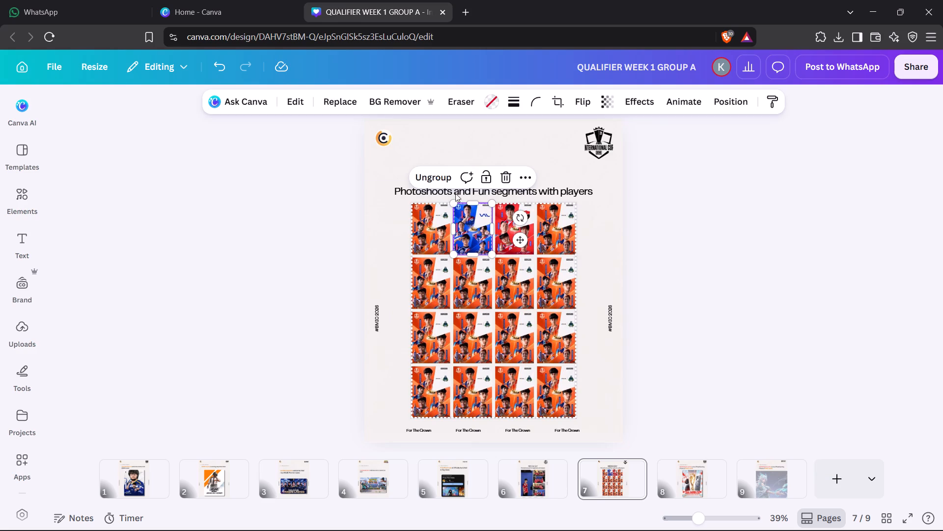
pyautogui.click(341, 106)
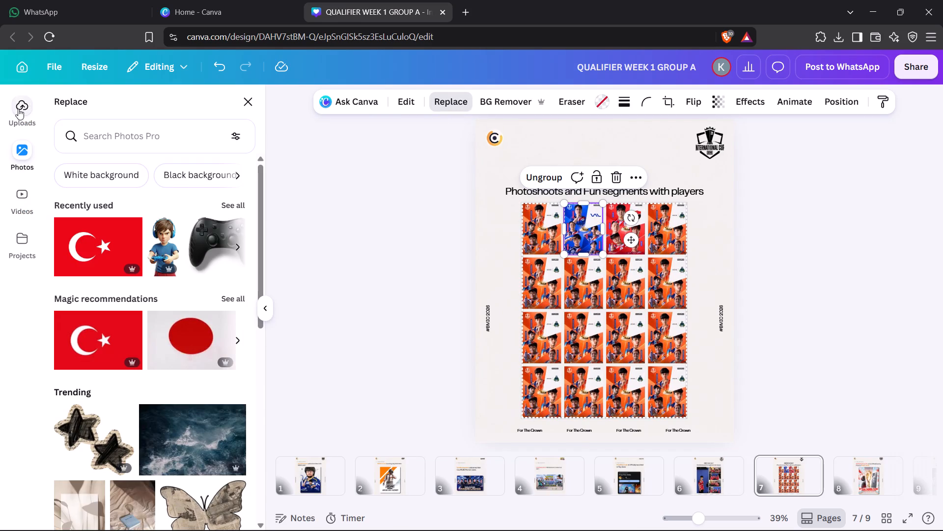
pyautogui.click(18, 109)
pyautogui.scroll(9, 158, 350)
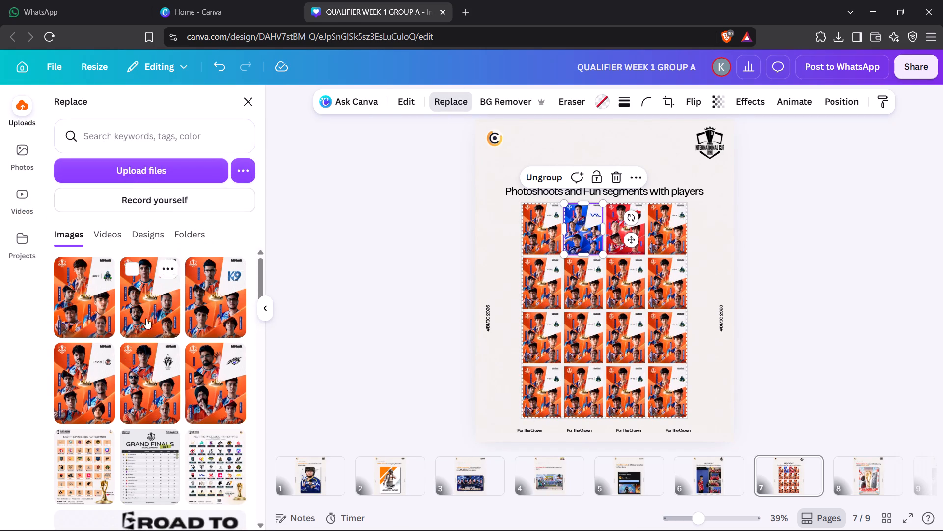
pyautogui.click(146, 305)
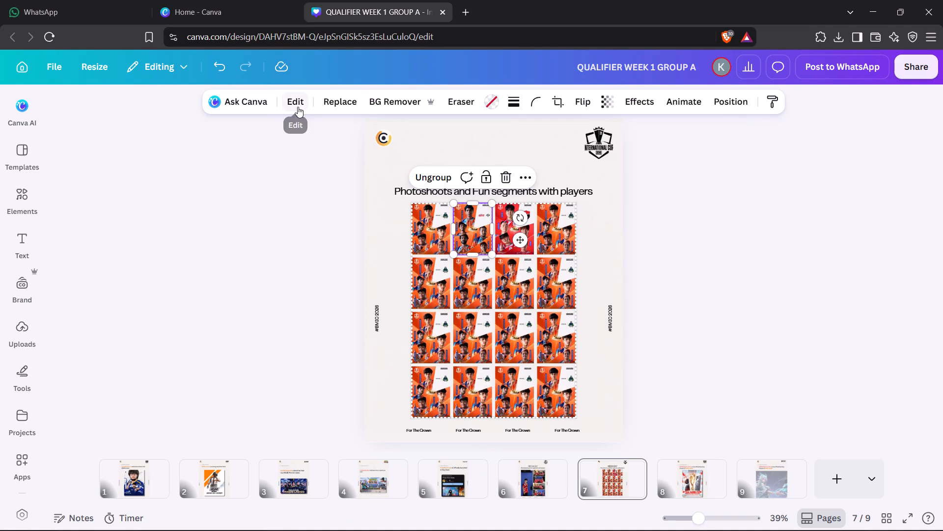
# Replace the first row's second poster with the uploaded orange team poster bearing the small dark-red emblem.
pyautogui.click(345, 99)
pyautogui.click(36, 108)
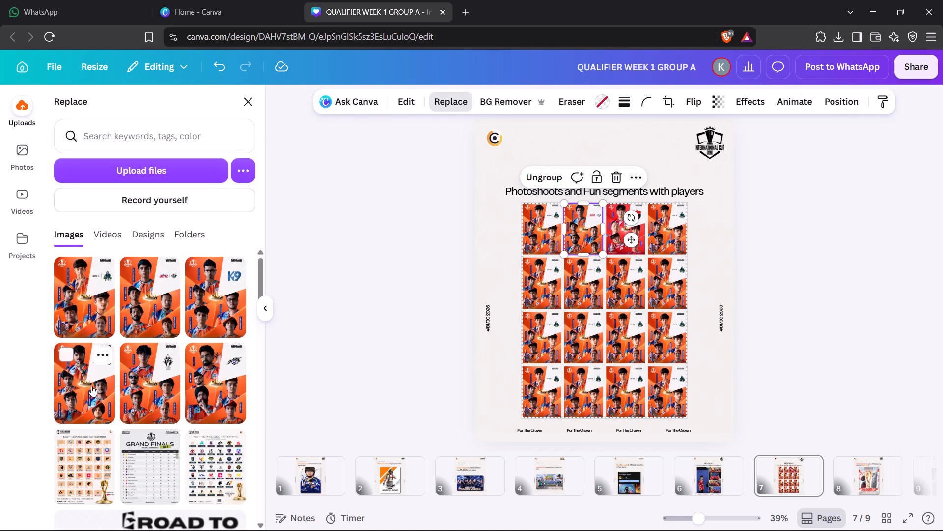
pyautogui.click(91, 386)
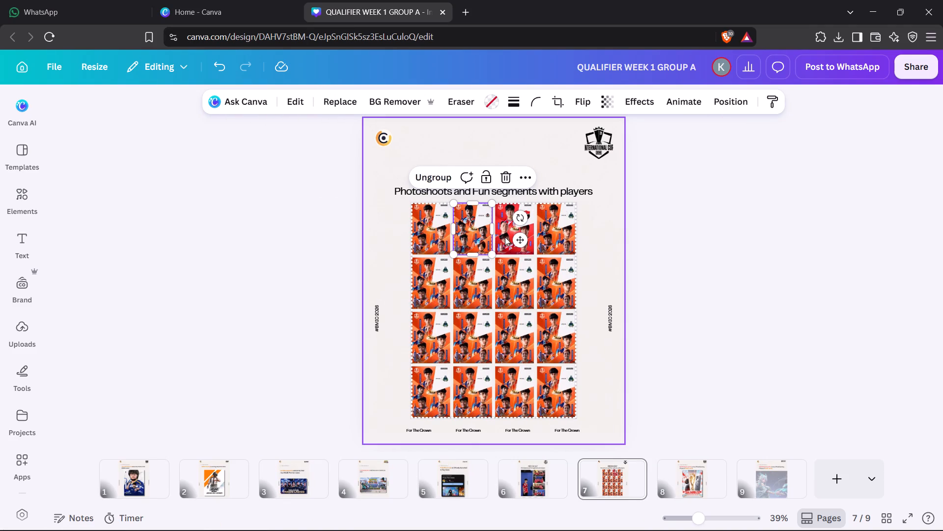
# Replace the first row's second poster with the uploaded orange team poster bearing the black crest logo.
pyautogui.click(505, 237)
pyautogui.click(466, 238)
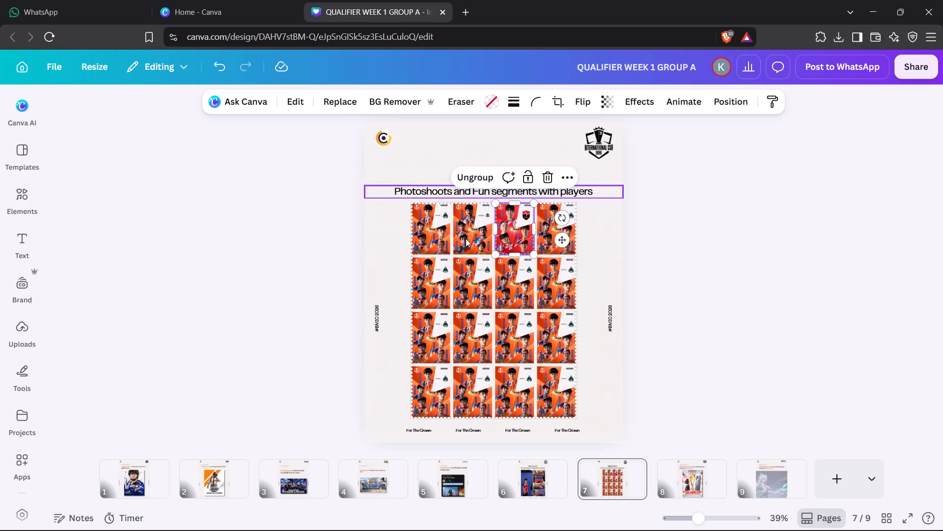
pyautogui.click(343, 105)
pyautogui.click(17, 108)
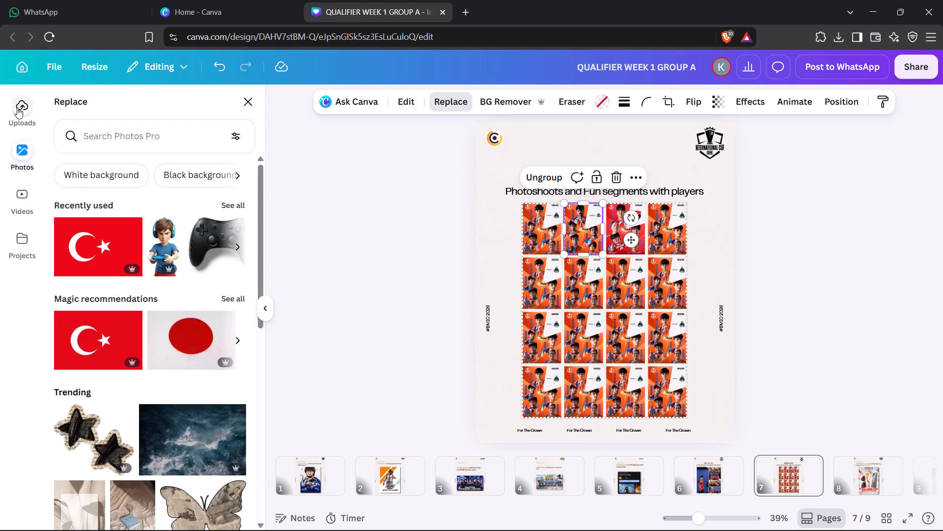
pyautogui.click(160, 388)
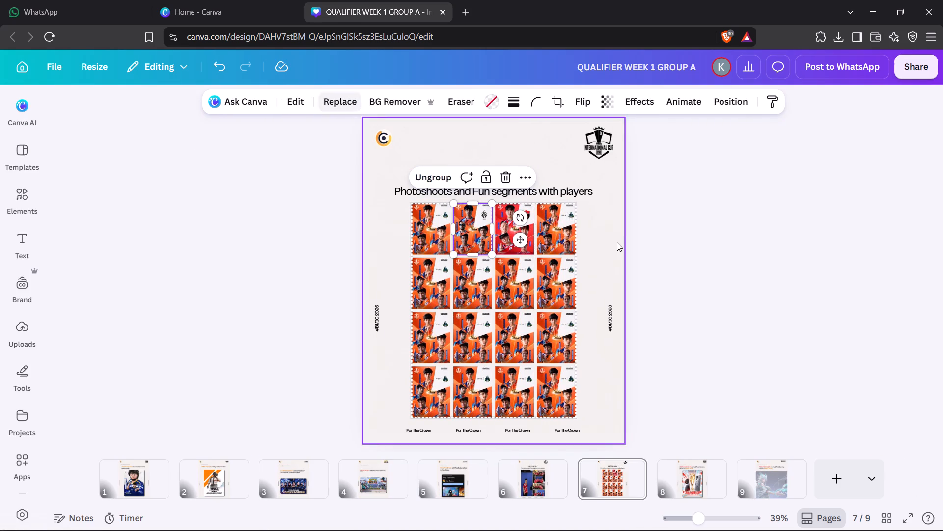
# Replace the first row's third poster with the uploaded orange team poster bearing the small dark-red emblem.
pyautogui.click(502, 229)
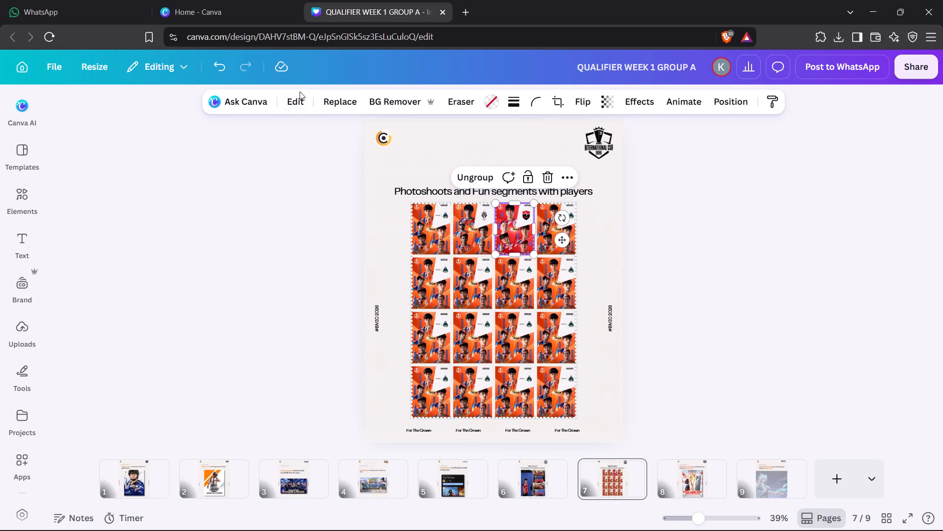
pyautogui.click(345, 101)
pyautogui.click(27, 105)
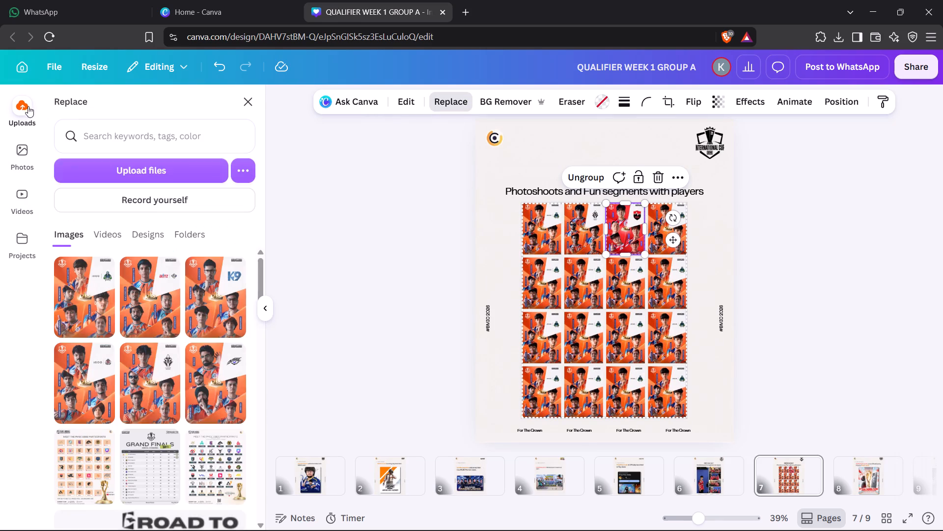
pyautogui.click(95, 397)
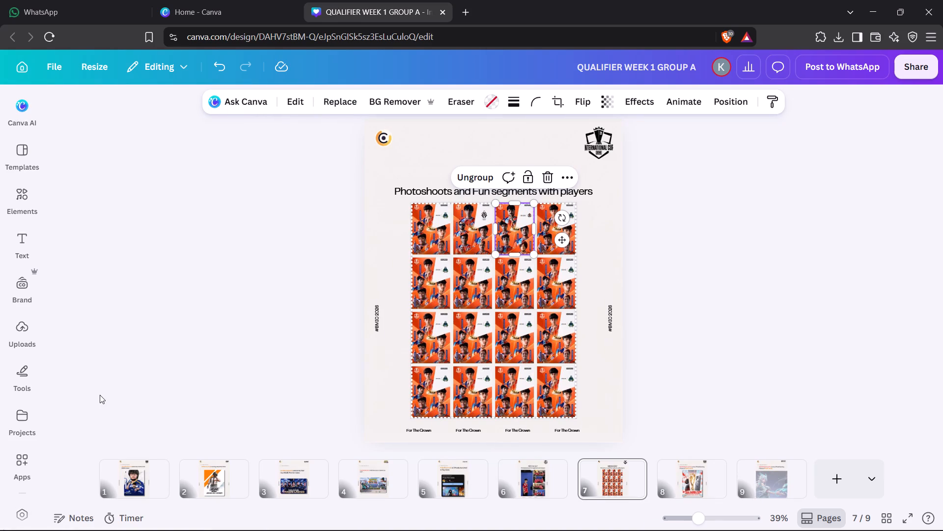
# Replace the first row's fourth poster with the uploaded orange team poster bearing the blue K9 logo.
pyautogui.click(548, 235)
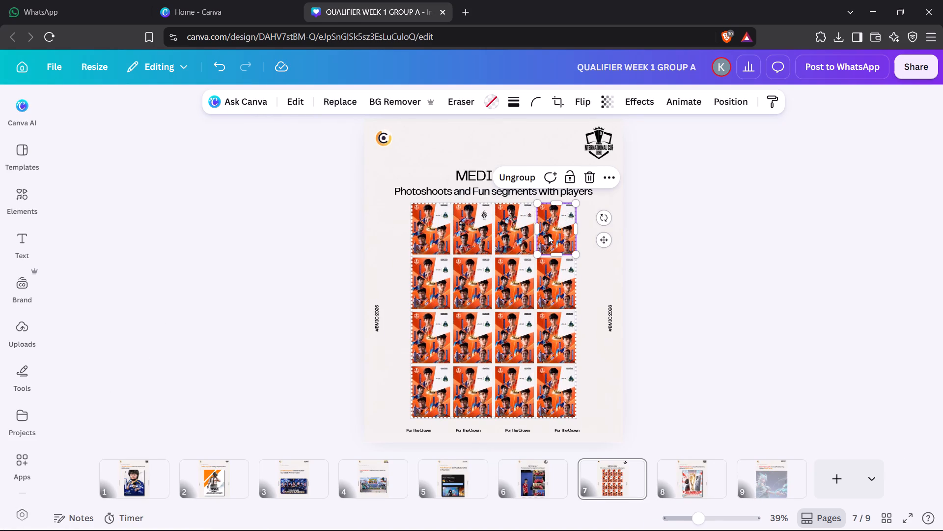
pyautogui.click(352, 102)
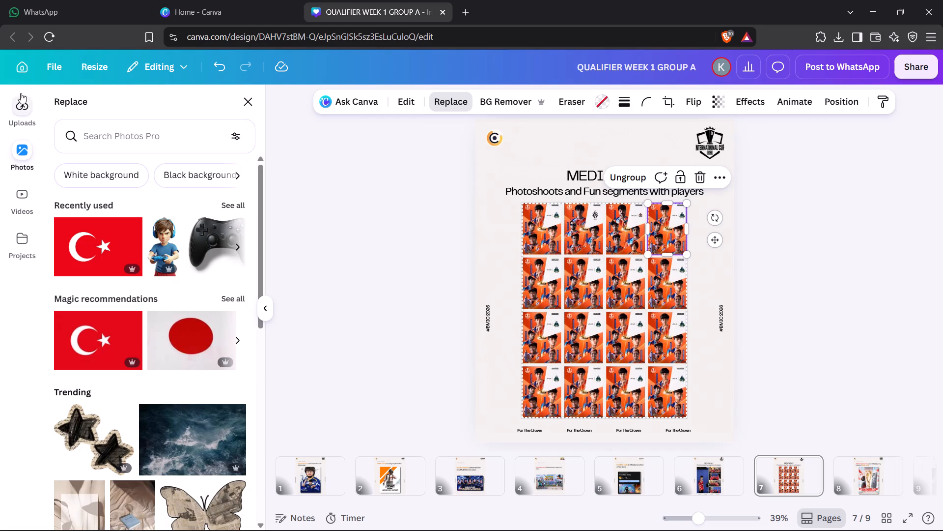
pyautogui.click(25, 94)
pyautogui.click(225, 309)
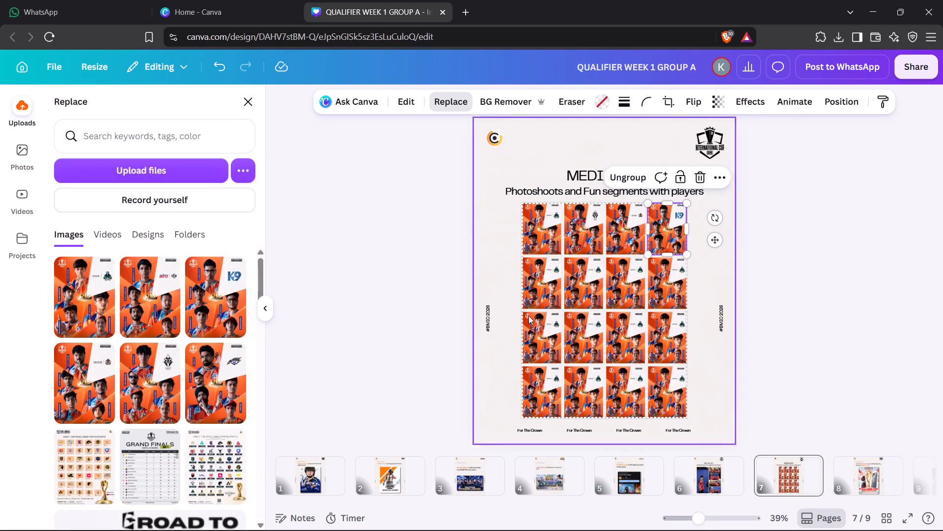
# Replace the second row's first poster with the uploaded orange team poster bearing the red wordmark logo.
pyautogui.click(436, 282)
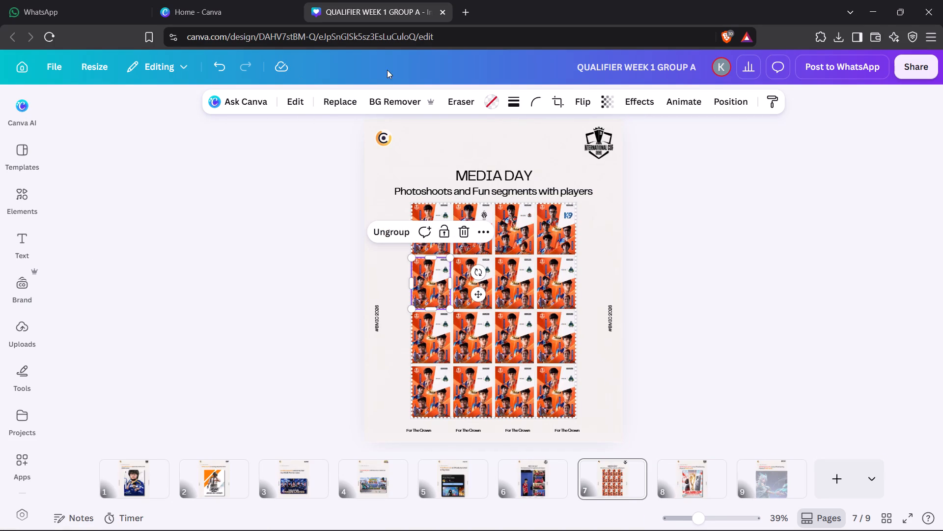
pyautogui.click(332, 100)
pyautogui.click(23, 124)
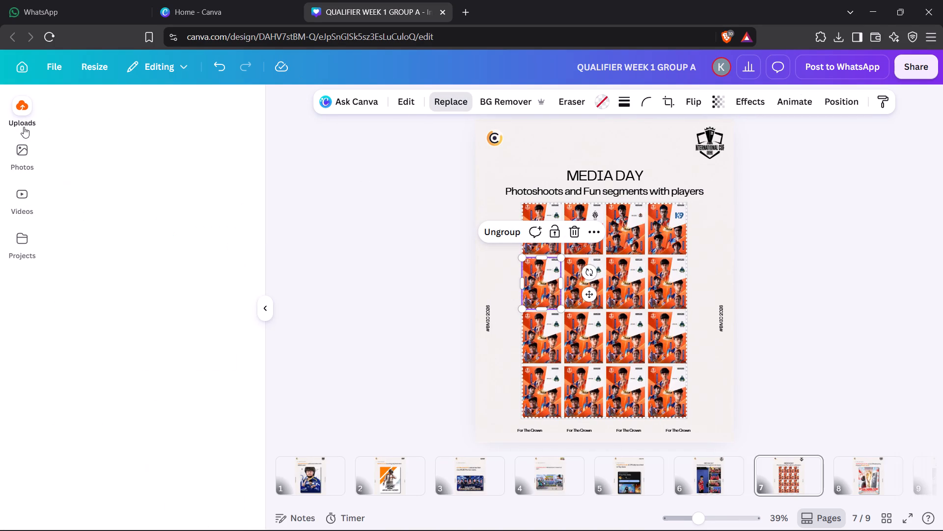
pyautogui.click(161, 307)
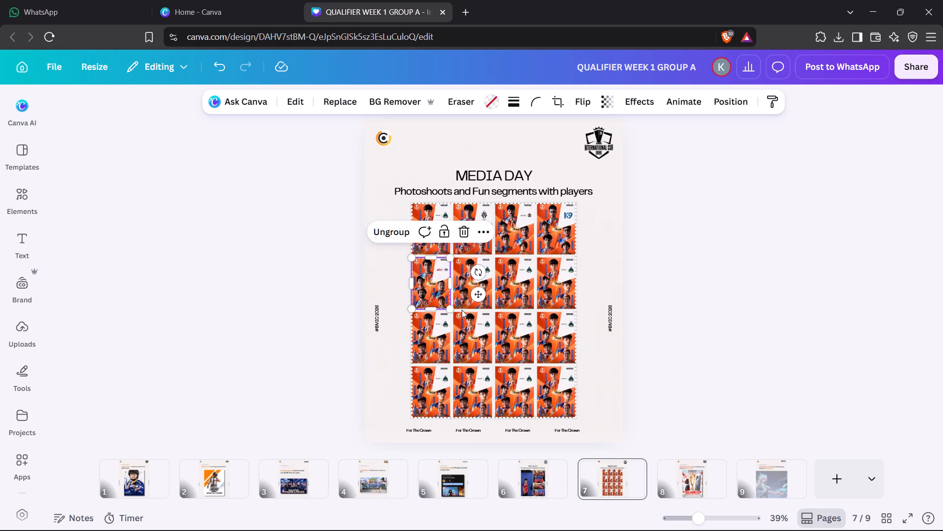
# Replace the second row's second poster with the uploaded orange team poster bearing the black wing-shaped logo.
pyautogui.click(465, 293)
pyautogui.click(340, 94)
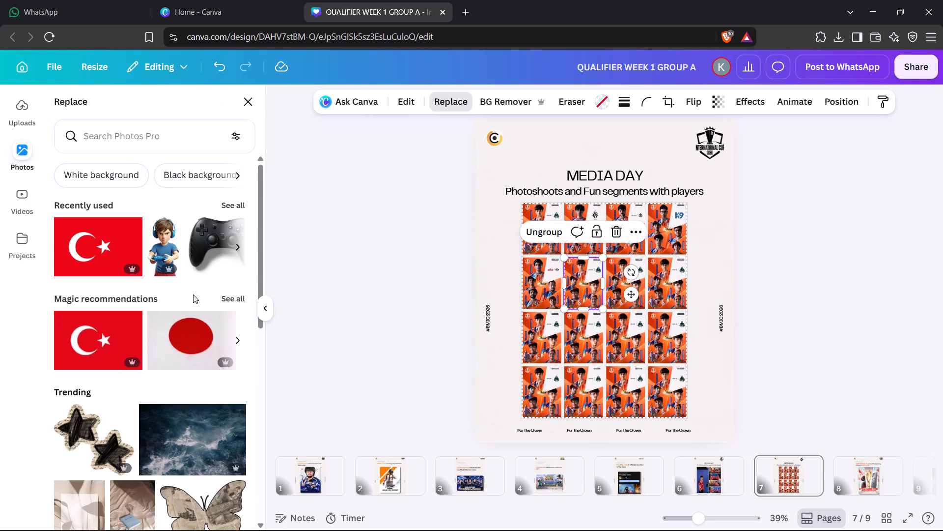
pyautogui.click(29, 116)
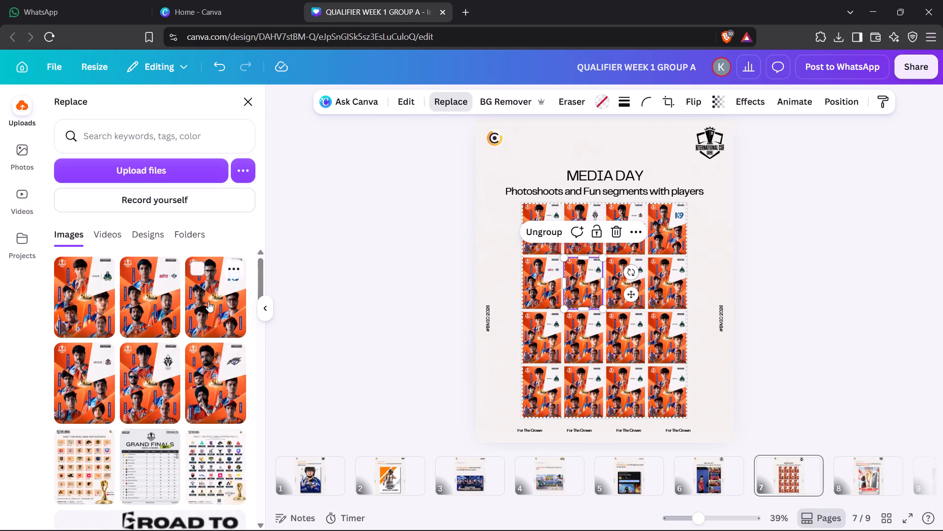
# Replace the second row's second poster with the uploaded orange team poster bearing the black wing-shaped logo.
pyautogui.click(222, 383)
pyautogui.click(786, 348)
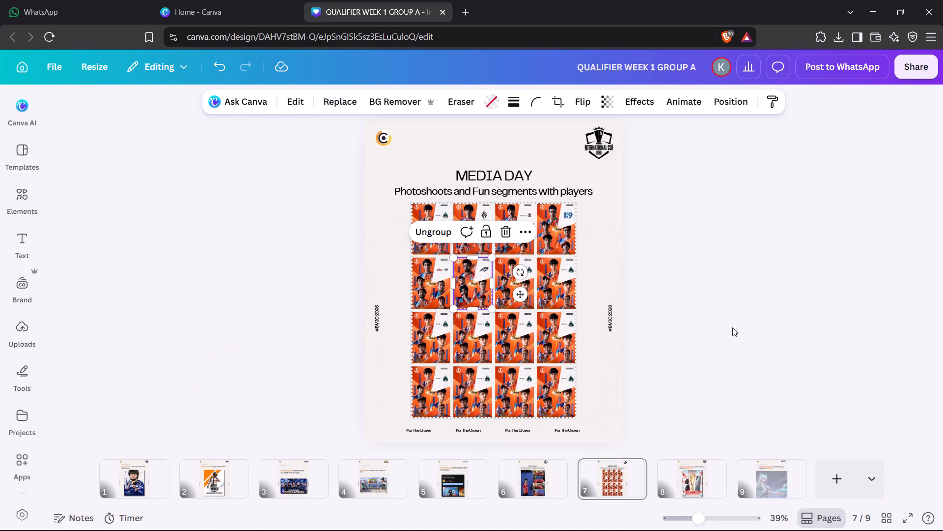
pyautogui.click(698, 316)
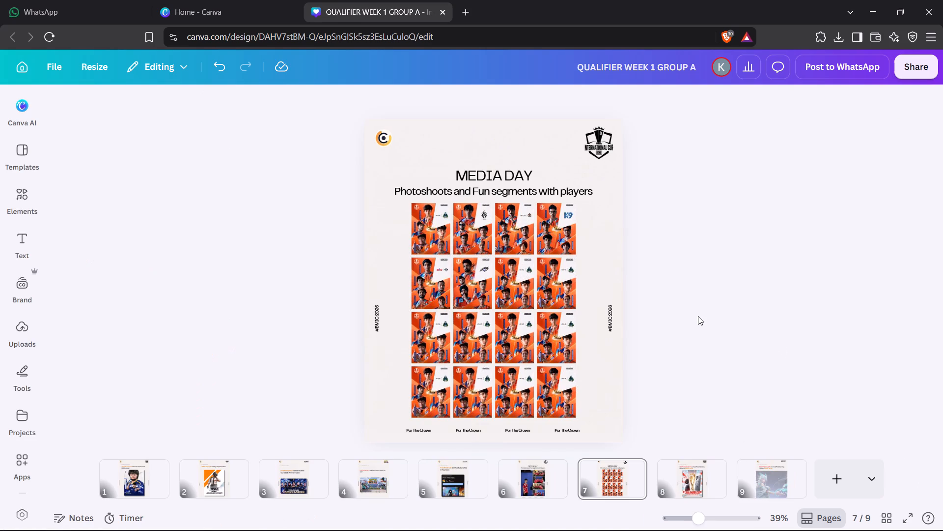
# Replace the second row's third poster with the uploaded blue team poster bearing the blue angular wordmark logo.
pyautogui.click(505, 286)
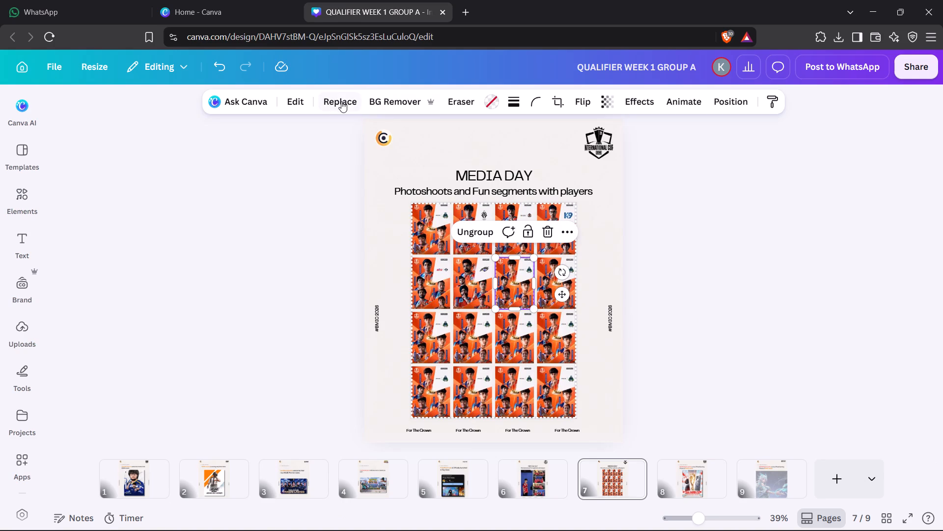
pyautogui.click(341, 101)
pyautogui.click(26, 97)
pyautogui.scroll(-4, 199, 304)
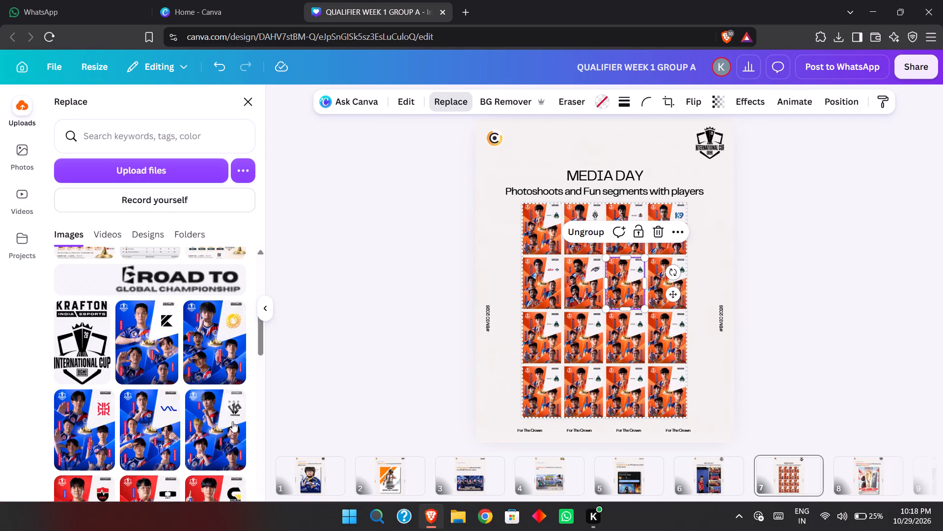
pyautogui.click(142, 454)
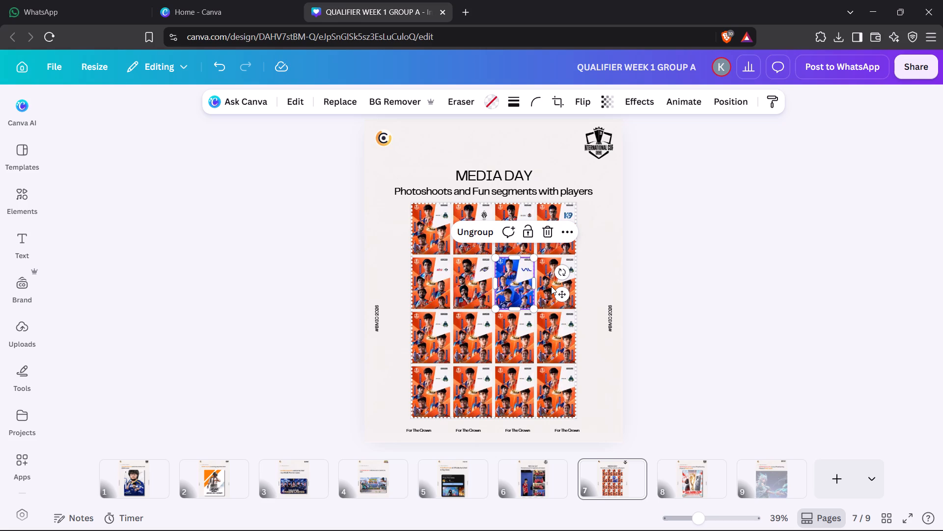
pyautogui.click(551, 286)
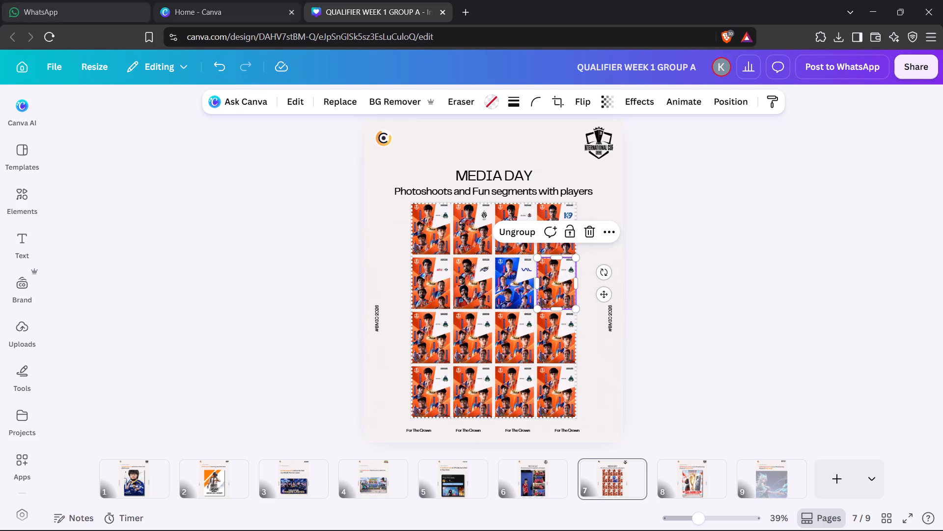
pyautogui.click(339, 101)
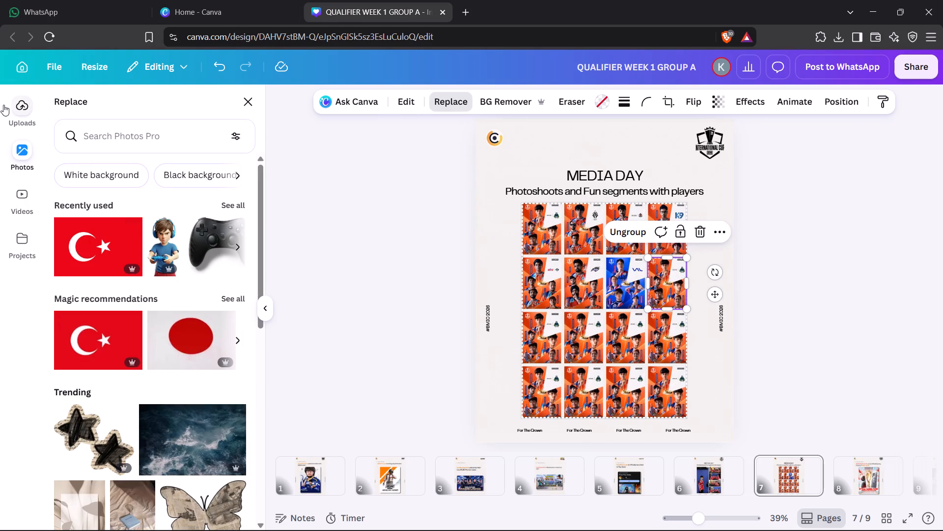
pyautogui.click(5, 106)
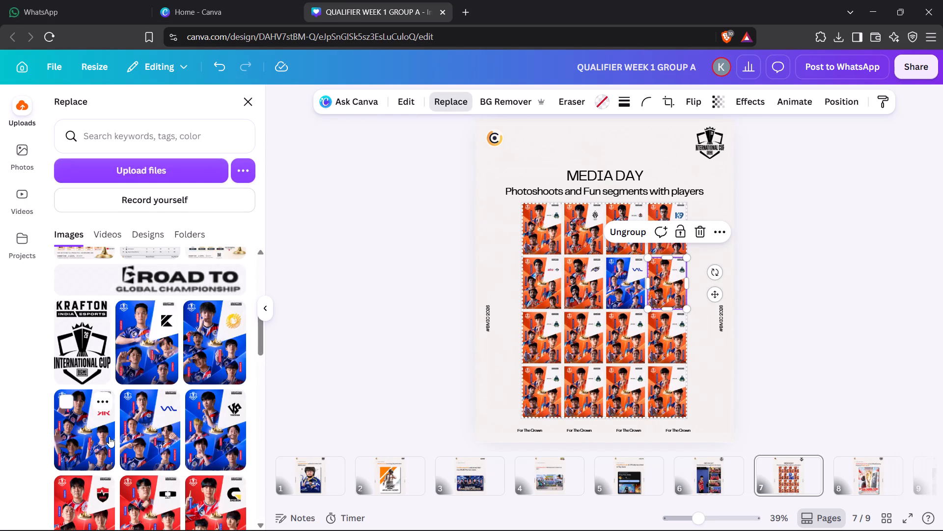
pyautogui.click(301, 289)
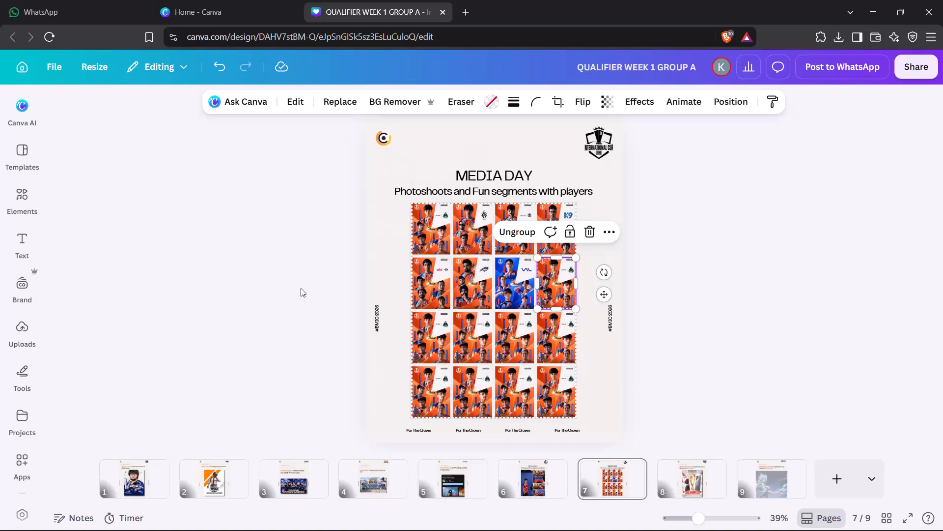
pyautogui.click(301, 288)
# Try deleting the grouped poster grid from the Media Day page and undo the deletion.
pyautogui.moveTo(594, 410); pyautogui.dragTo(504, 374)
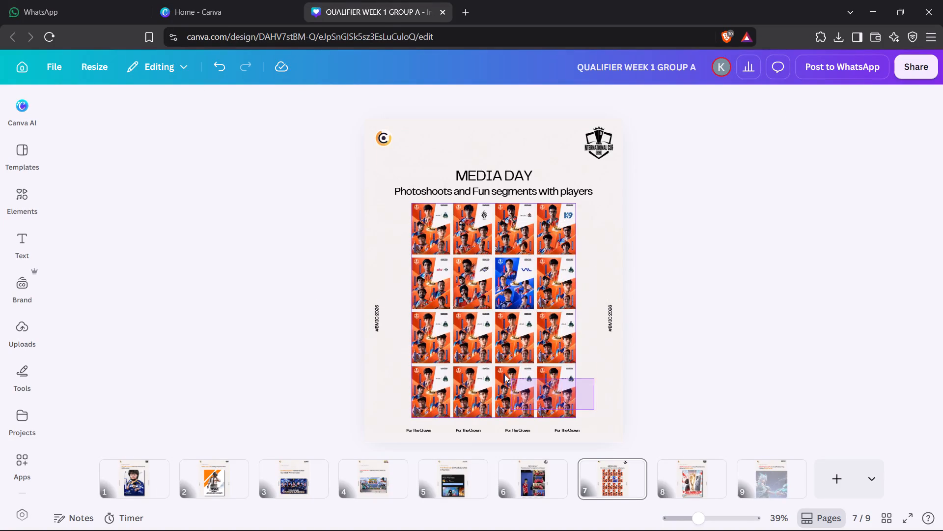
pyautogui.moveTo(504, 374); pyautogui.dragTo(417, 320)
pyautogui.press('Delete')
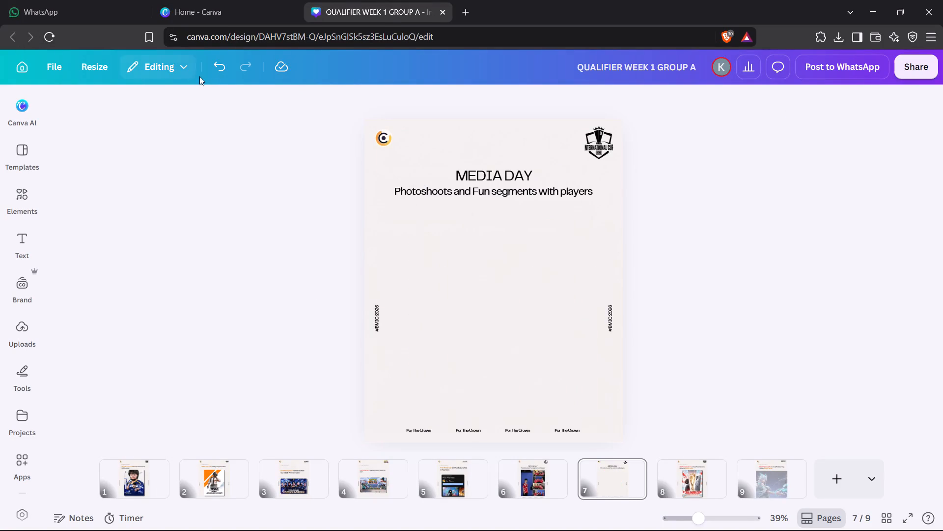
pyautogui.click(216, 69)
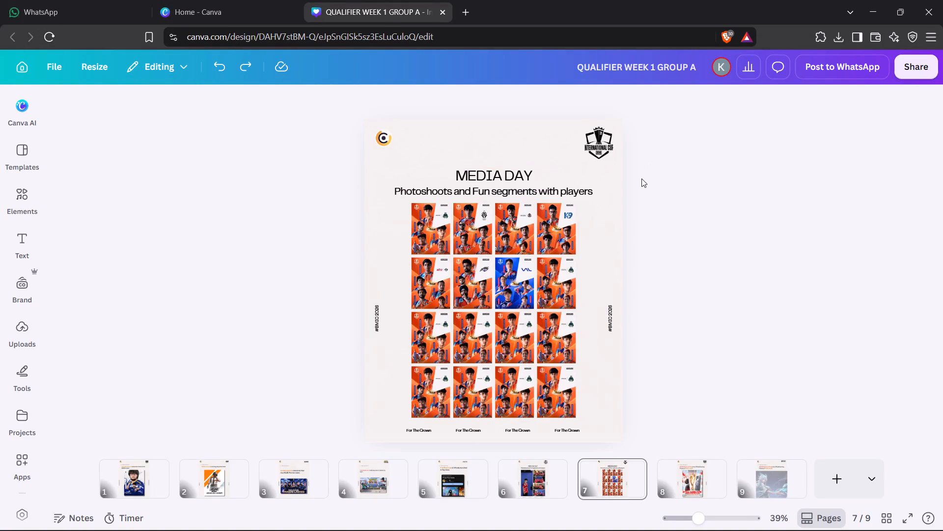
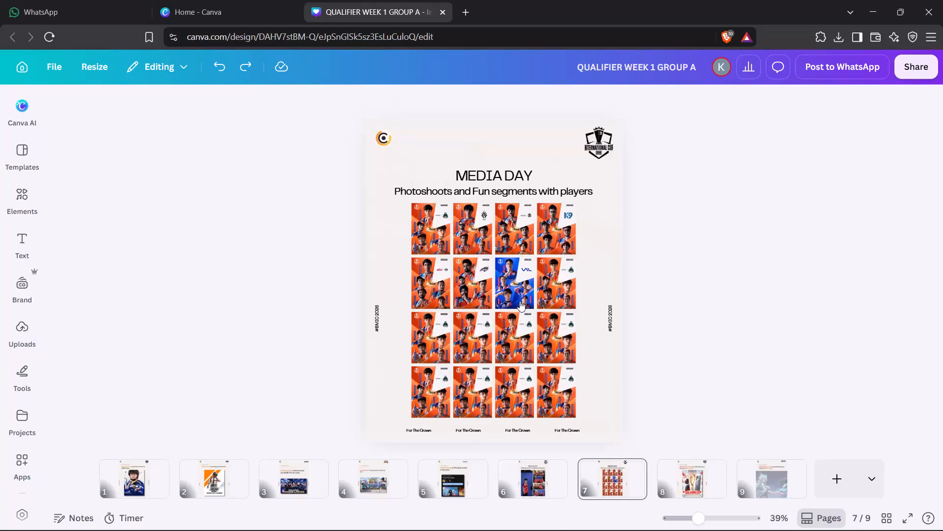
# Delete all four posters in the grid's fourth row together with their frames.
pyautogui.click(550, 392)
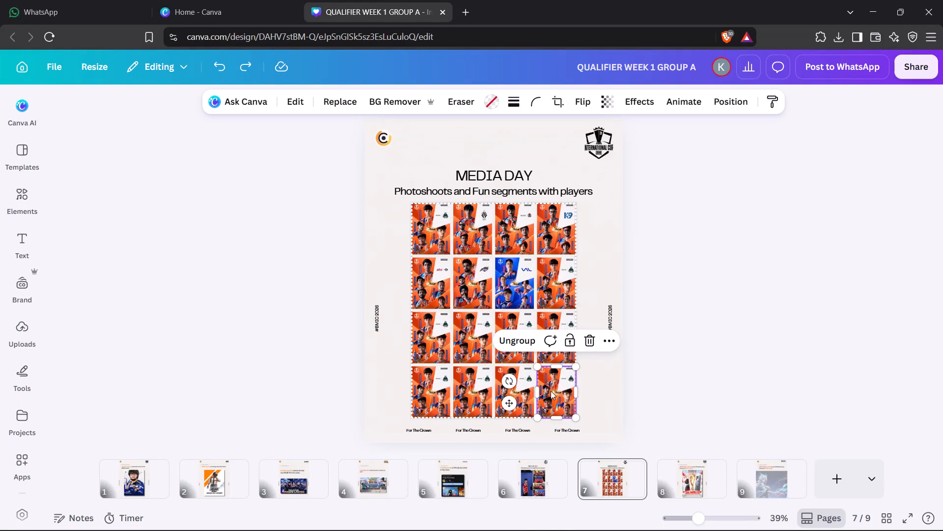
pyautogui.press('Delete')
pyautogui.press('Delete')
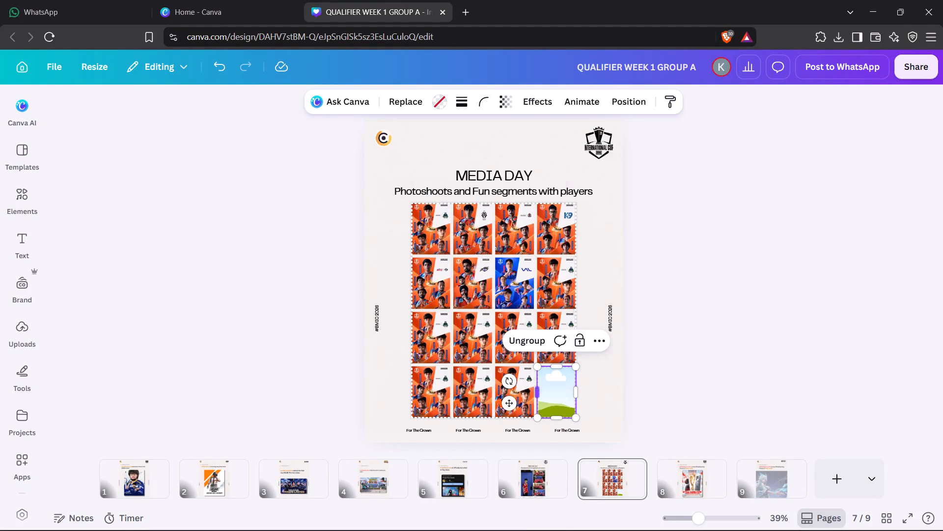
pyautogui.click(530, 393)
pyautogui.press('Delete')
pyautogui.press('Delete')
pyautogui.click(490, 400)
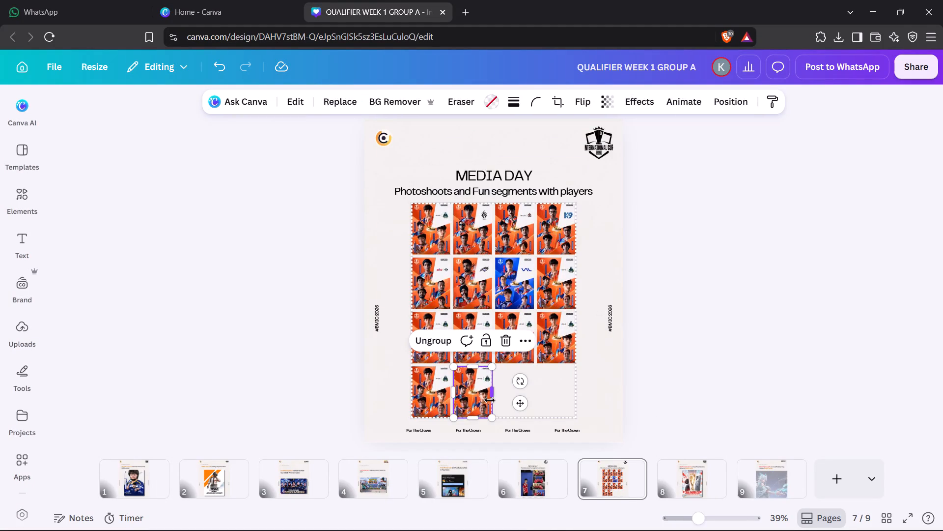
pyautogui.press('Delete')
pyautogui.press('Delete')
pyautogui.click(442, 399)
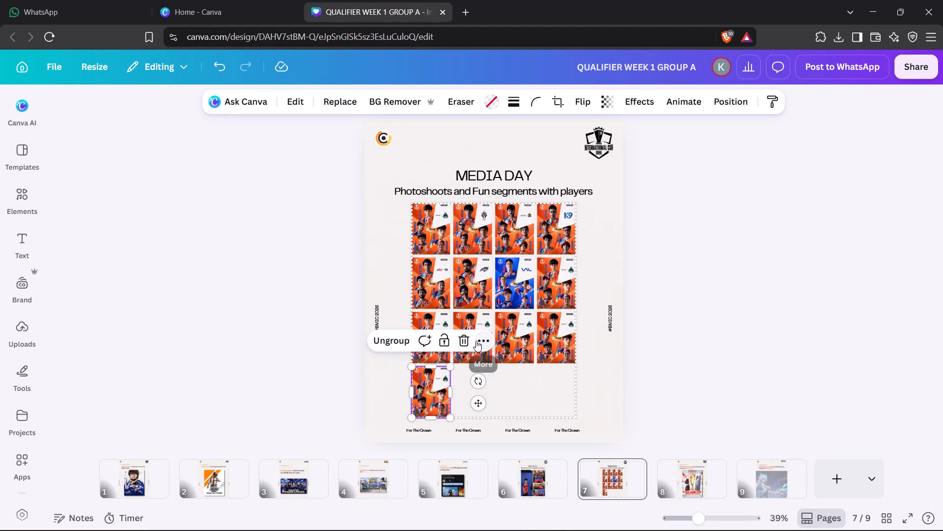
pyautogui.click(476, 341)
pyautogui.click(467, 346)
pyautogui.click(480, 397)
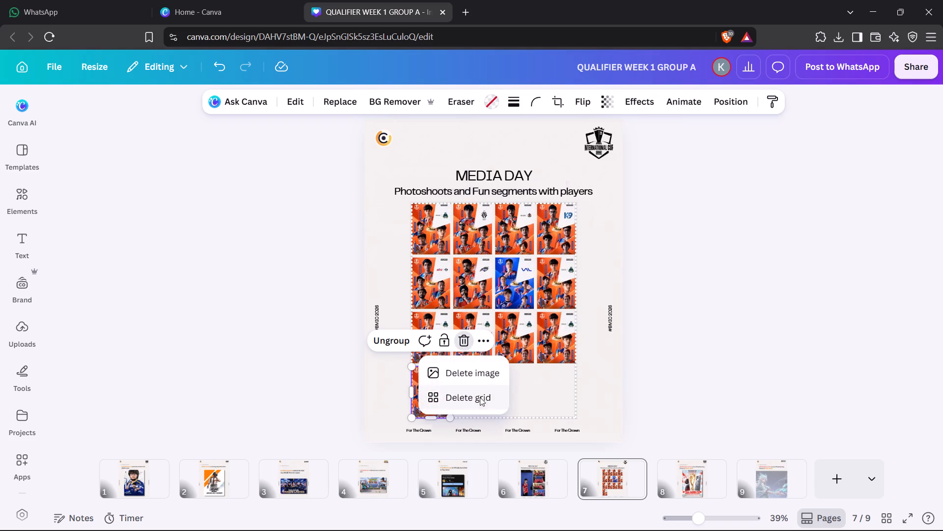
# Delete all four posters in the grid's third row together with their frames.
pyautogui.click(433, 337)
pyautogui.press('Delete')
pyautogui.press('Delete')
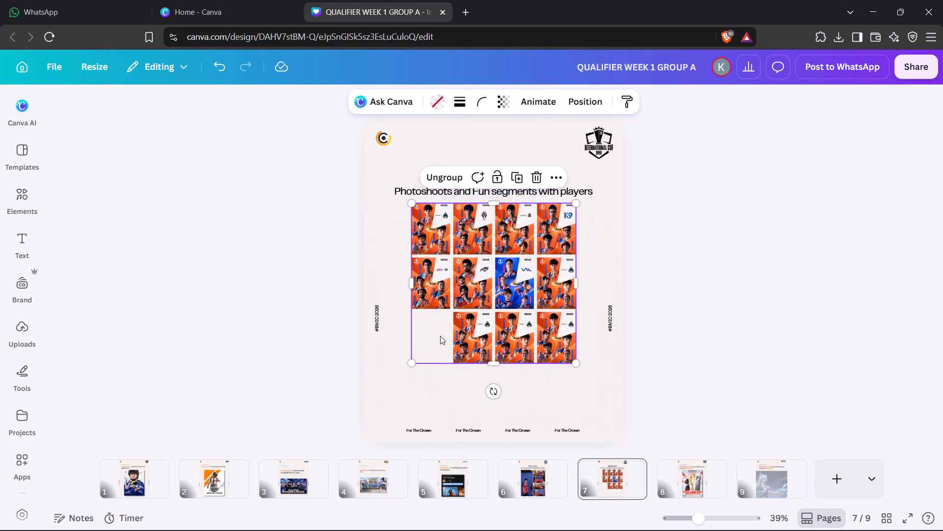
pyautogui.click(467, 331)
pyautogui.press('Delete')
pyautogui.press('Delete')
pyautogui.click(516, 333)
pyautogui.press('Delete')
pyautogui.press('Delete')
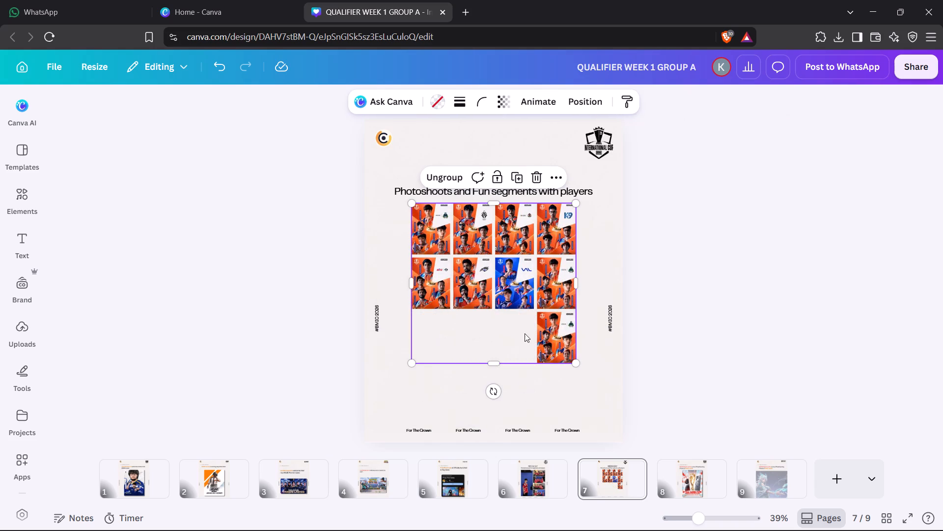
pyautogui.click(544, 334)
pyautogui.press('Delete')
pyautogui.press('Delete')
# Delete the second row's fourth poster and its blue third poster, including their frames.
pyautogui.click(565, 281)
pyautogui.press('Delete')
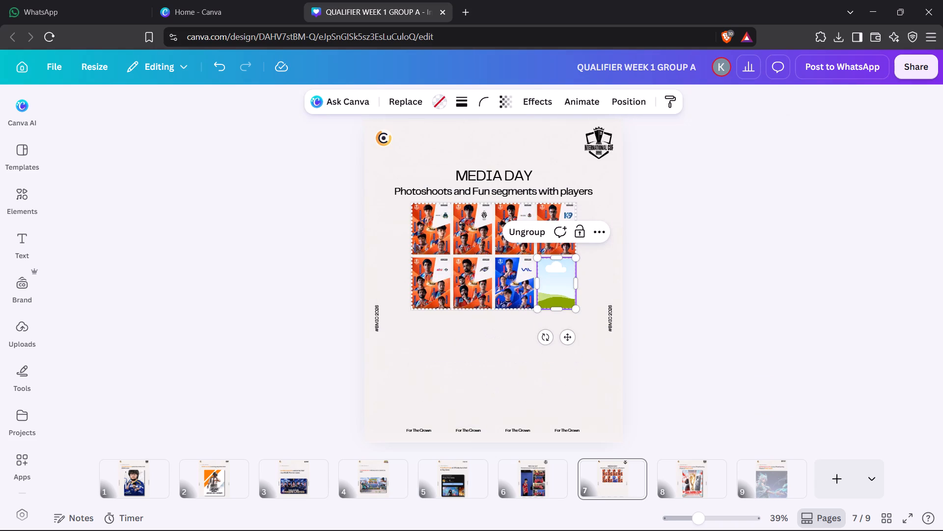
pyautogui.press('Delete')
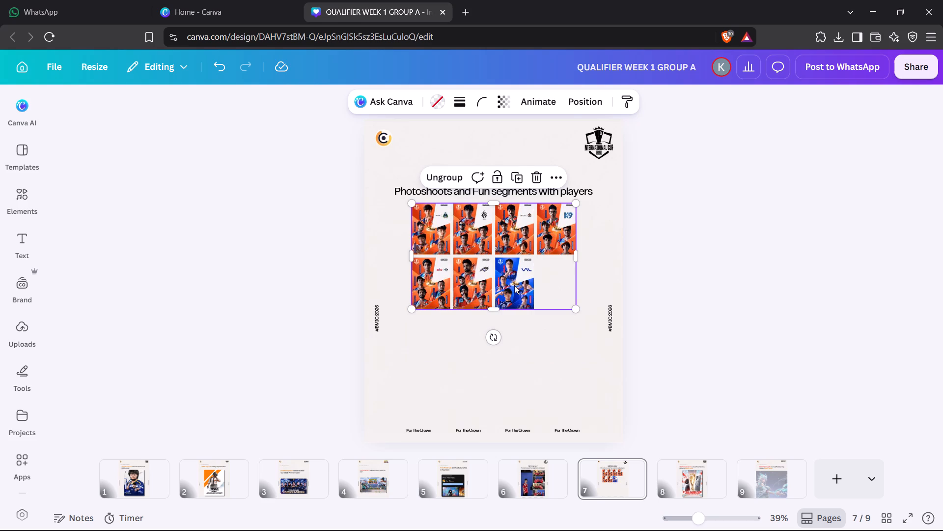
pyautogui.click(514, 285)
pyautogui.press('Delete')
pyautogui.press('Delete')
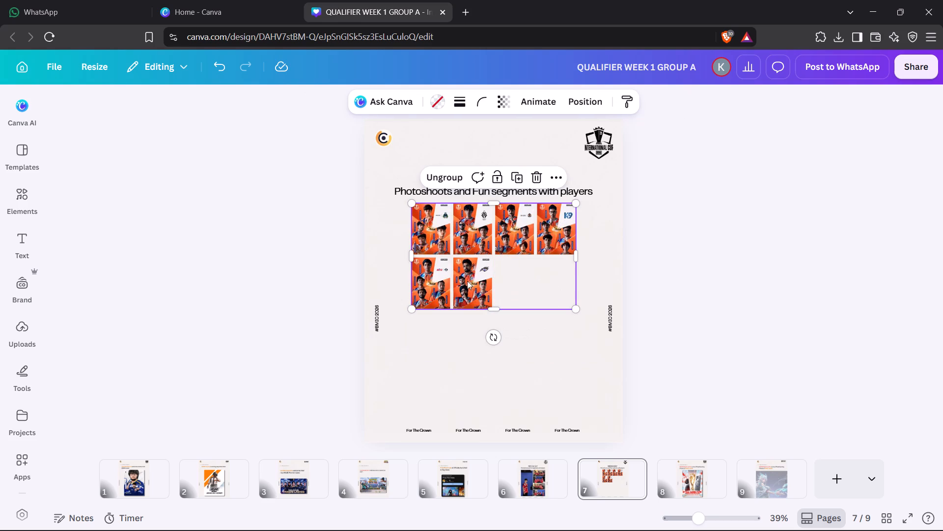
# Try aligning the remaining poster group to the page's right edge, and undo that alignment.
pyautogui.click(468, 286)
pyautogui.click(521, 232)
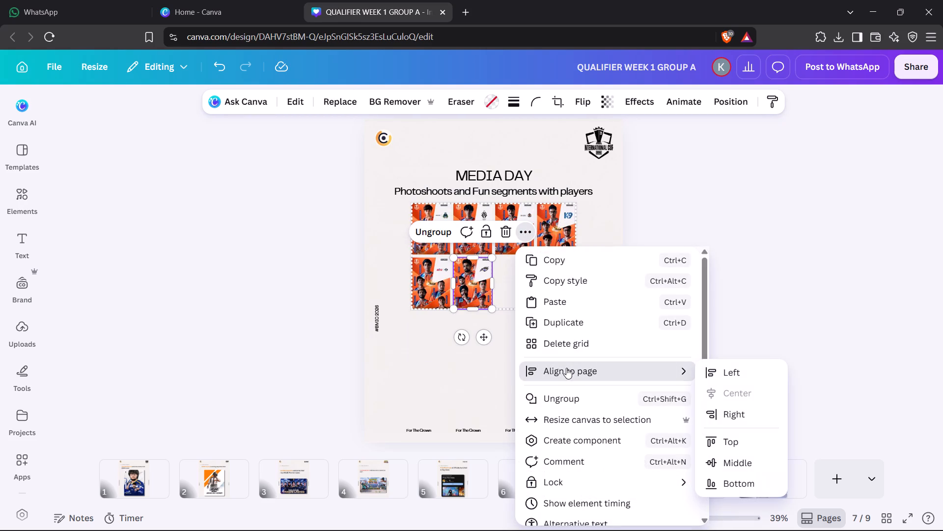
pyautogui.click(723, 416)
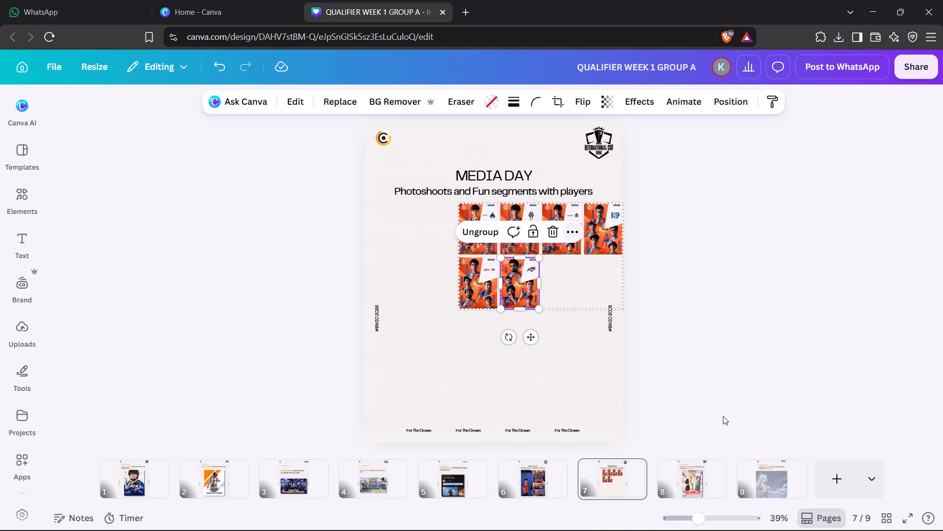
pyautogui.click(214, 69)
# Delete the second row's remaining second and first posters together with their frames.
pyautogui.press('Delete')
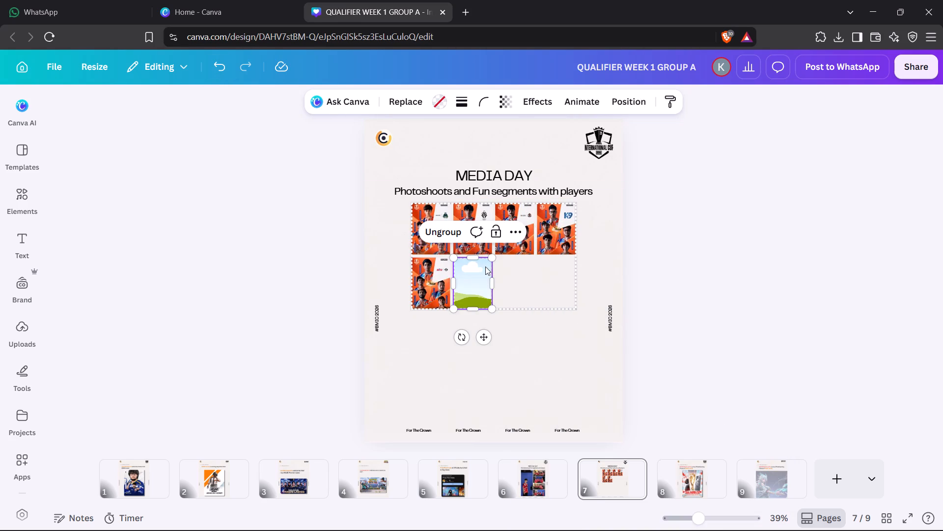
pyautogui.press('Delete')
pyautogui.click(436, 285)
pyautogui.press('Delete')
pyautogui.press('Delete')
# Delete the whole first row of four posters in one go, leaving only the Media Day page's text and logos.
pyautogui.click(481, 319)
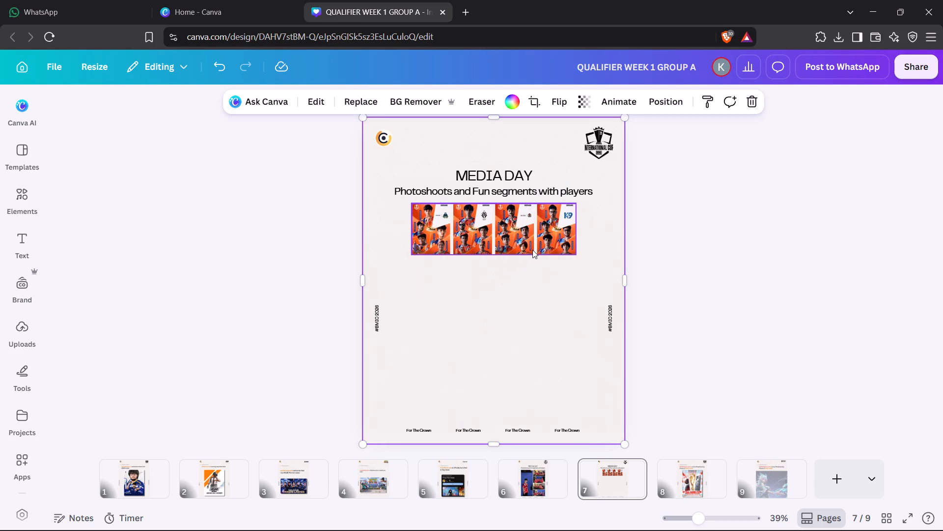
pyautogui.moveTo(403, 288); pyautogui.dragTo(573, 235)
pyautogui.press('Delete')
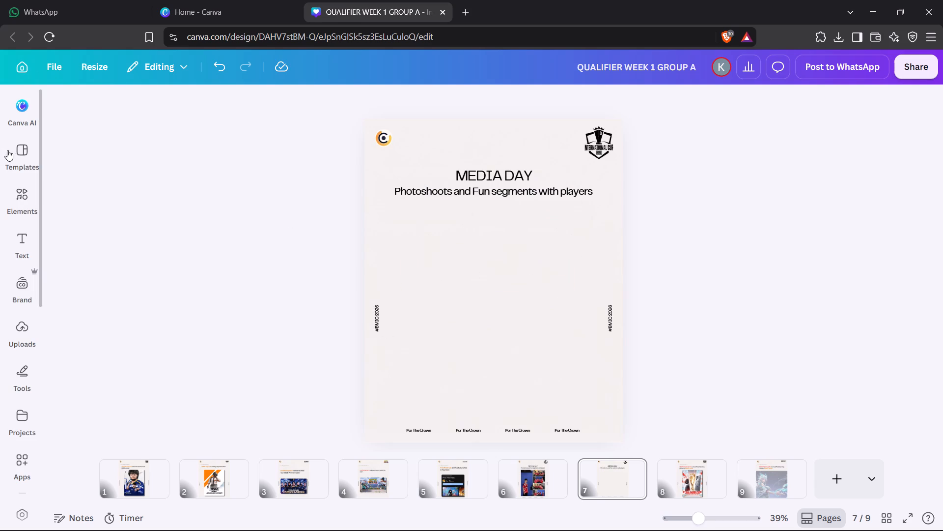
# Find a grid layout with two columns and three rows of equal cells and insert it on the Media Day page.
pyautogui.click(24, 193)
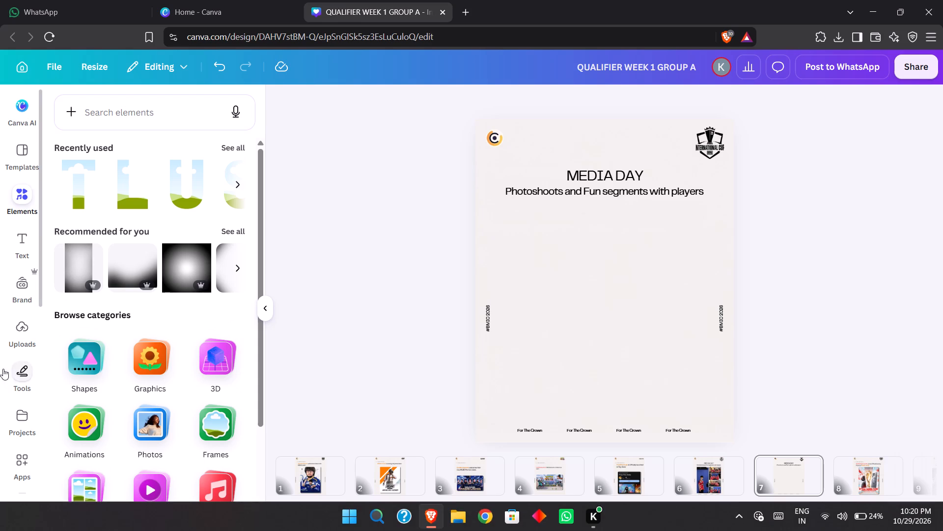
pyautogui.click(93, 491)
pyautogui.scroll(-5, 165, 334)
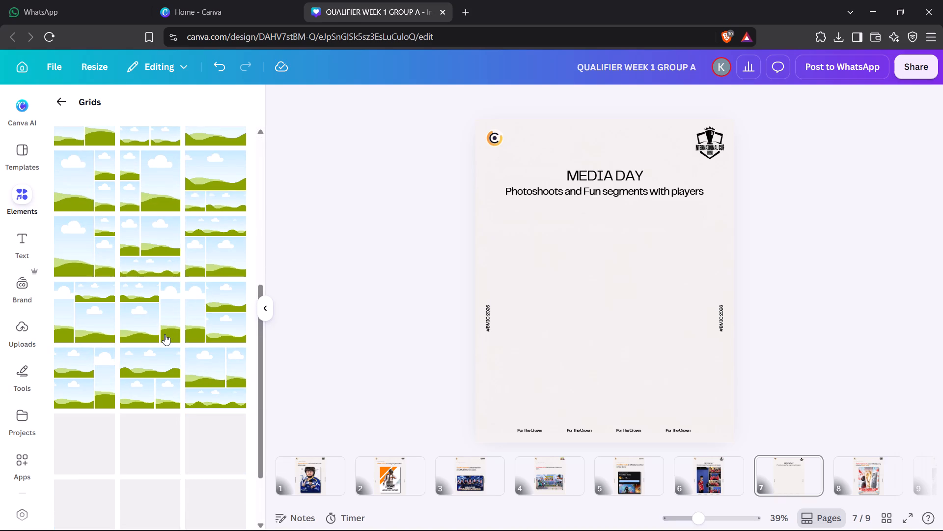
pyautogui.scroll(-10, 165, 334)
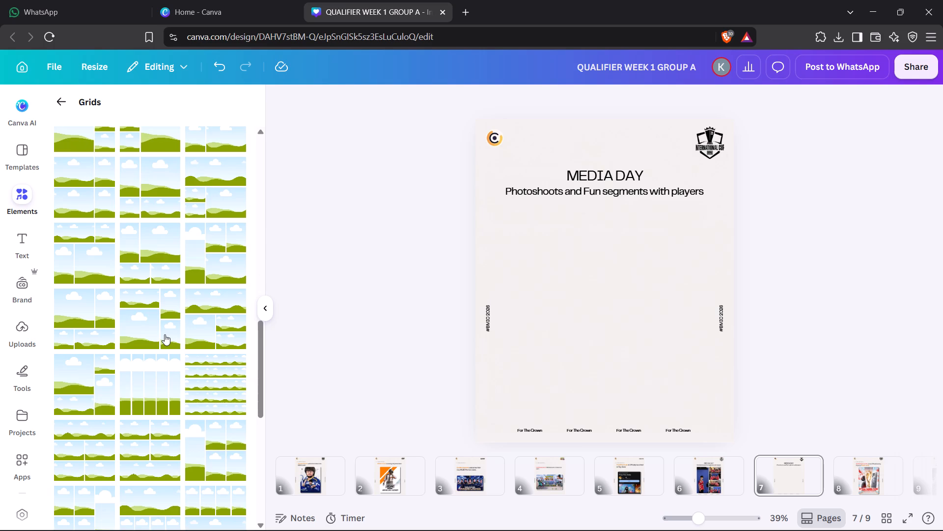
pyautogui.scroll(-2, 165, 334)
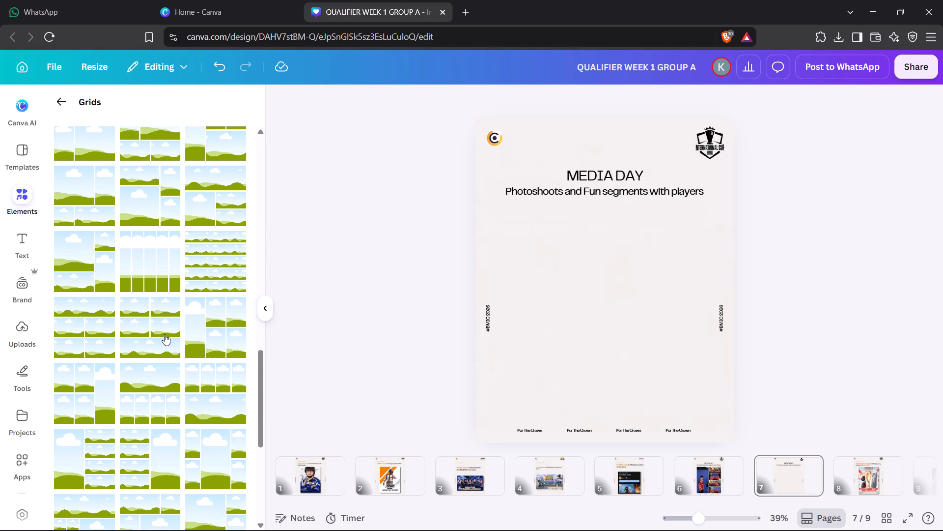
pyautogui.scroll(-2, 165, 334)
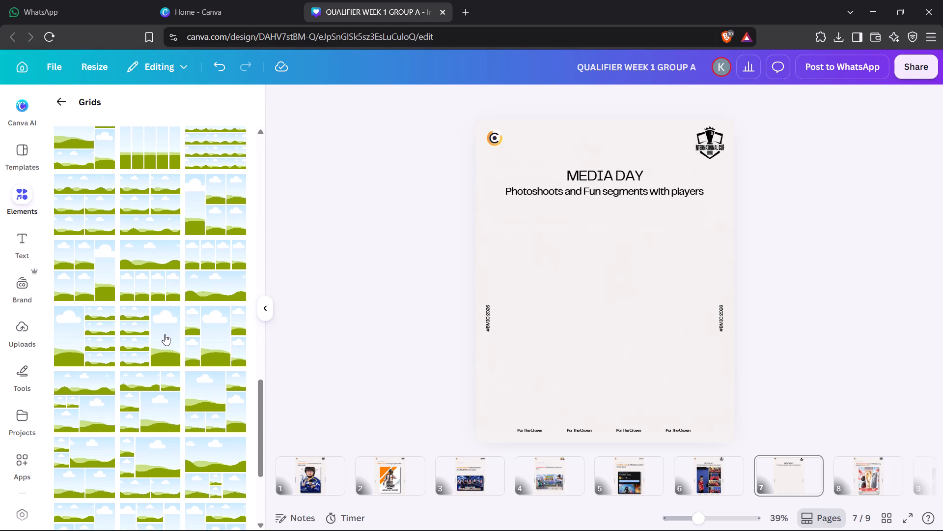
pyautogui.scroll(-3, 165, 334)
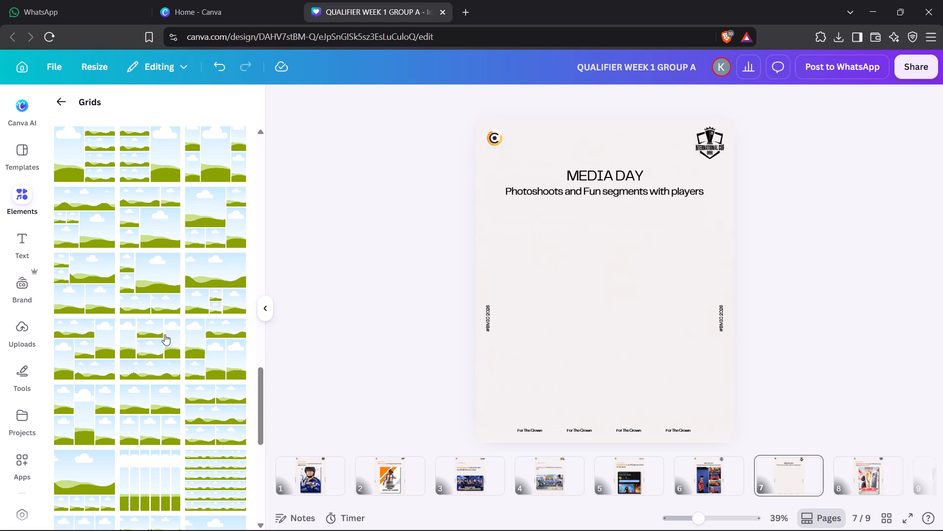
pyautogui.scroll(-4, 165, 334)
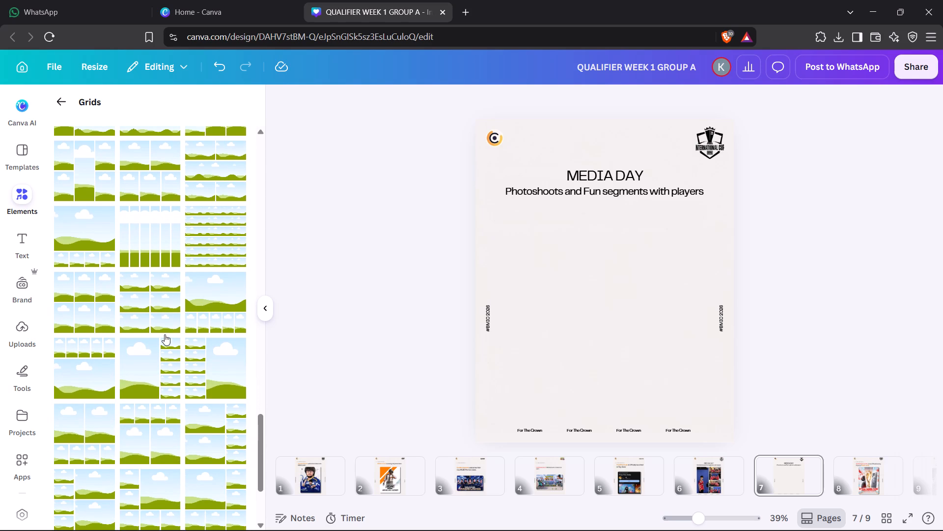
pyautogui.scroll(-2, 165, 334)
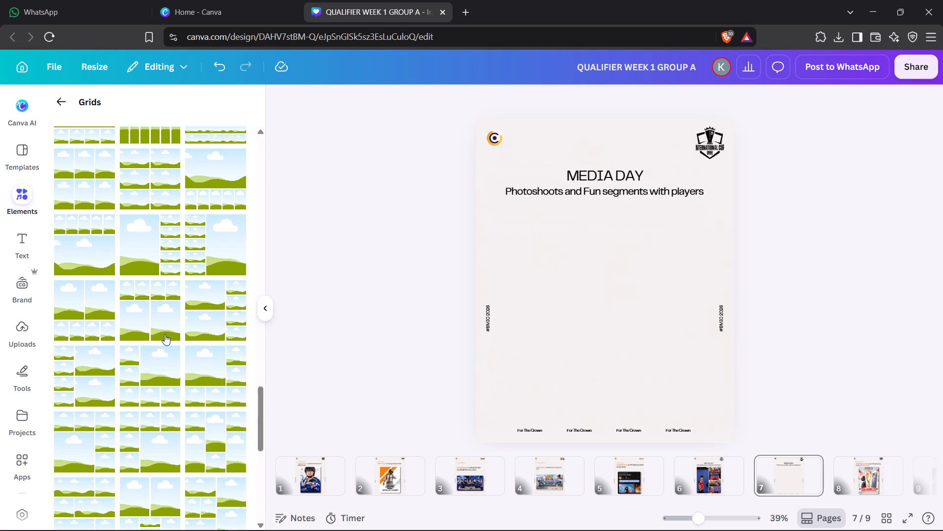
pyautogui.scroll(-1, 165, 334)
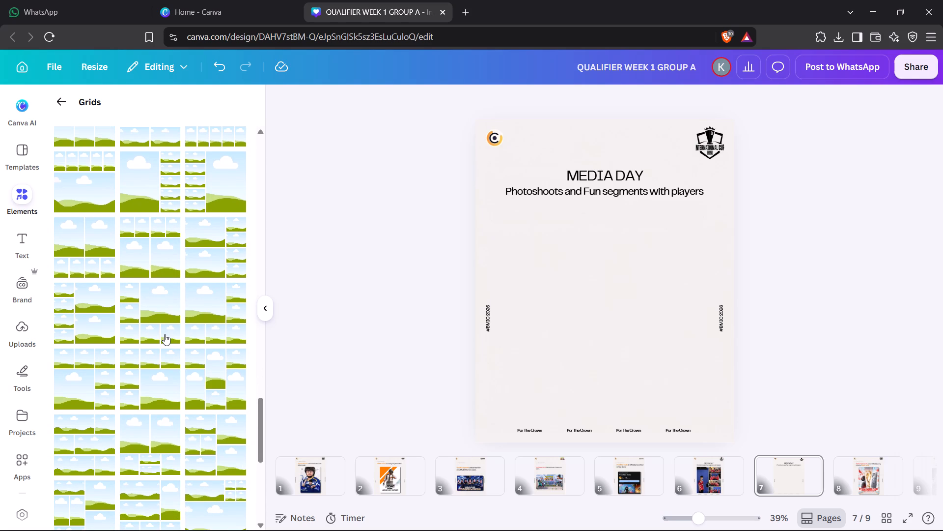
pyautogui.scroll(-2, 165, 334)
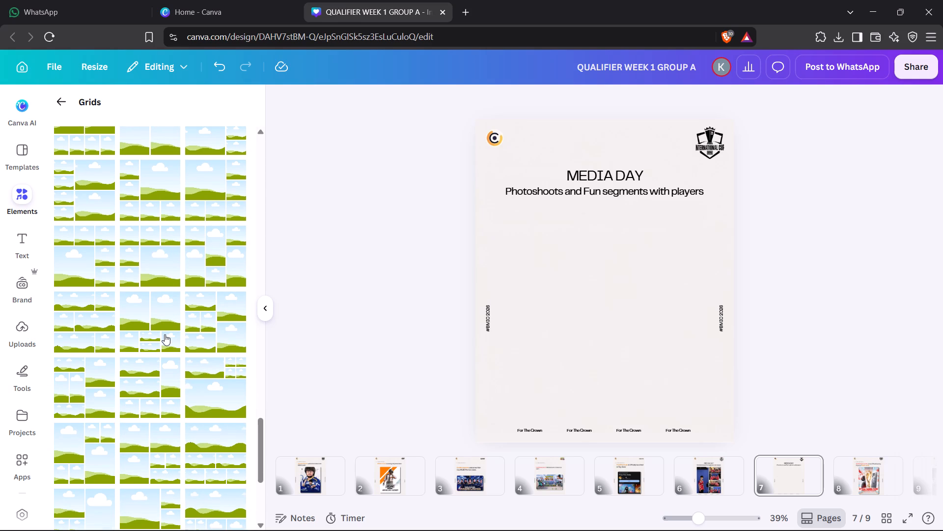
pyautogui.scroll(-2, 165, 334)
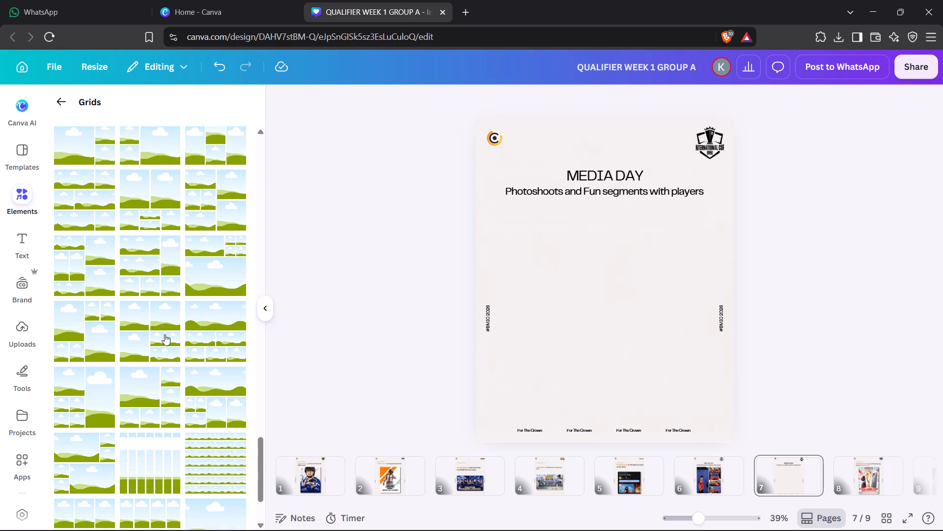
pyautogui.scroll(-2, 165, 334)
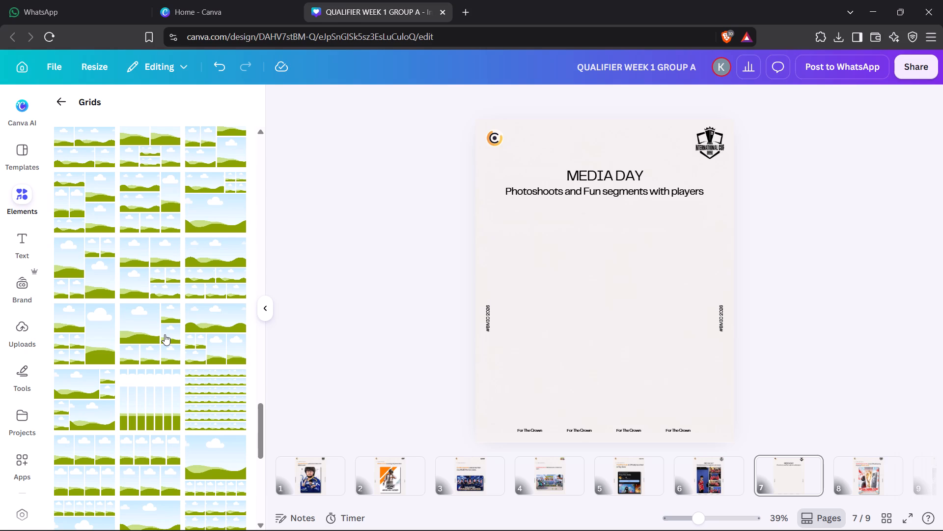
pyautogui.scroll(3, 165, 334)
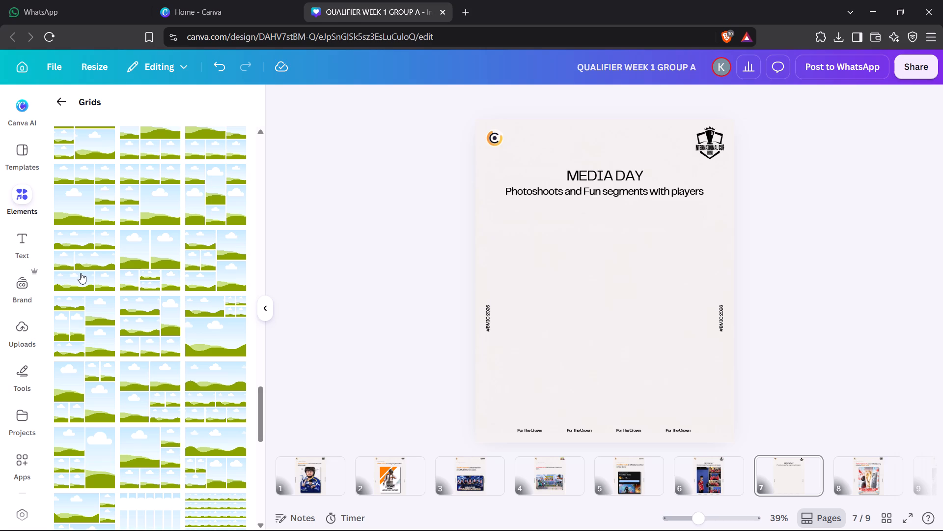
pyautogui.scroll(1, 81, 273)
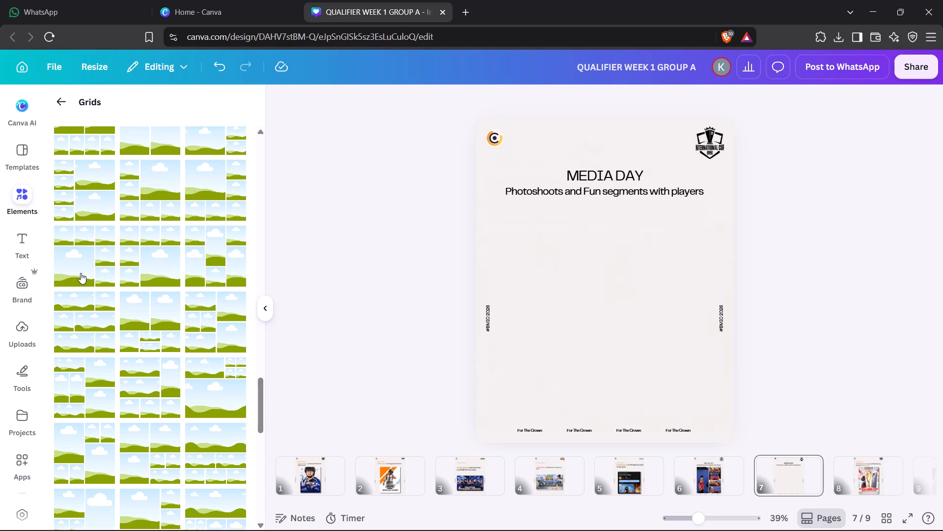
pyautogui.scroll(1, 81, 273)
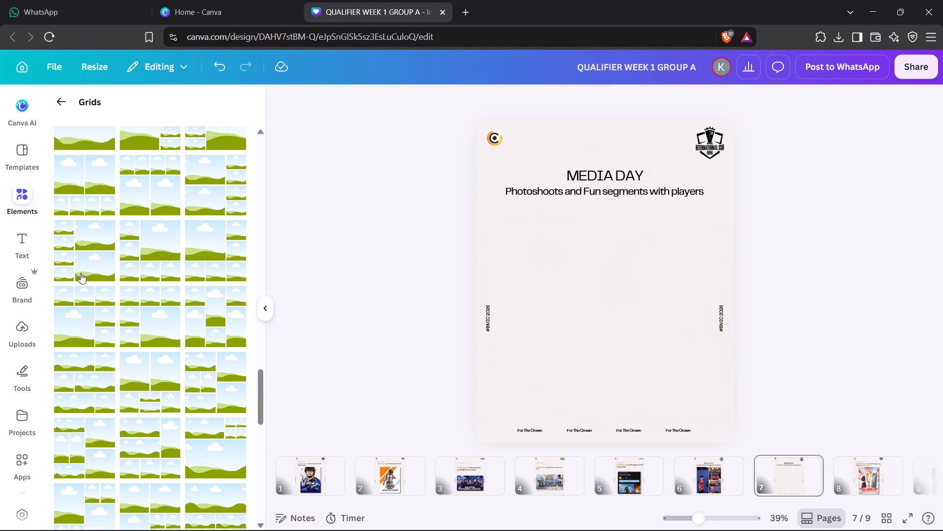
pyautogui.scroll(2, 81, 273)
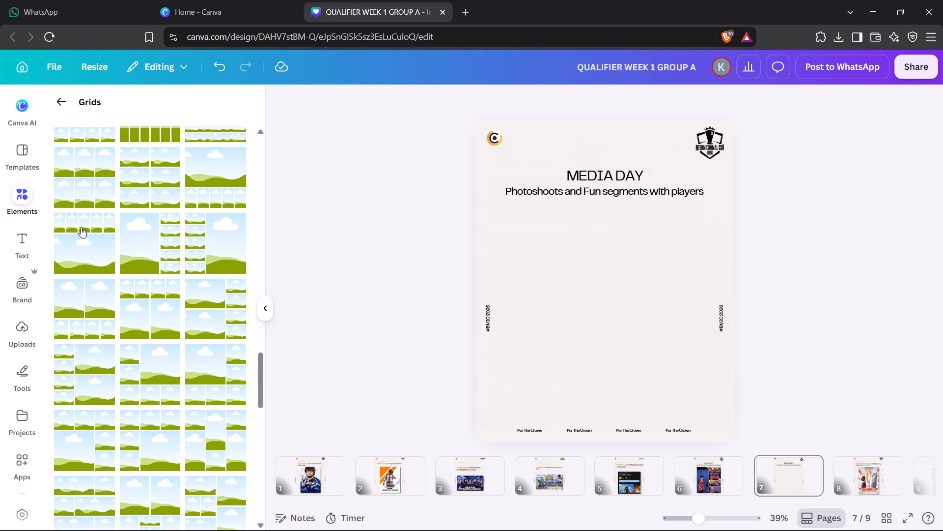
pyautogui.scroll(1, 97, 251)
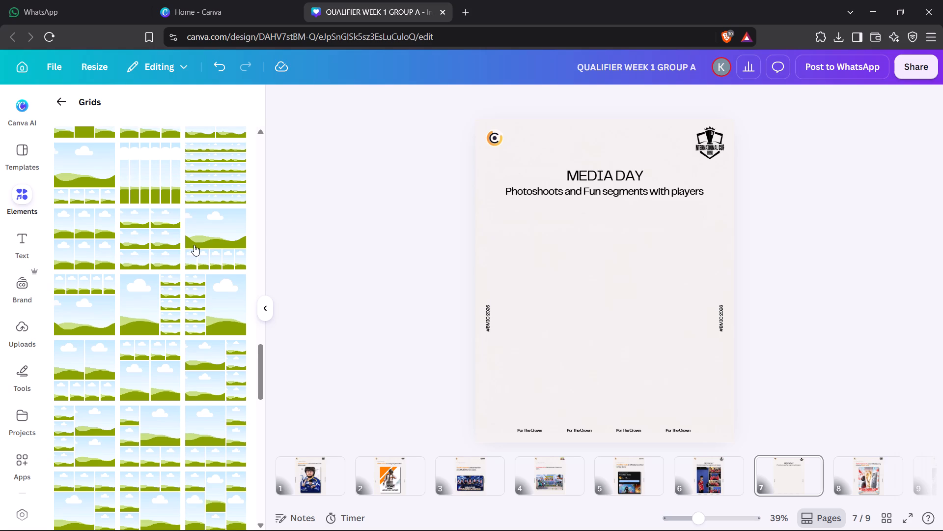
pyautogui.click(146, 250)
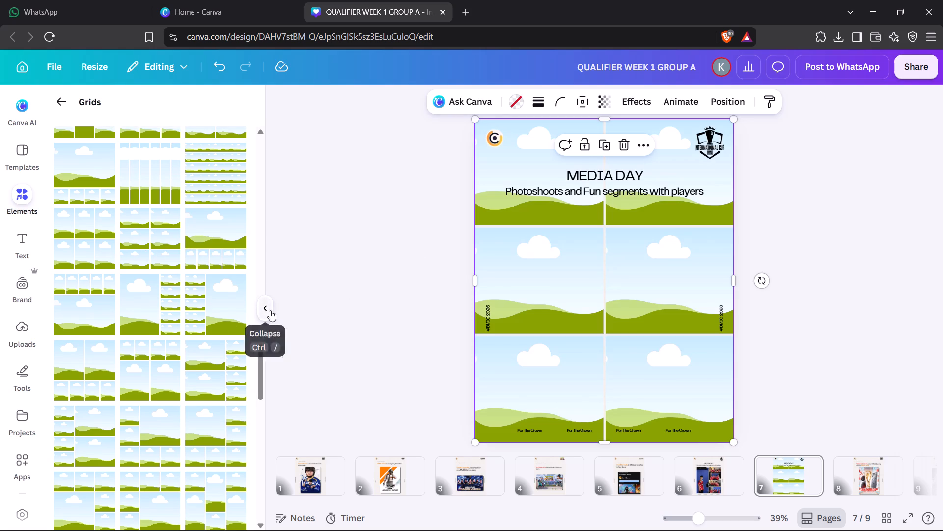
pyautogui.click(261, 308)
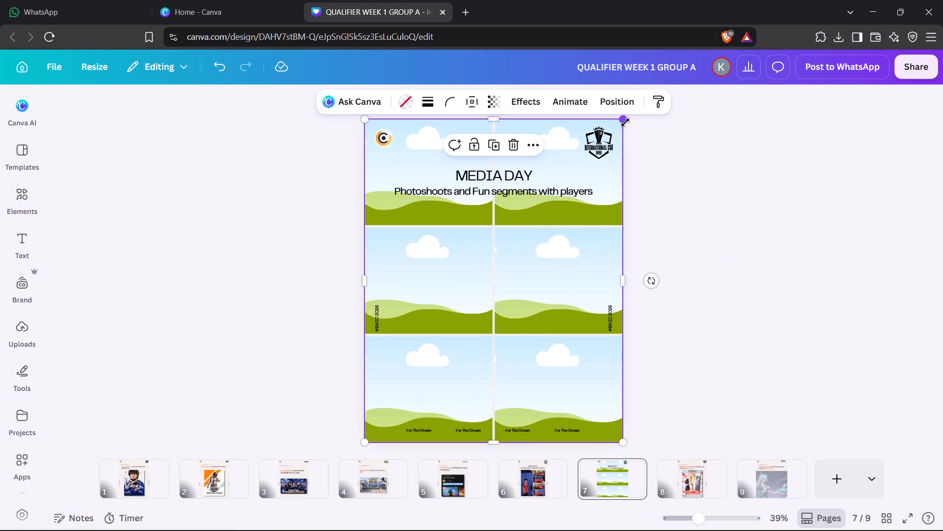
# Shrink the empty grid to about 888 px high and place it between the subtitle and the bottom For The Crown line.
pyautogui.moveTo(625, 122); pyautogui.dragTo(557, 262)
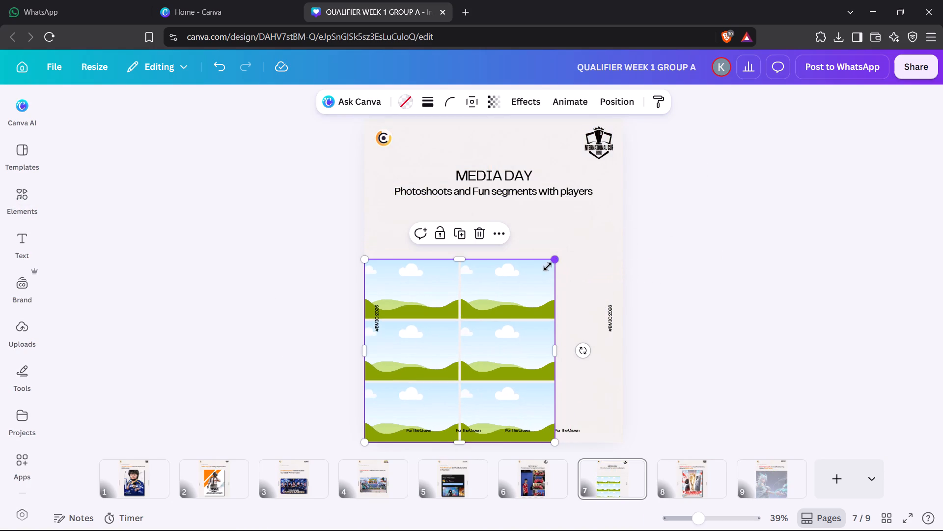
pyautogui.moveTo(429, 296); pyautogui.dragTo(443, 286)
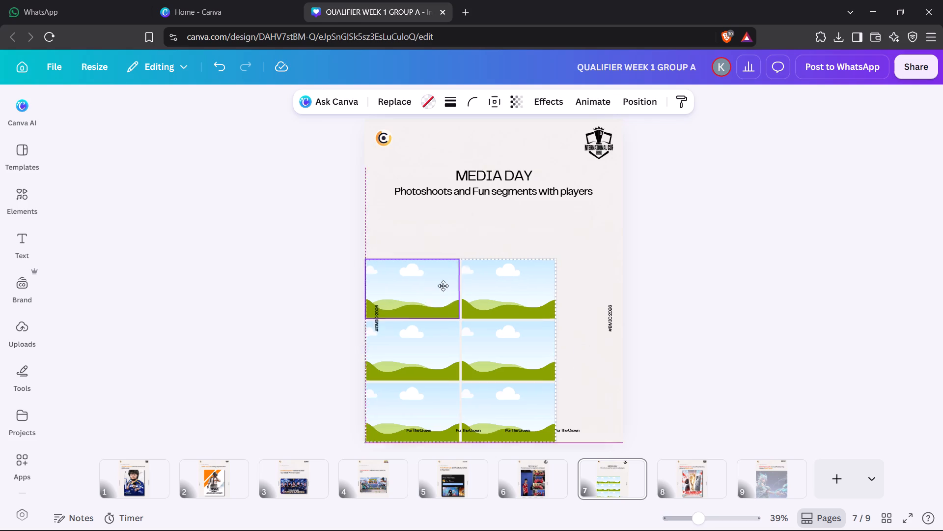
pyautogui.moveTo(443, 286); pyautogui.dragTo(453, 248)
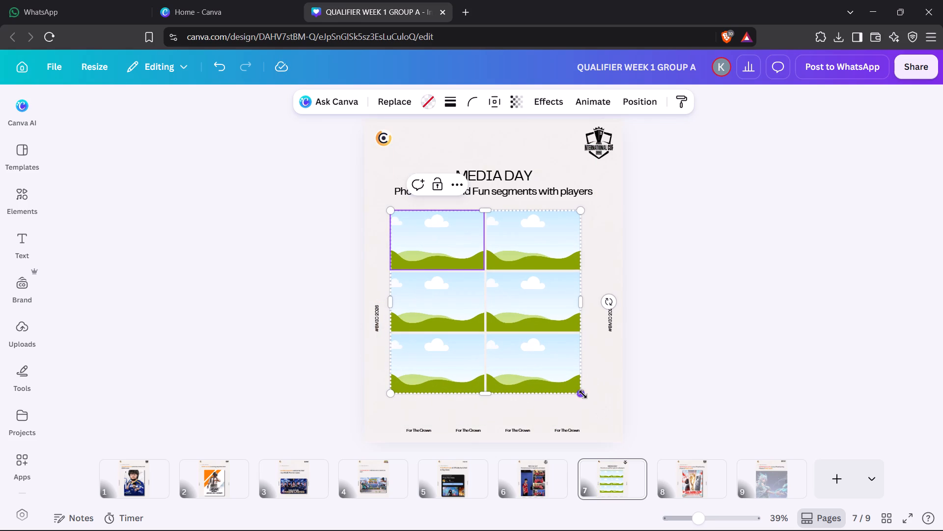
pyautogui.moveTo(582, 394); pyautogui.dragTo(515, 413)
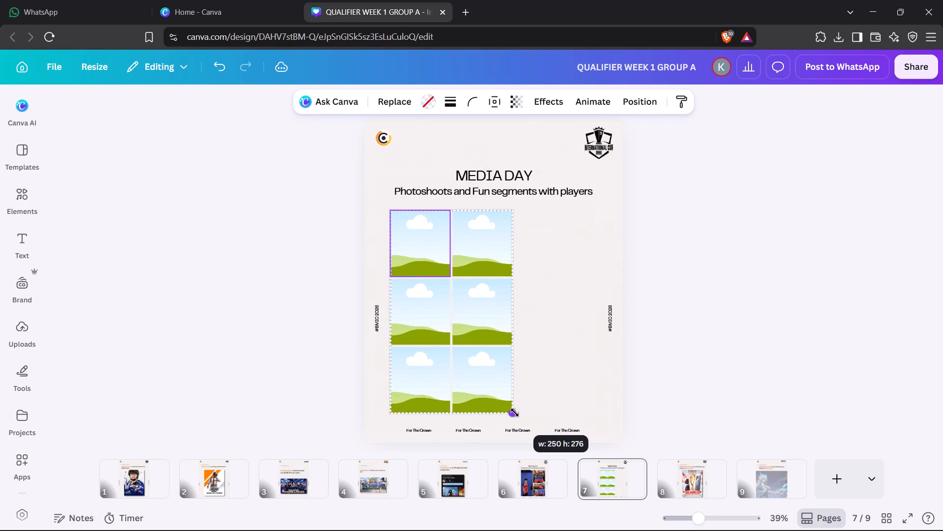
pyautogui.moveTo(515, 413); pyautogui.dragTo(539, 423)
pyautogui.moveTo(454, 338); pyautogui.dragTo(484, 329)
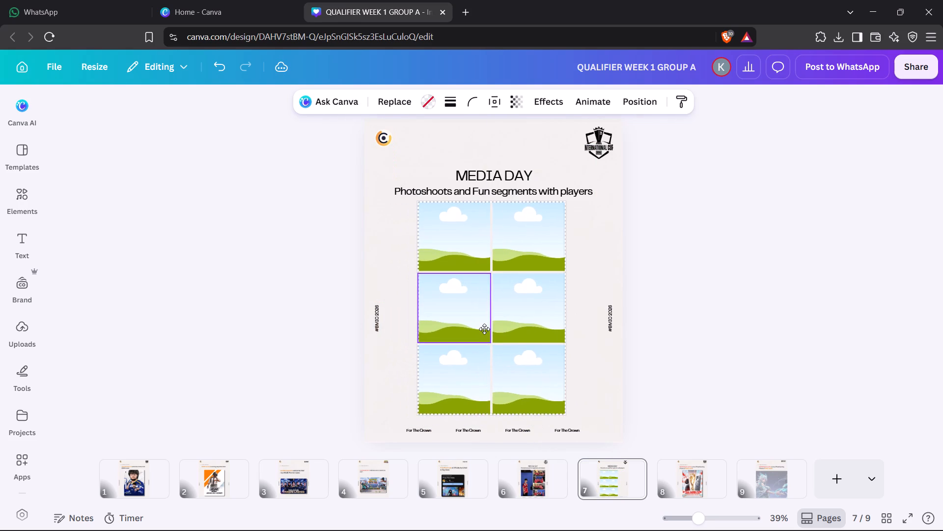
pyautogui.moveTo(484, 329); pyautogui.dragTo(480, 337)
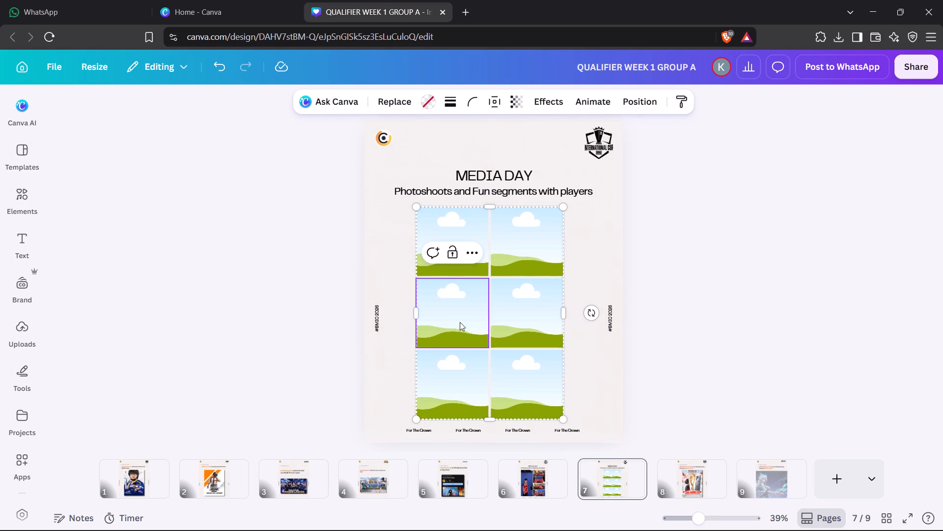
# Fill the grid's first row with the uploaded orange team posters: iQOO with green emblem, and the black horned-mask logo.
pyautogui.click(452, 222)
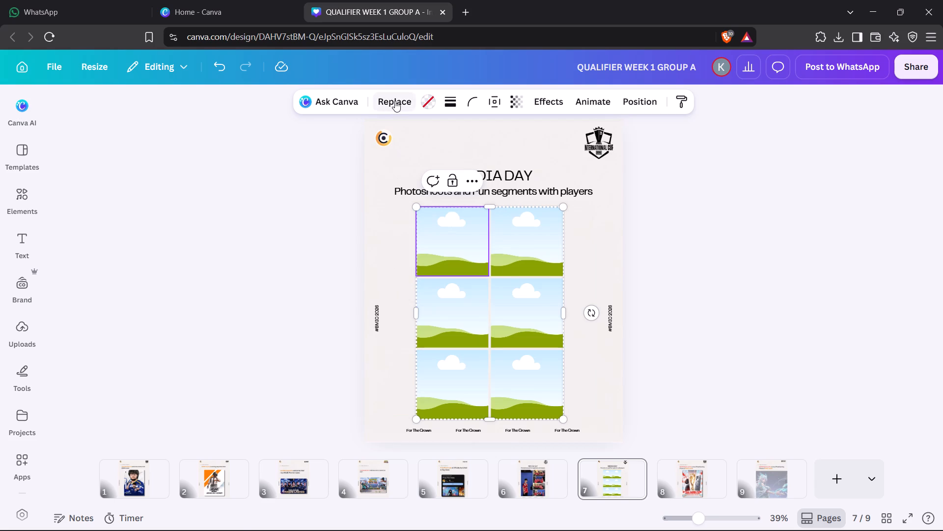
pyautogui.click(395, 101)
pyautogui.scroll(9, 111, 417)
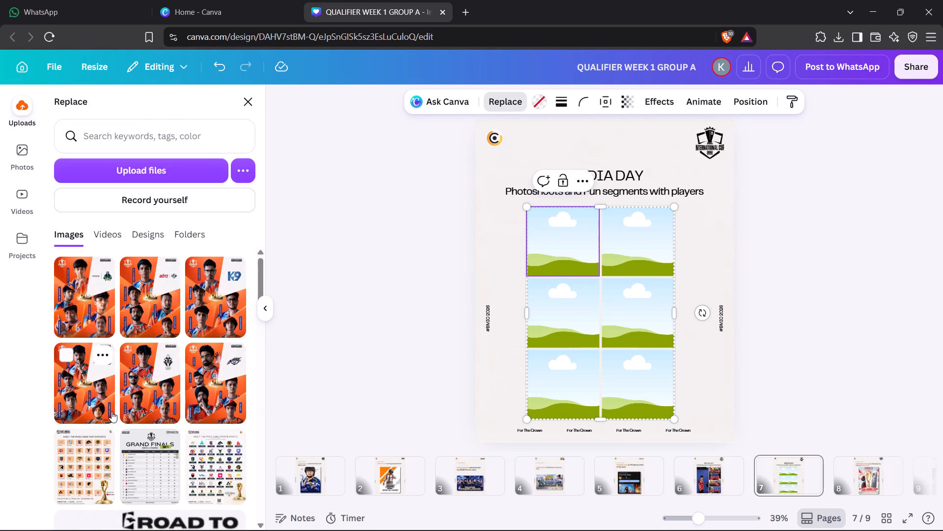
pyautogui.click(84, 300)
pyautogui.click(525, 254)
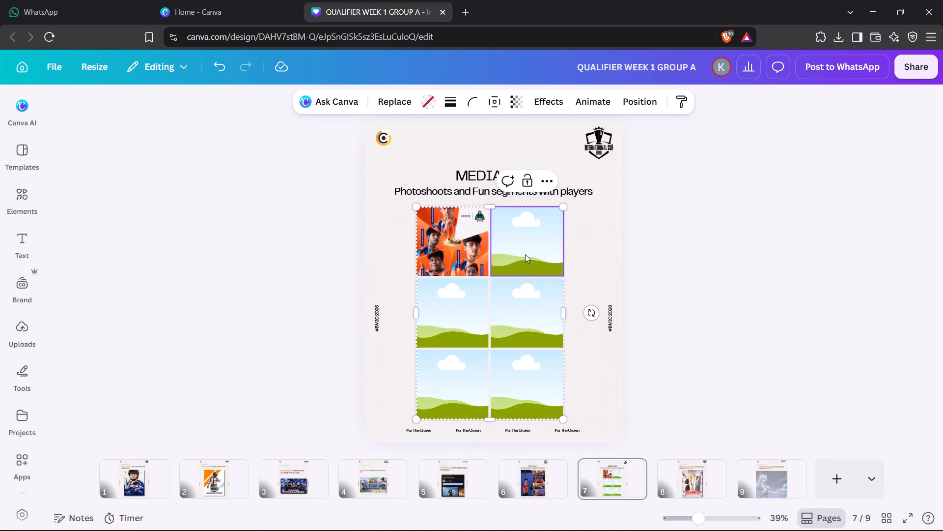
pyautogui.click(397, 104)
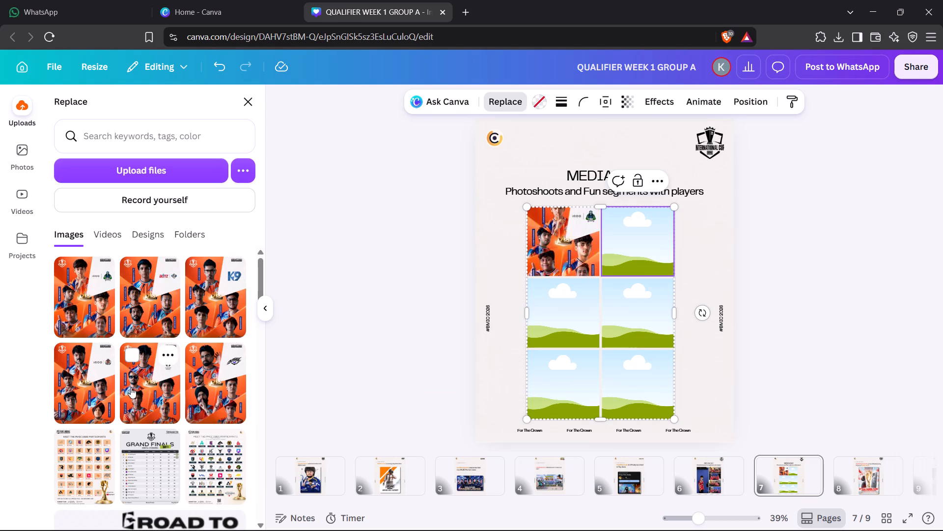
pyautogui.click(138, 384)
# Fill the grid's second row with the uploaded orange team posters: iQOO with dark red emblem, and K9.
pyautogui.click(445, 320)
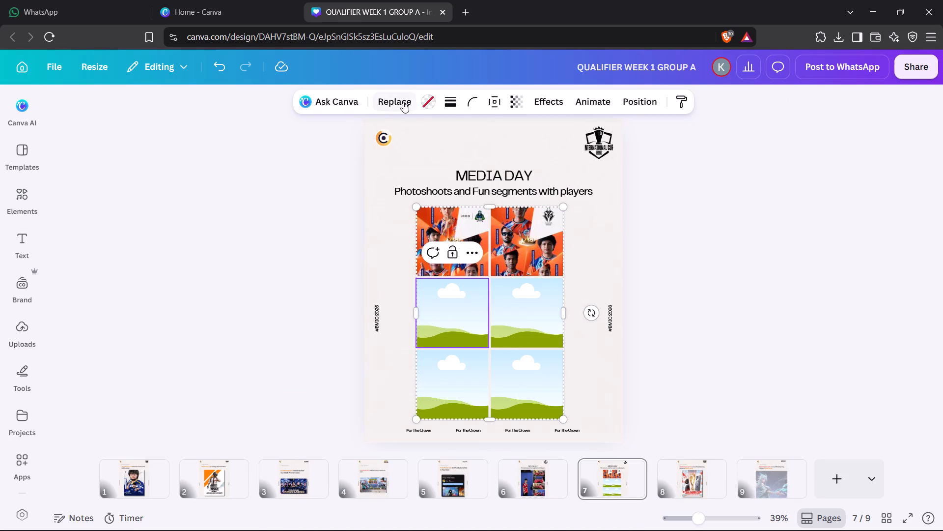
pyautogui.click(403, 102)
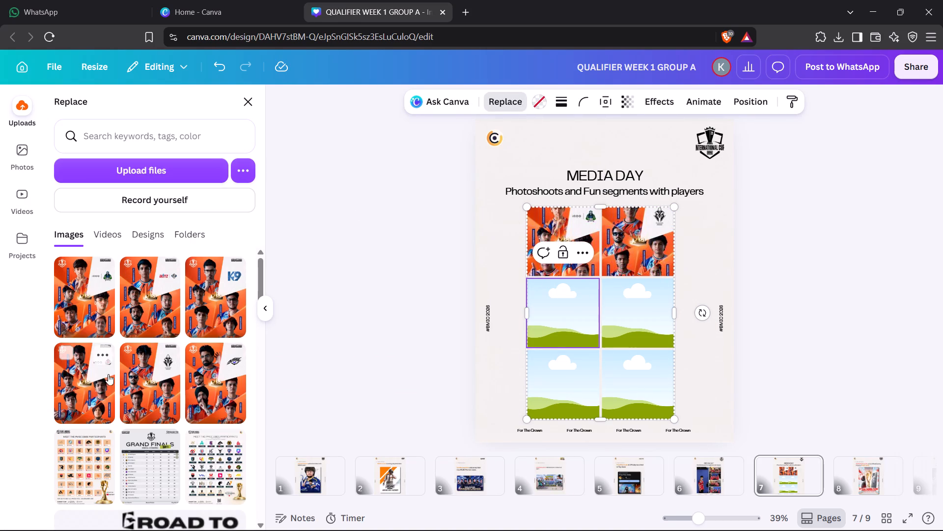
pyautogui.click(89, 377)
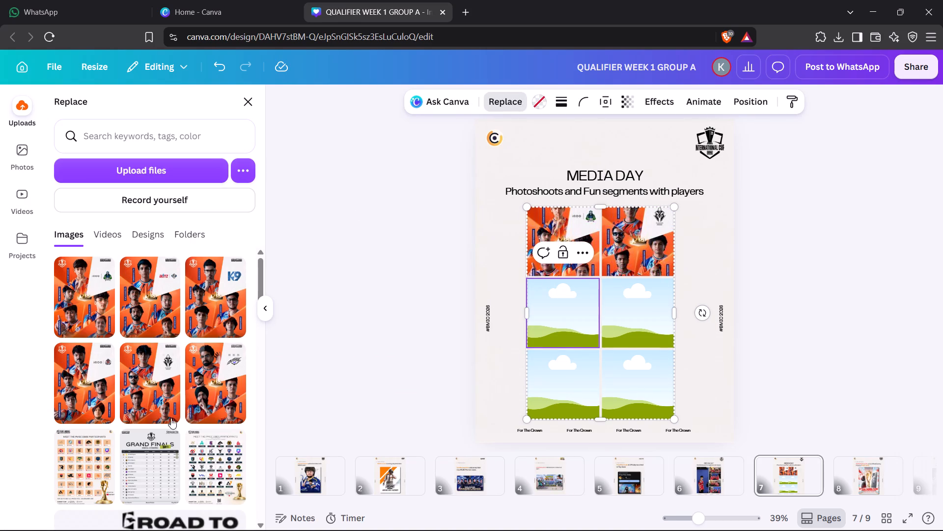
pyautogui.click(78, 370)
pyautogui.click(518, 315)
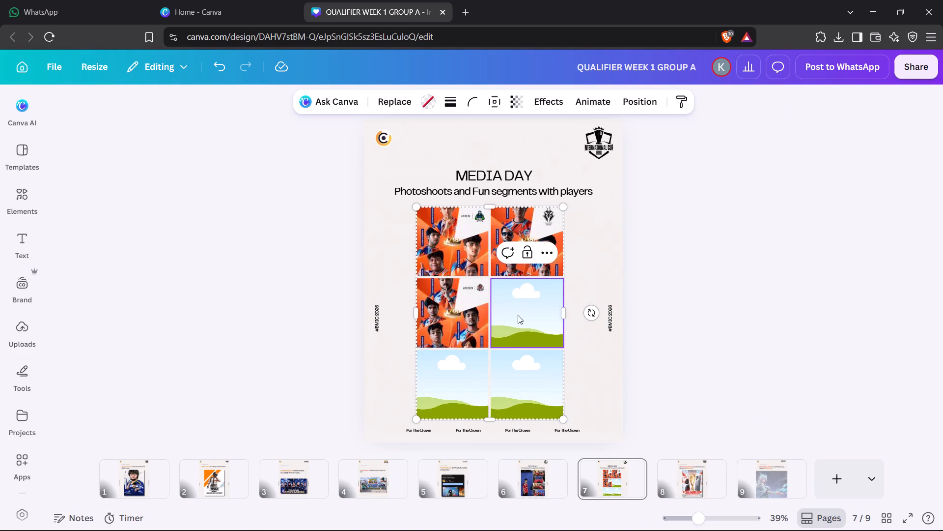
pyautogui.click(382, 99)
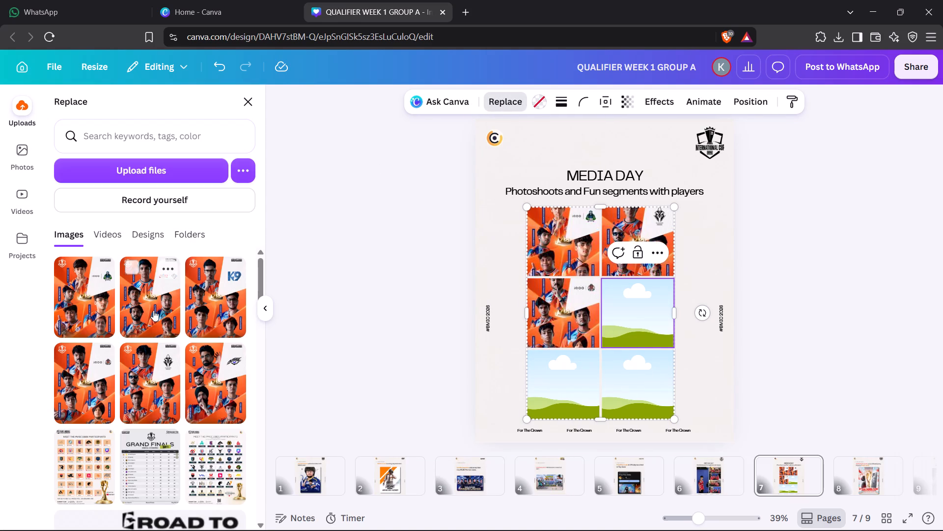
pyautogui.click(217, 309)
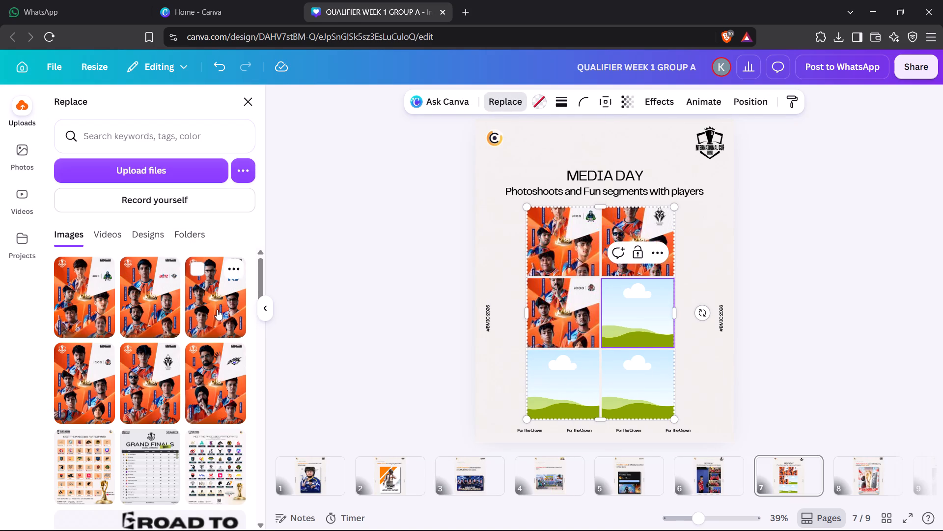
# Fill the grid's third row with the uploaded orange team posters: the red-lettered logo, and the black winged logo.
pyautogui.click(457, 391)
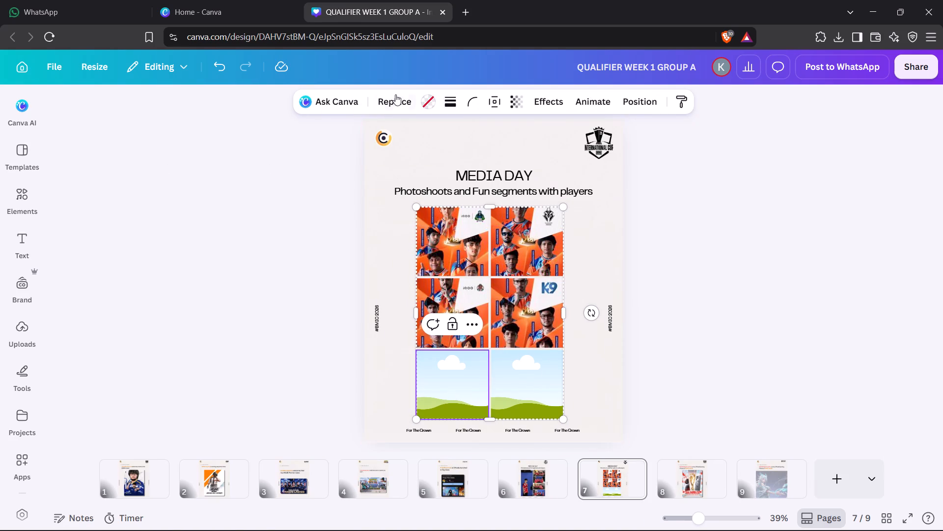
pyautogui.click(395, 94)
pyautogui.click(150, 307)
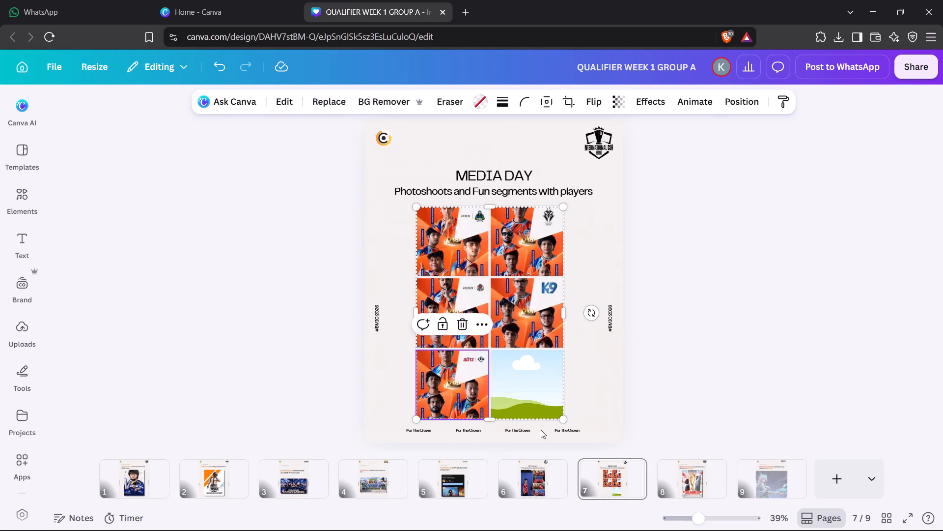
pyautogui.click(527, 385)
pyautogui.click(404, 106)
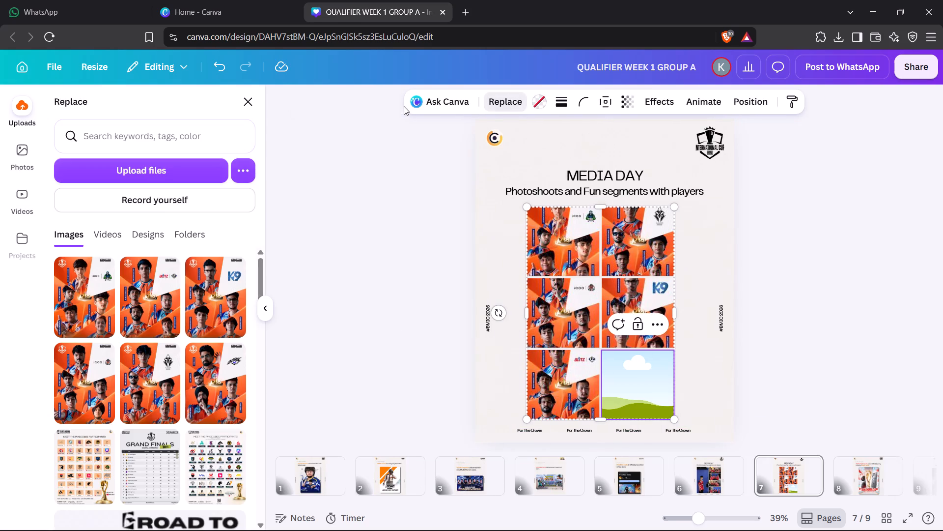
pyautogui.click(218, 403)
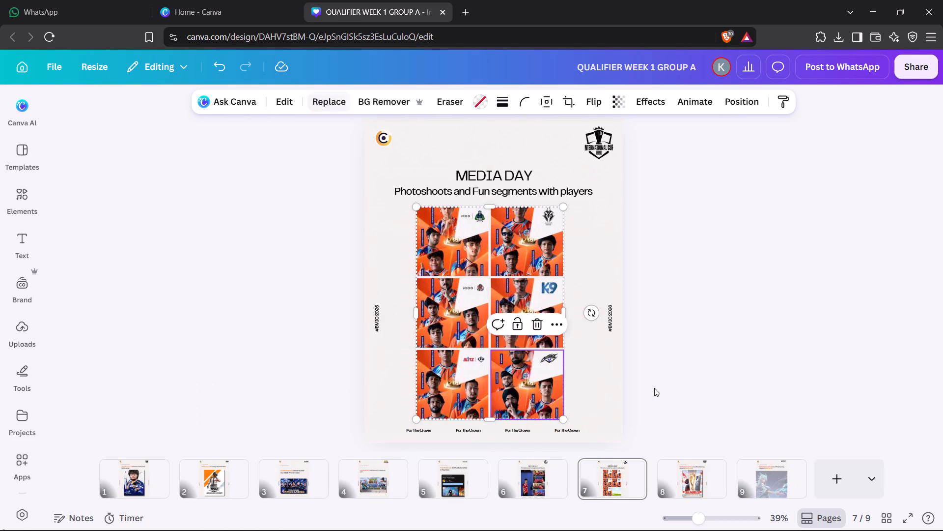
pyautogui.click(681, 371)
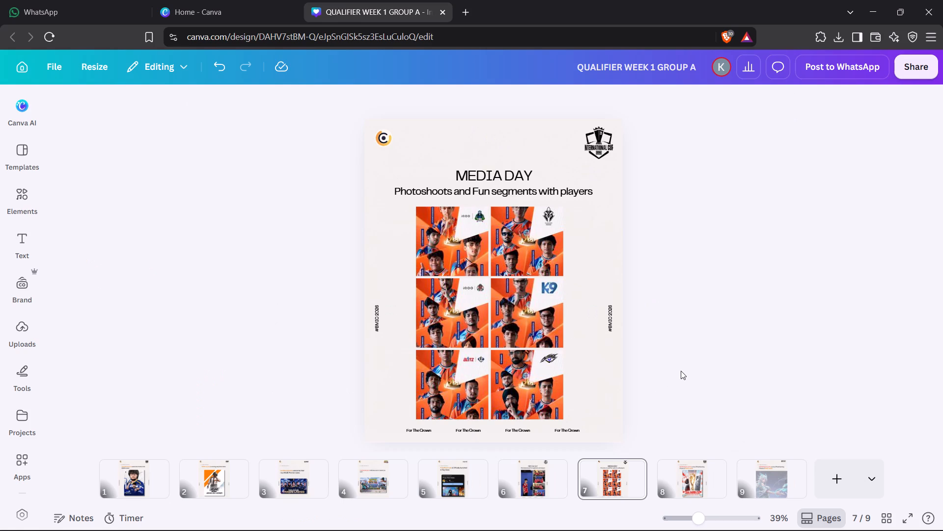
# Narrow the poster grid to about 479 px wide at its 888 px height so the posters are less cropped.
pyautogui.click(571, 398)
pyautogui.click(553, 389)
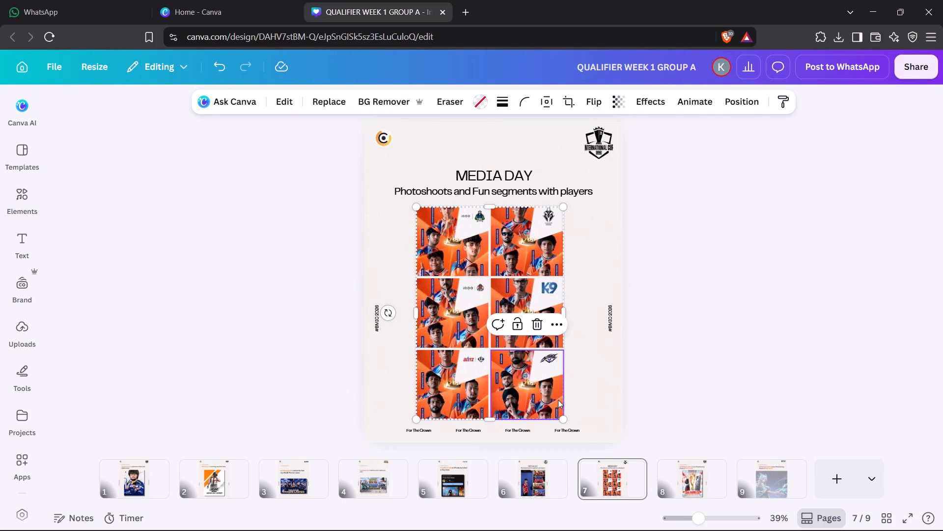
pyautogui.click(565, 422)
pyautogui.moveTo(559, 412); pyautogui.dragTo(512, 338)
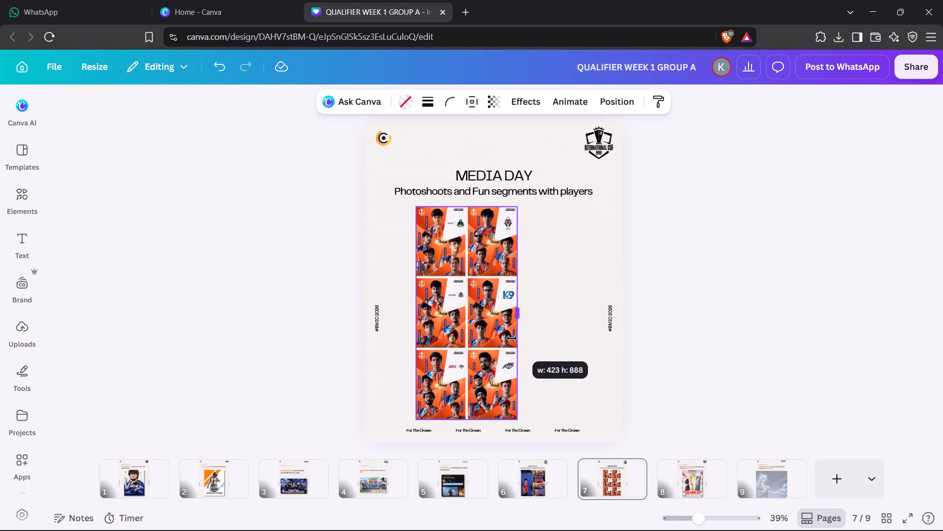
pyautogui.moveTo(512, 338); pyautogui.dragTo(527, 337)
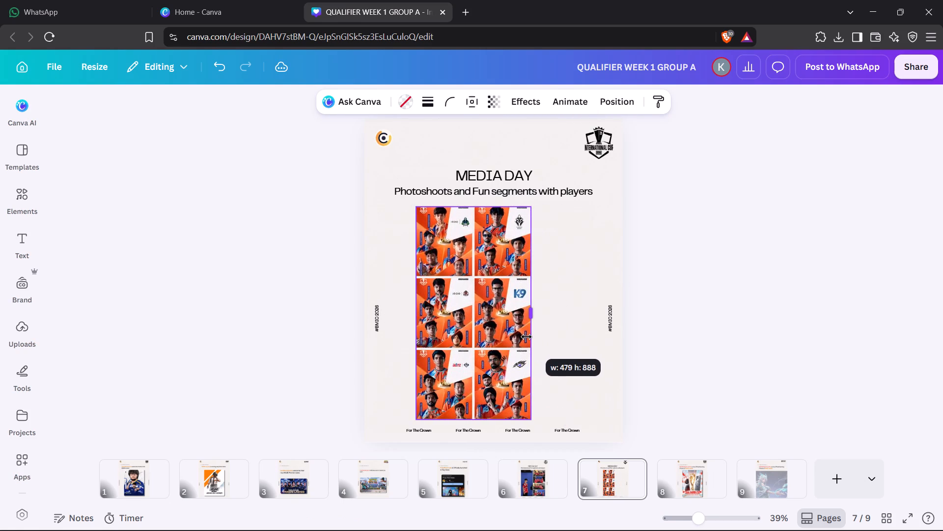
pyautogui.moveTo(527, 337); pyautogui.dragTo(527, 337)
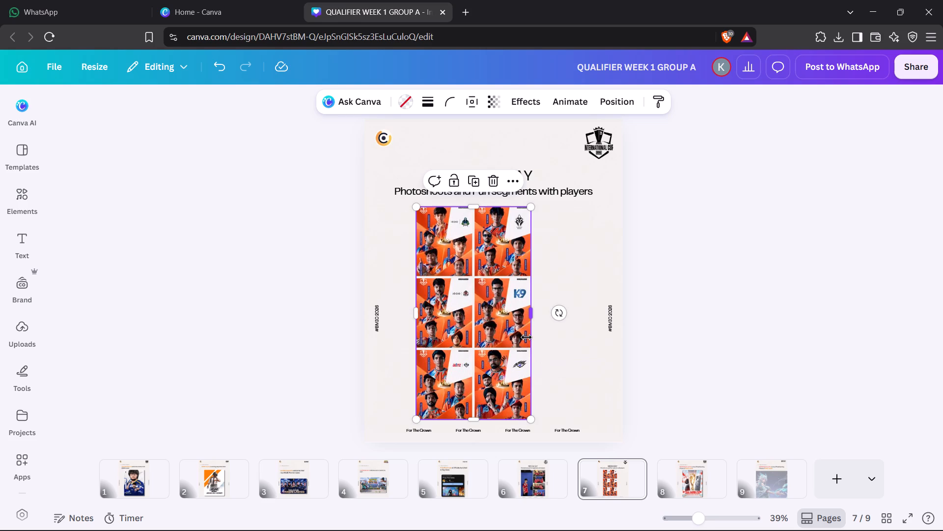
pyautogui.click(685, 340)
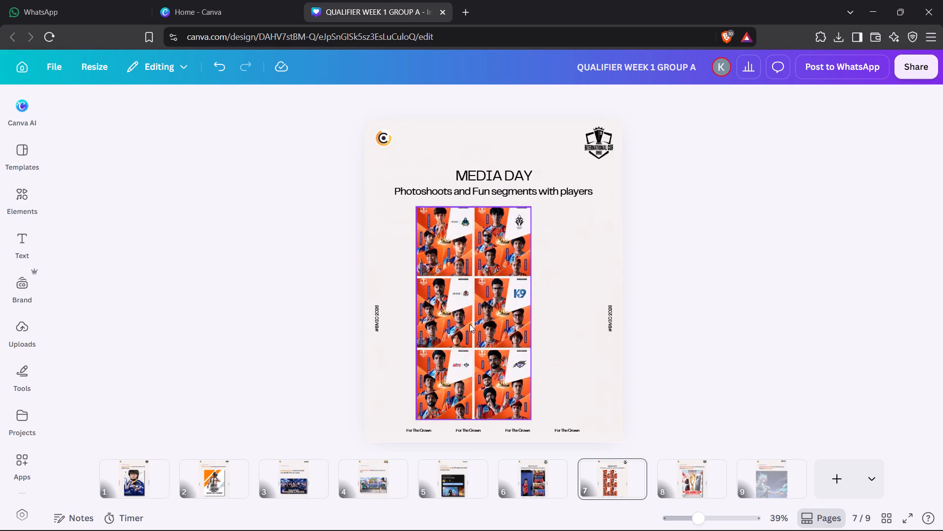
# Move the poster grid toward the page's horizontal centre, just beneath the subtitle.
pyautogui.click(470, 324)
pyautogui.moveTo(457, 294); pyautogui.dragTo(462, 287)
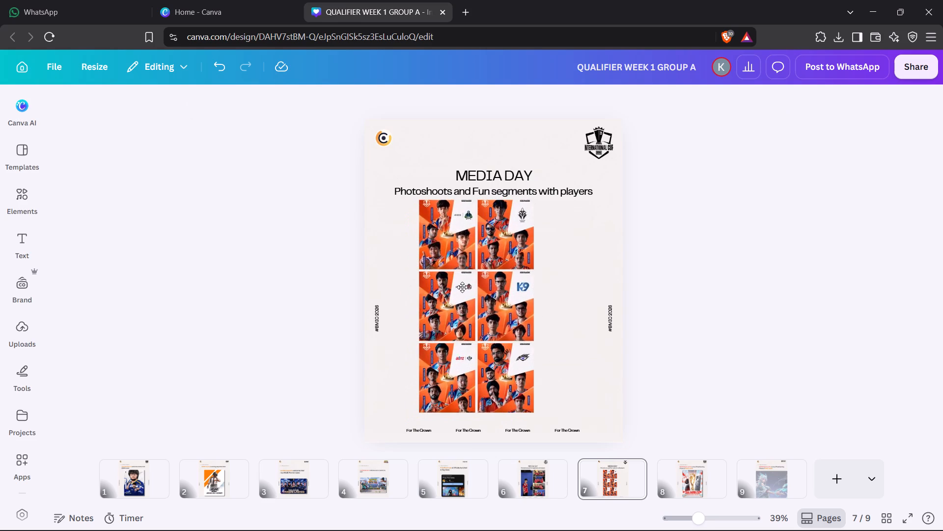
pyautogui.moveTo(462, 287); pyautogui.dragTo(467, 291)
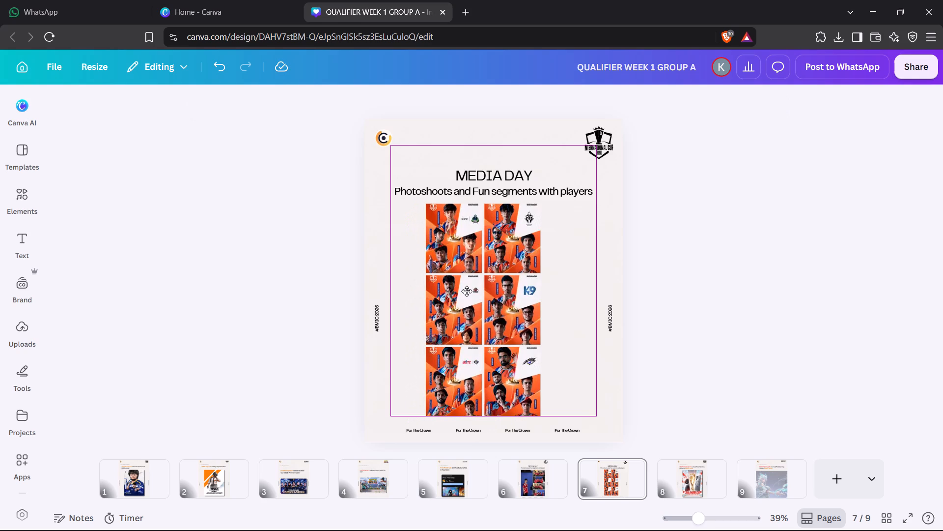
pyautogui.moveTo(467, 291); pyautogui.dragTo(473, 290)
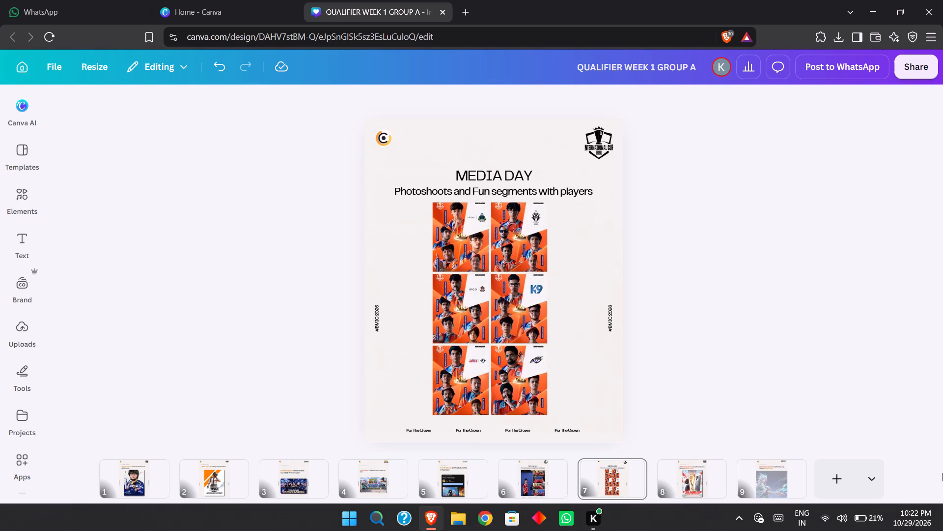
pyautogui.click(516, 236)
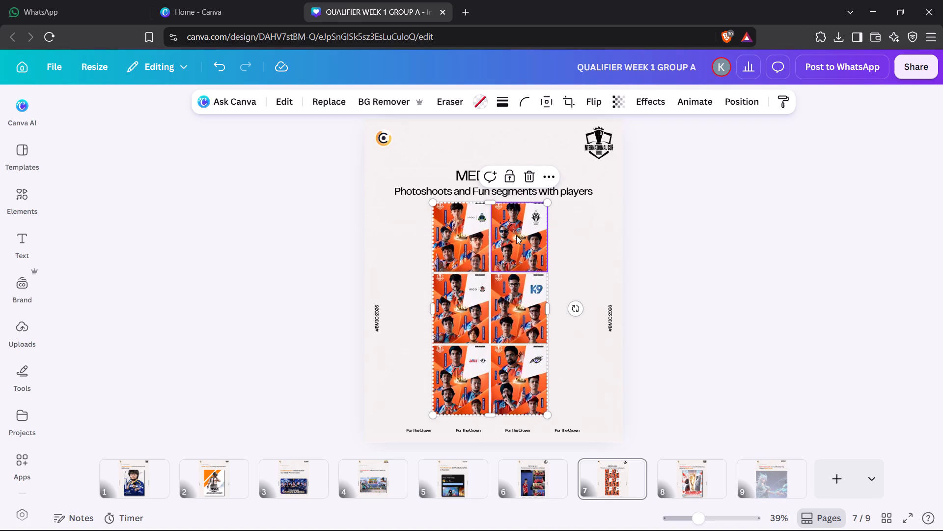
pyautogui.click(136, 174)
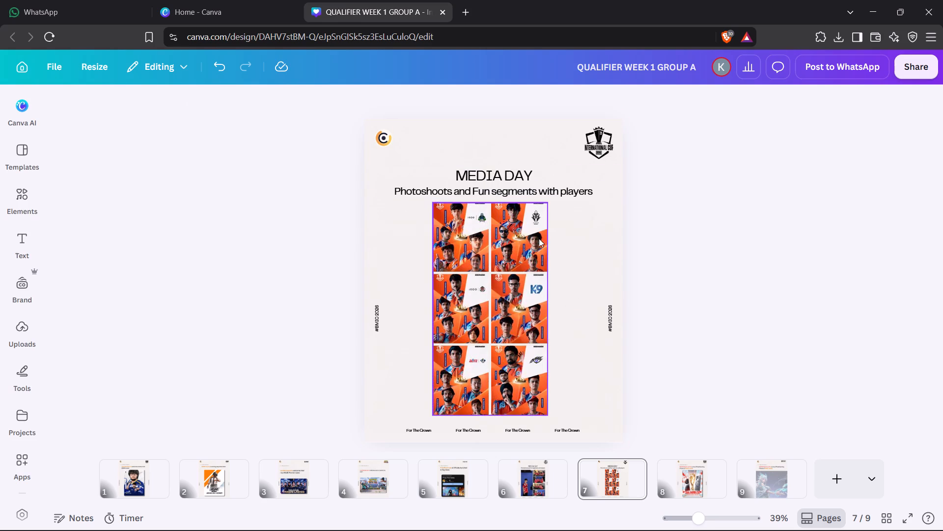
# Duplicate the Media Day page with the two-by-three poster grid.
pyautogui.click(597, 370)
pyautogui.click(634, 472)
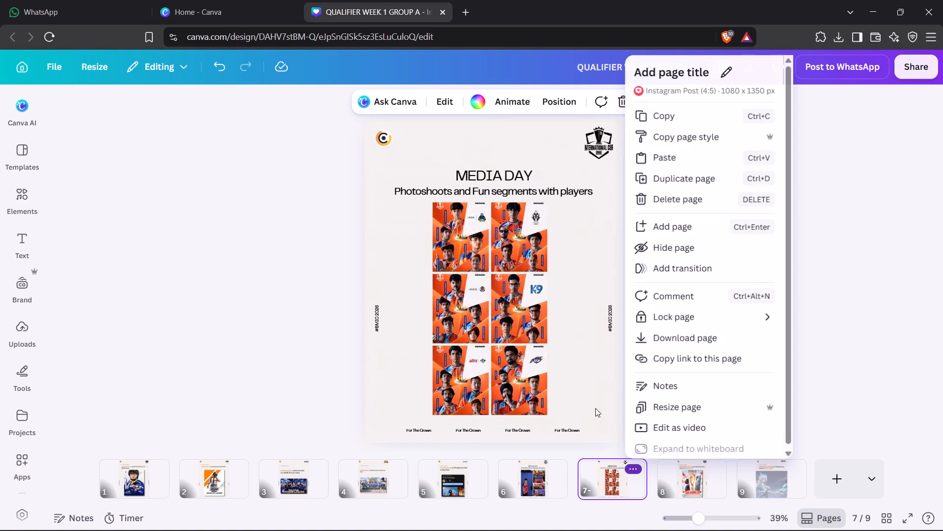
pyautogui.click(679, 172)
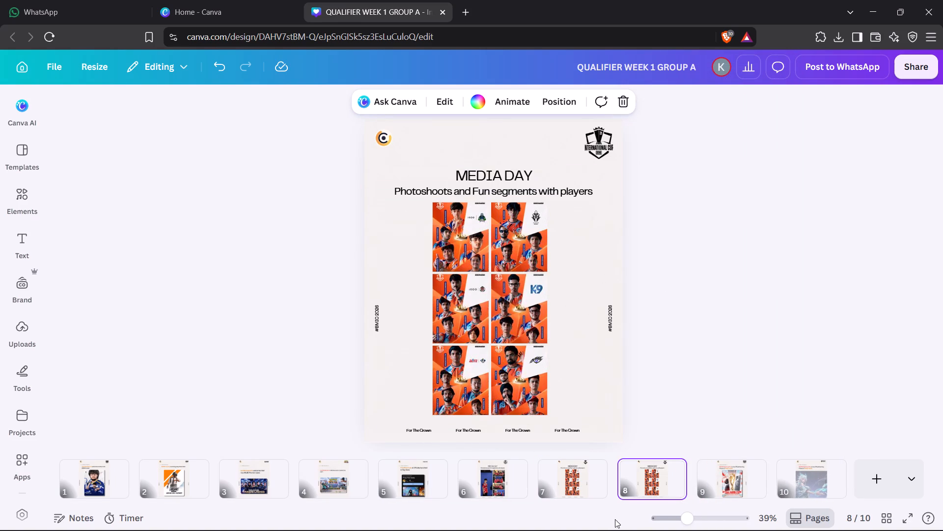
# Delete the whole poster grid from the duplicated Media Day page 8, keeping its text and logos.
pyautogui.click(653, 482)
pyautogui.click(464, 270)
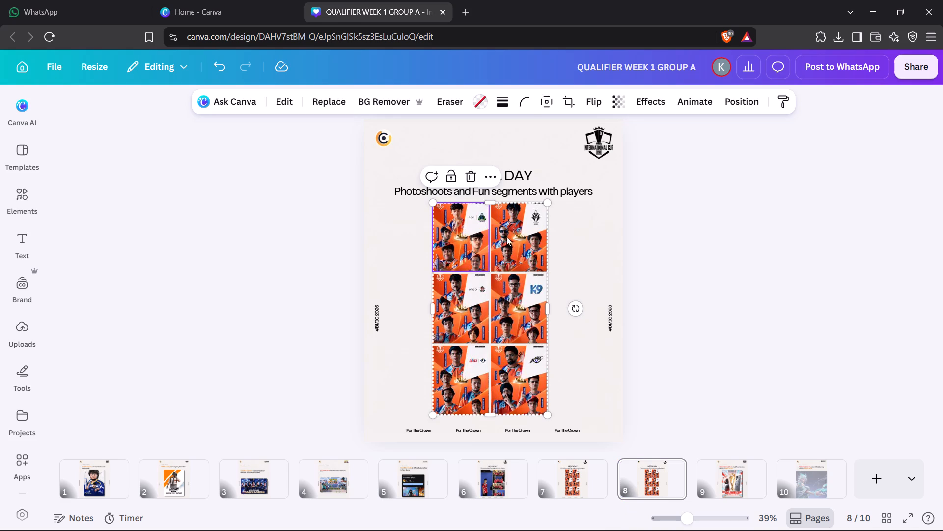
pyautogui.click(542, 239)
pyautogui.press('Delete')
pyautogui.press('Delete')
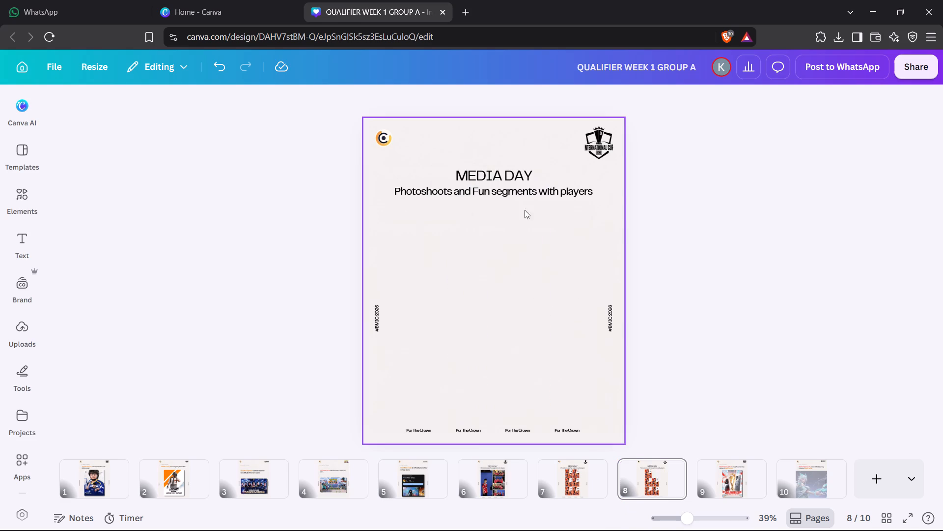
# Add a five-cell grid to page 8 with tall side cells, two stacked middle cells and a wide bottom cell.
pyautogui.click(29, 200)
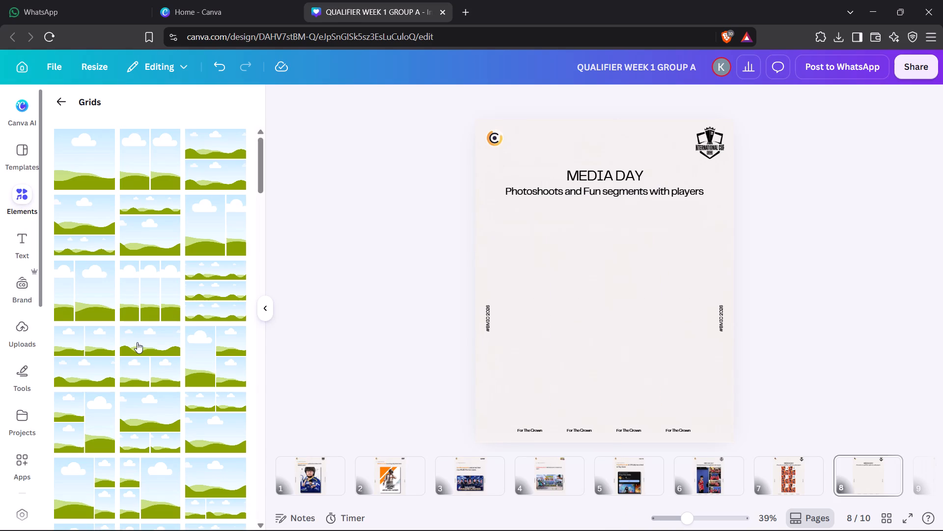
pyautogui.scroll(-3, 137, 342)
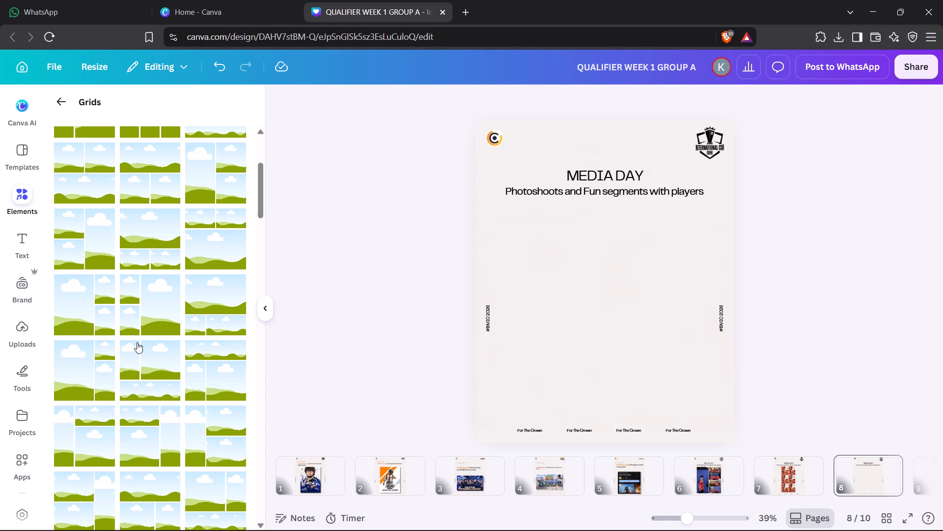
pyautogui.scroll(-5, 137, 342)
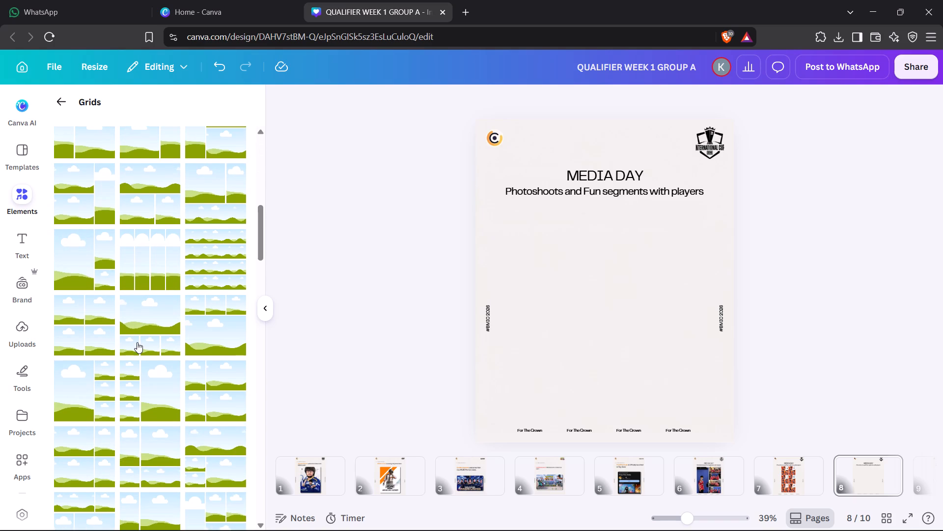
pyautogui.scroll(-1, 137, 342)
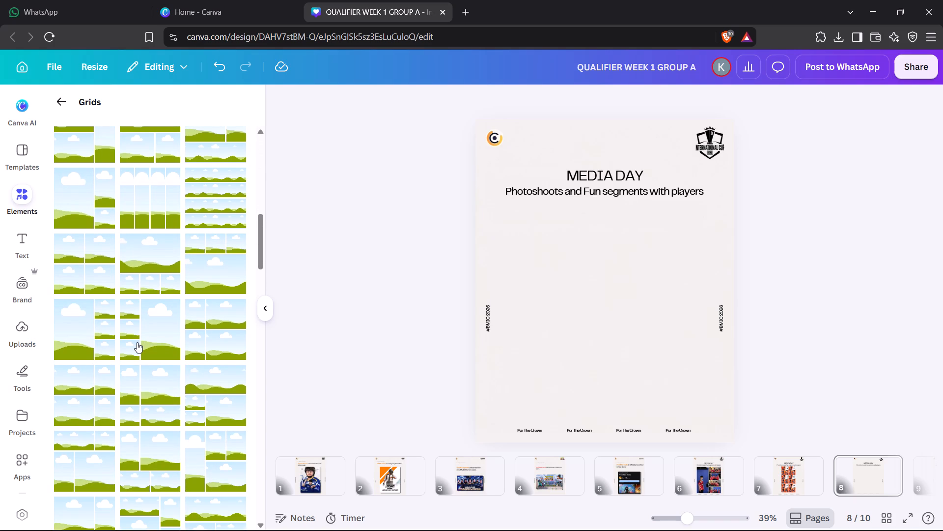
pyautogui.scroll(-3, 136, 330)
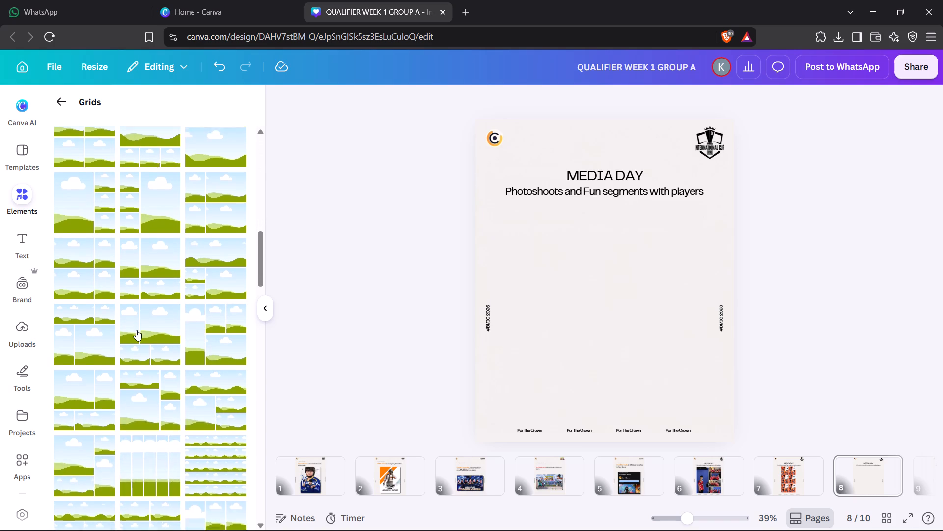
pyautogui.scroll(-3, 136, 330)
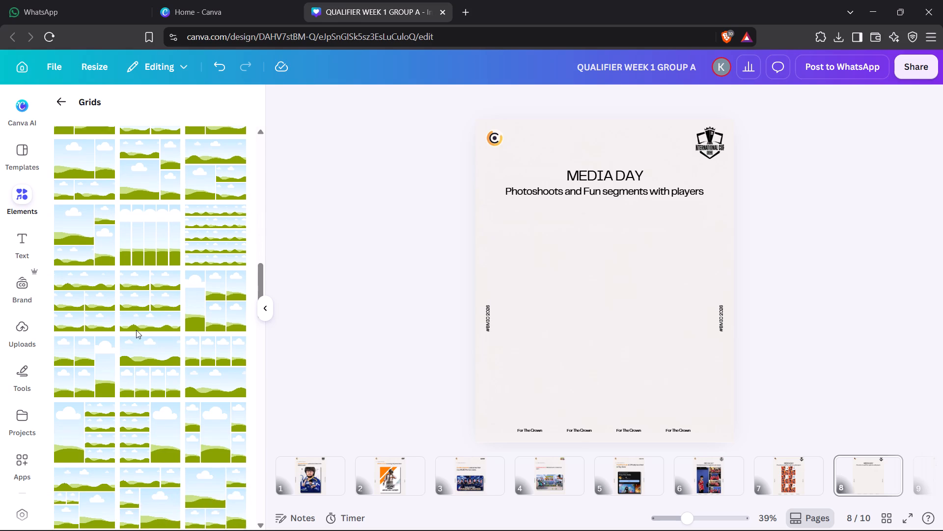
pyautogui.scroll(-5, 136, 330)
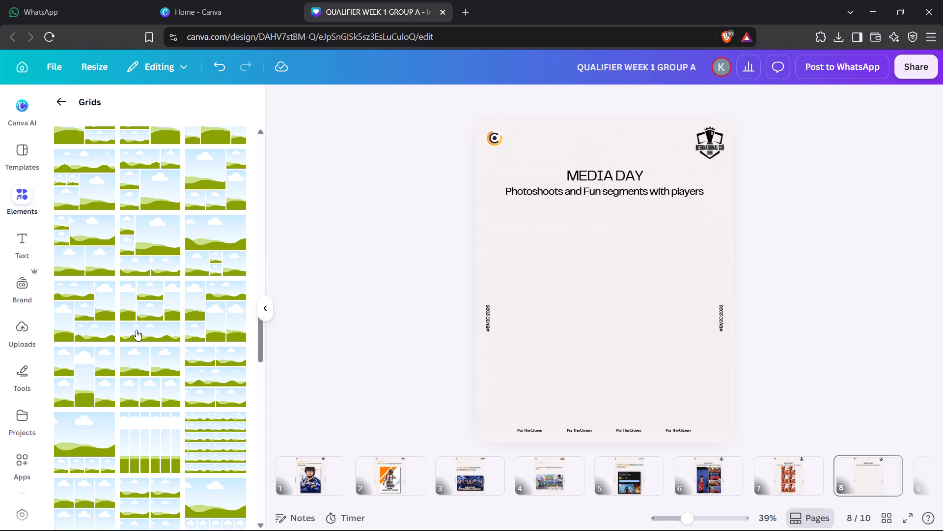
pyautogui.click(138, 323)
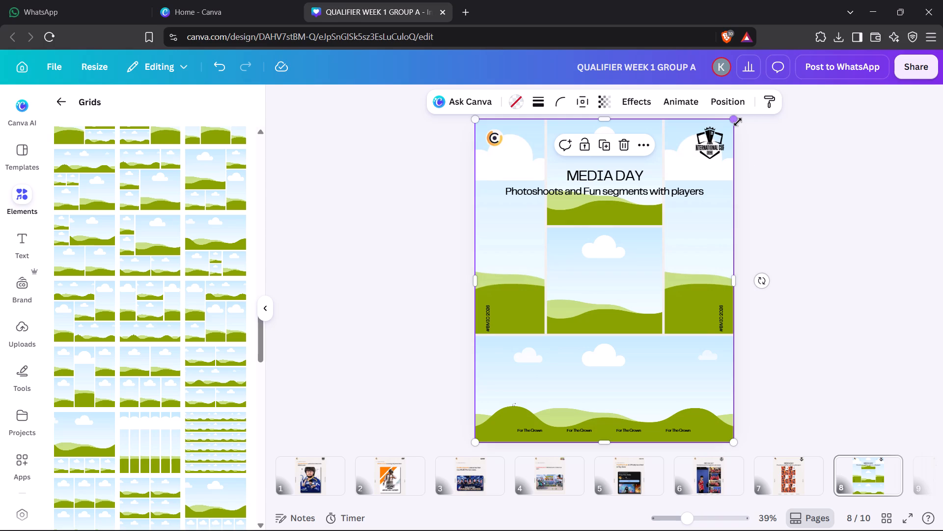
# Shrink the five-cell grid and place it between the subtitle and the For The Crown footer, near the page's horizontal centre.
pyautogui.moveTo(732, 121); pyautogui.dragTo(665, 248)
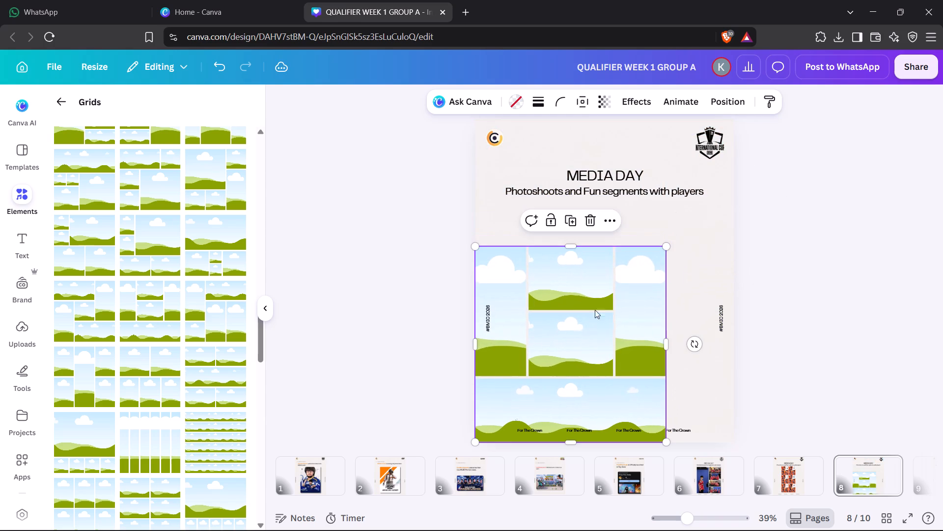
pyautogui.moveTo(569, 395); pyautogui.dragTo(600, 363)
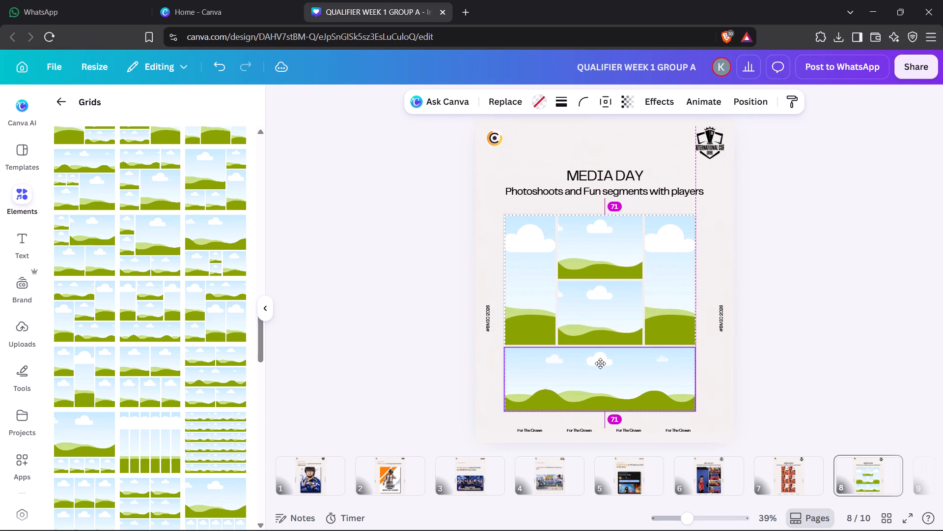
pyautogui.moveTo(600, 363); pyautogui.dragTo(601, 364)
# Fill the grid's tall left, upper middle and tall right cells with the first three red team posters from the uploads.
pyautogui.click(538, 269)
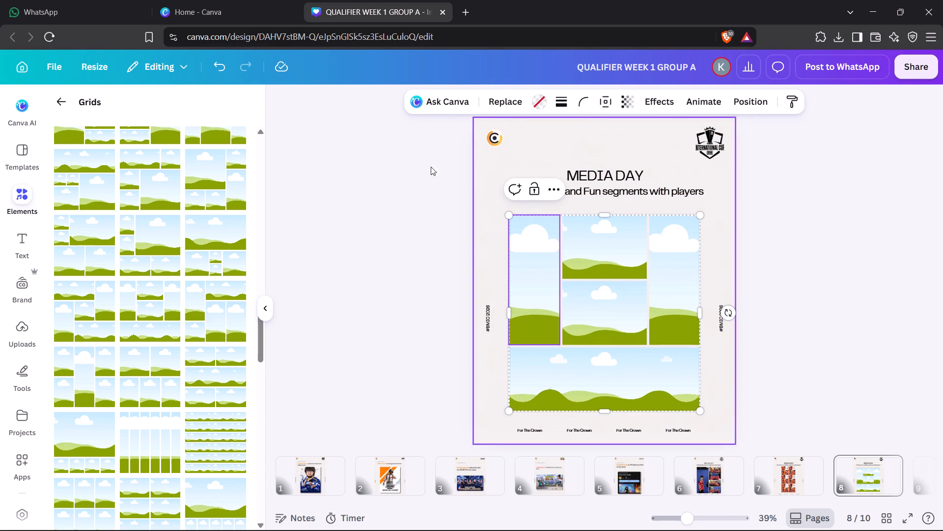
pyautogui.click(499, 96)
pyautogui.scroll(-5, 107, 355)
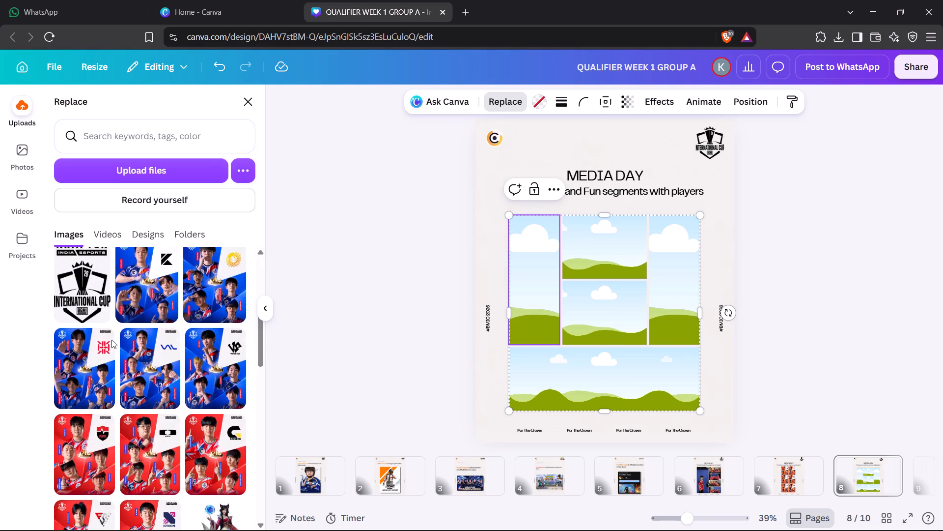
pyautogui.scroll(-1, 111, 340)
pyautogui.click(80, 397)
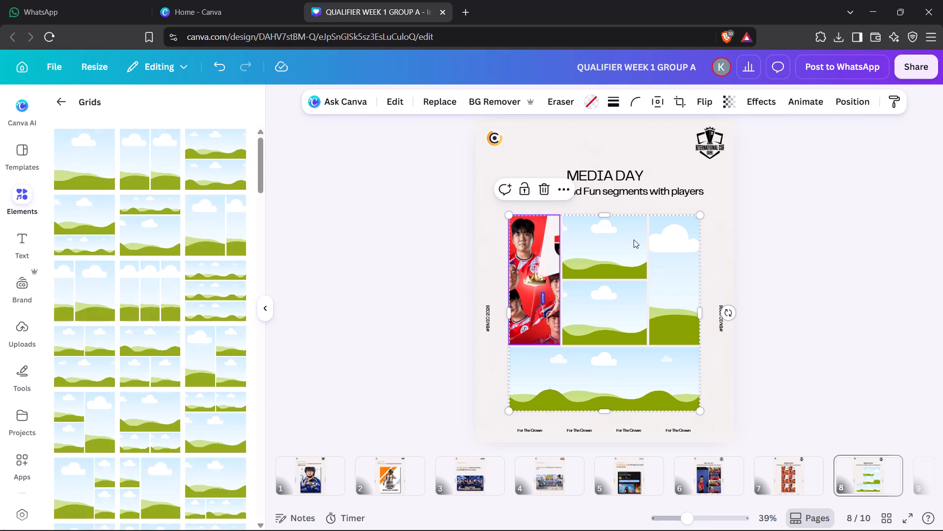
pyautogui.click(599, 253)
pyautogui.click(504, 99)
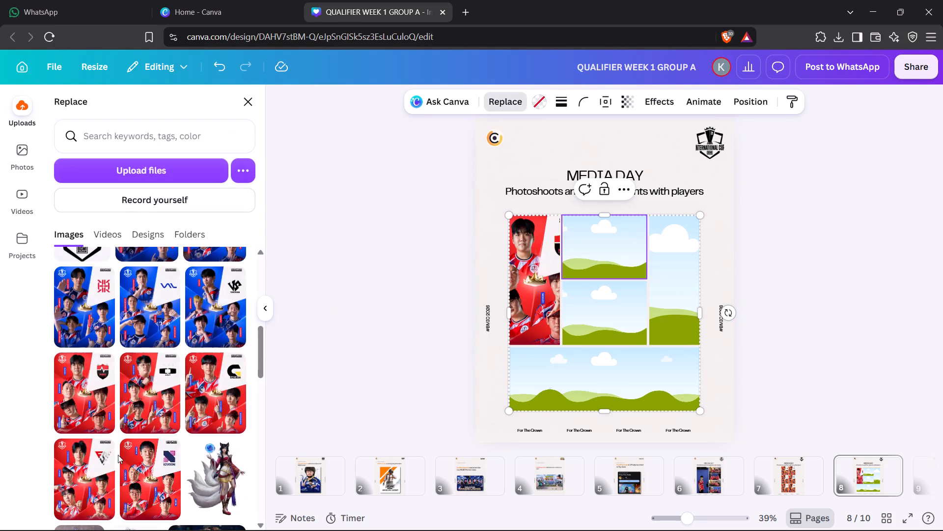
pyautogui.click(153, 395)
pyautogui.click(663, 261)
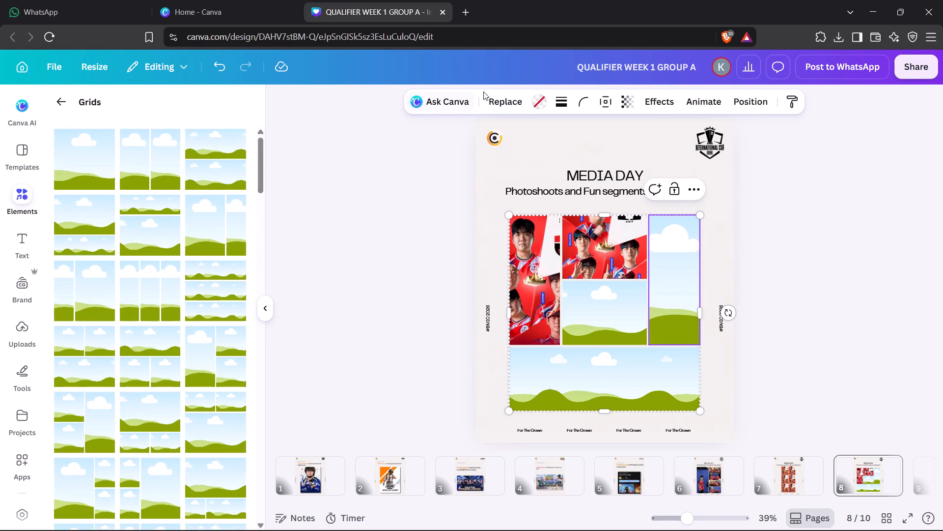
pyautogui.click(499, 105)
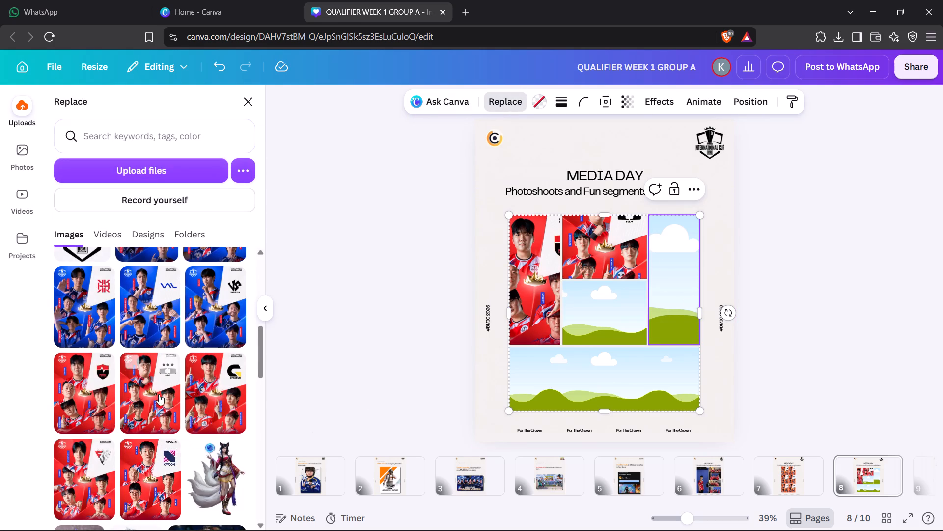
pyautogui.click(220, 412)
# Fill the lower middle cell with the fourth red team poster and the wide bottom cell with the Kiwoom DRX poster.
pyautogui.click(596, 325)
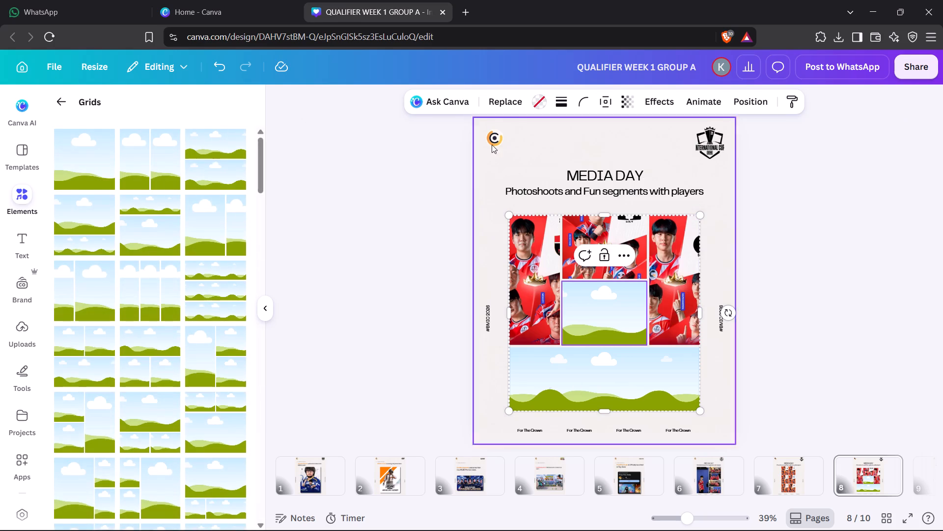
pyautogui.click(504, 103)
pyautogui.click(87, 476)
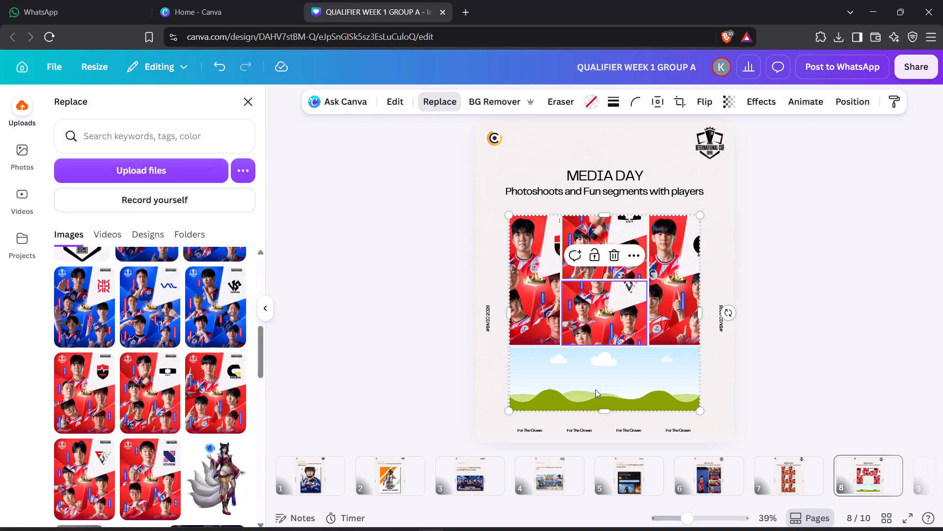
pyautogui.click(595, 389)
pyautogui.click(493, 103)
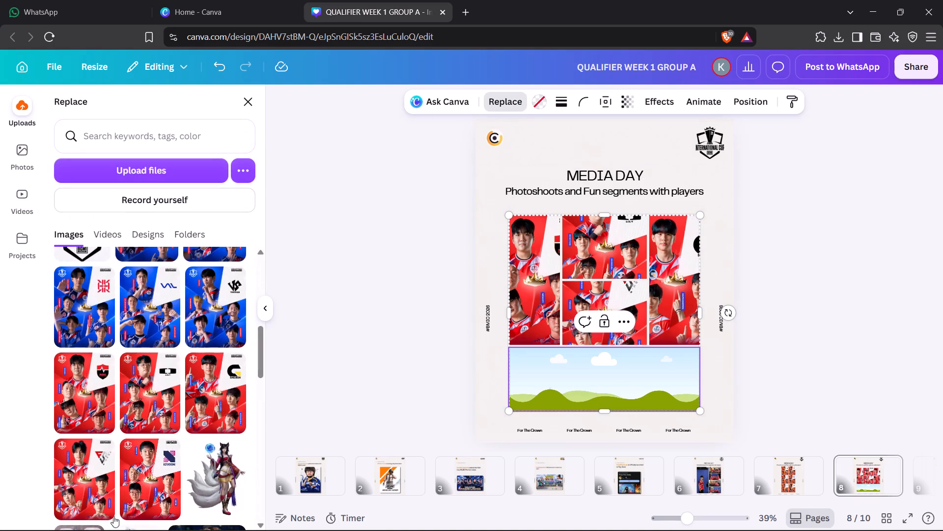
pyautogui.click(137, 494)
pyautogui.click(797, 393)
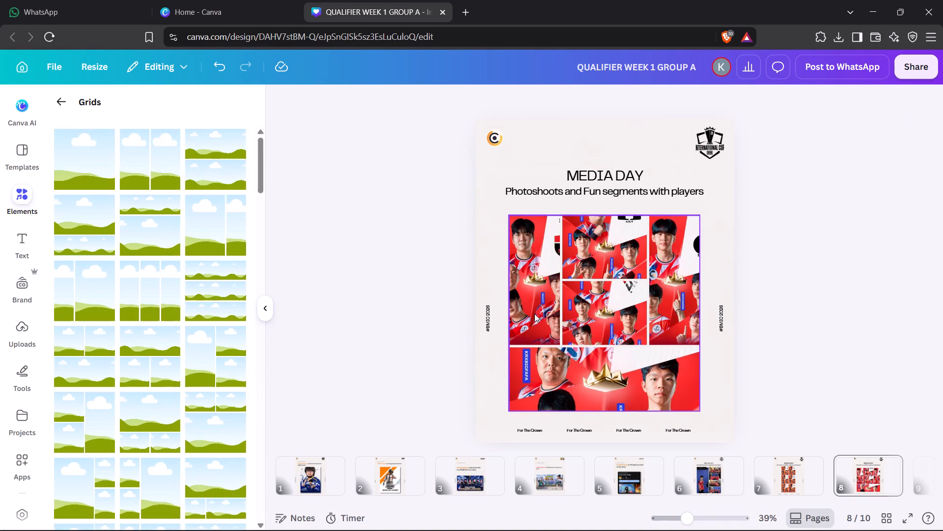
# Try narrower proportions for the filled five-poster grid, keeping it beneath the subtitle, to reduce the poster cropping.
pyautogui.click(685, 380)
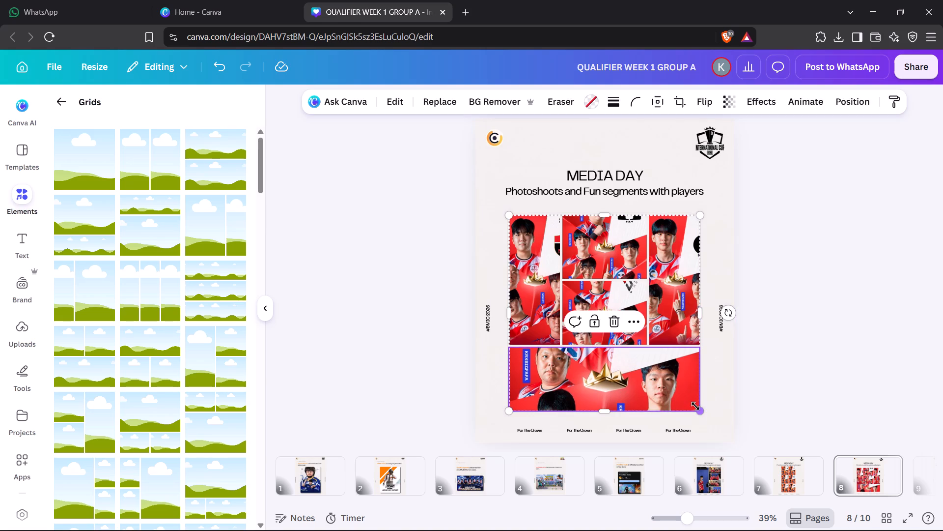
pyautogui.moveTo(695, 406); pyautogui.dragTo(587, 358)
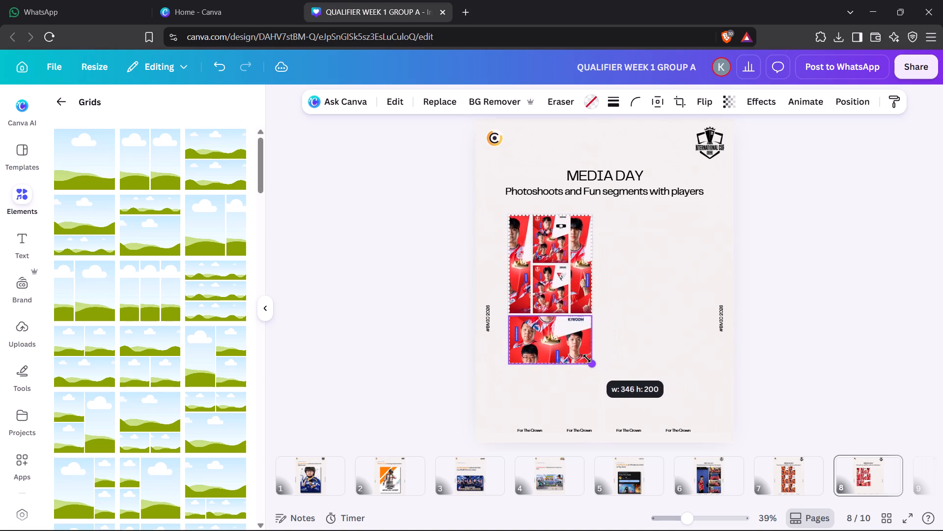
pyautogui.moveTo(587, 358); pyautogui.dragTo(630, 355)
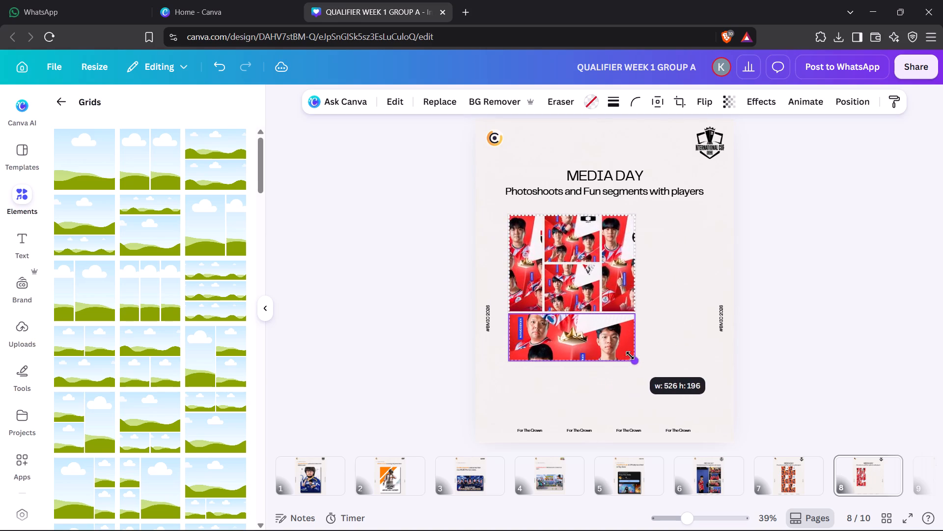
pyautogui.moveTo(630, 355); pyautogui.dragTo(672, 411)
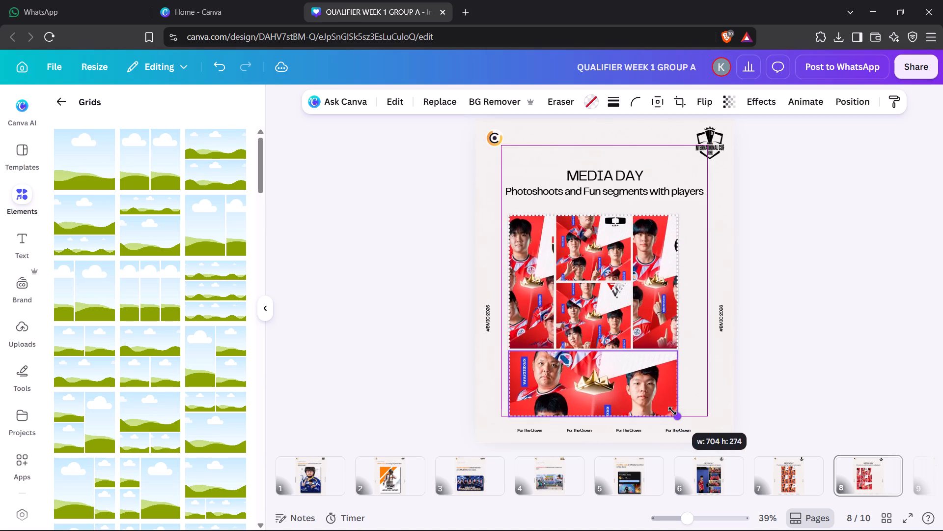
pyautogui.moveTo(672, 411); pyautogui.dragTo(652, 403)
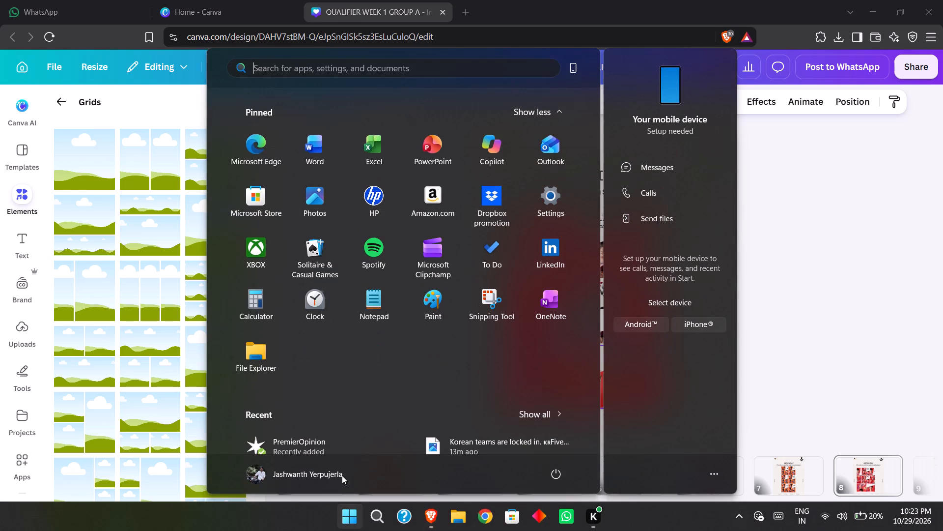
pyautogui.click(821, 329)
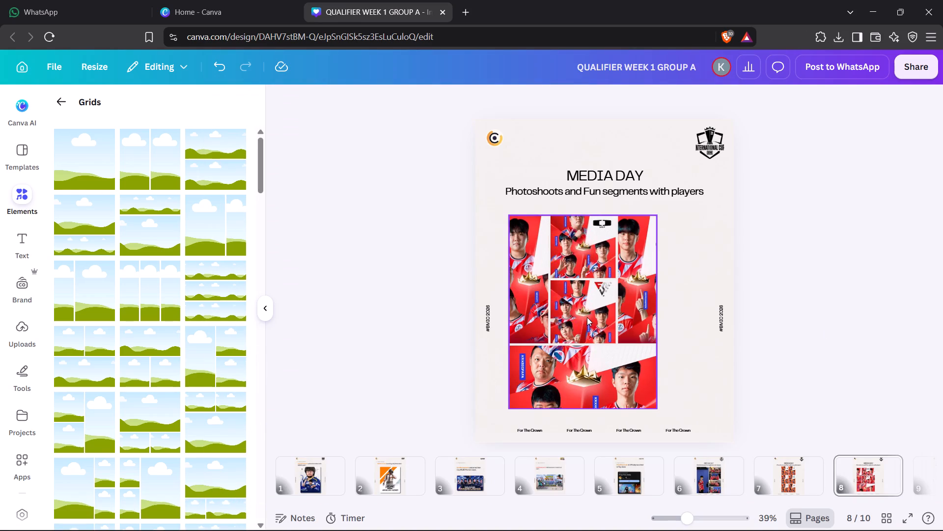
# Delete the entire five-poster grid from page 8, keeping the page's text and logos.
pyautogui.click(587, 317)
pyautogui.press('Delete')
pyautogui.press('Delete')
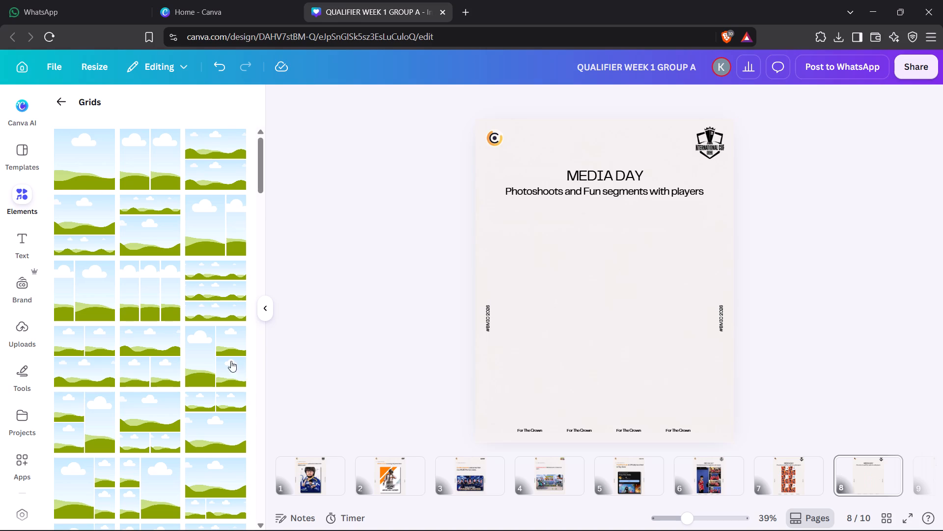
# Add a five-cell grid to page 8 with a two-by-two block of cells beside one full-height cell on the right.
pyautogui.scroll(-3, 128, 395)
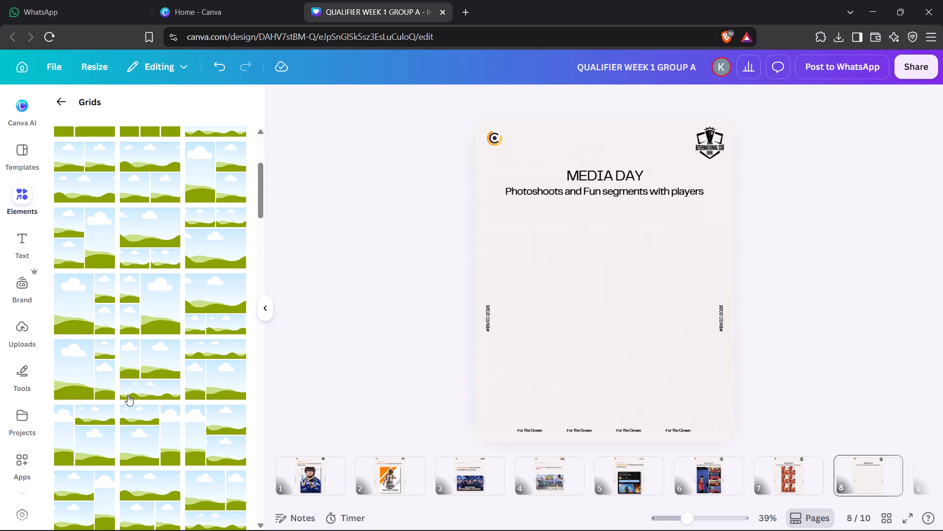
pyautogui.scroll(-1, 128, 395)
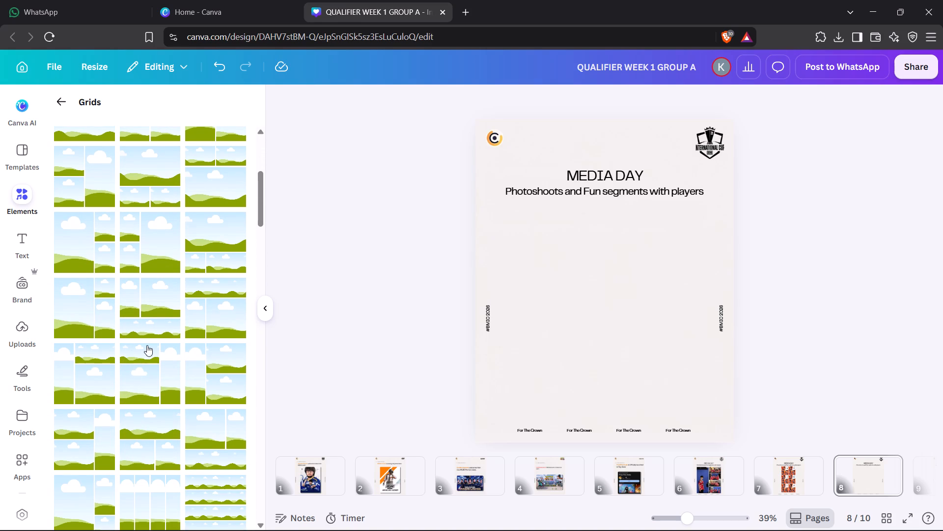
pyautogui.scroll(-1, 147, 345)
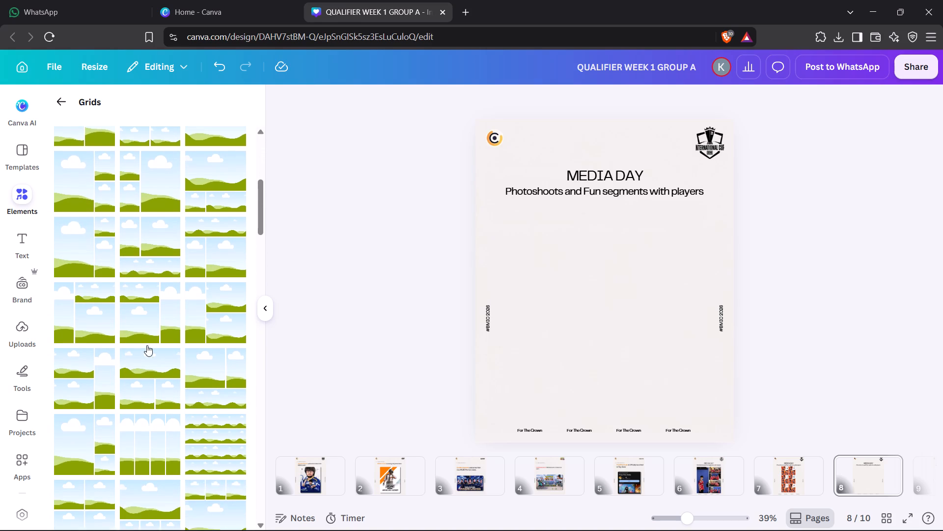
pyautogui.scroll(-3, 147, 345)
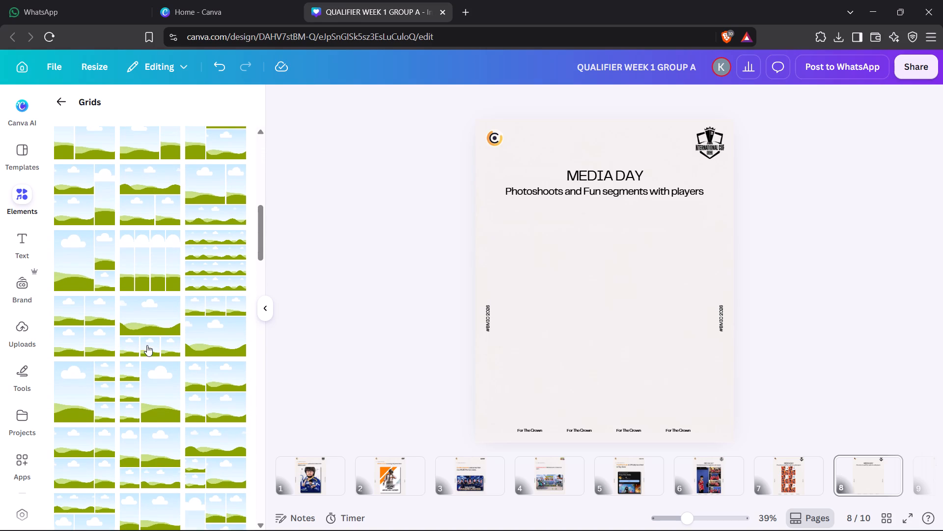
pyautogui.scroll(-1, 147, 345)
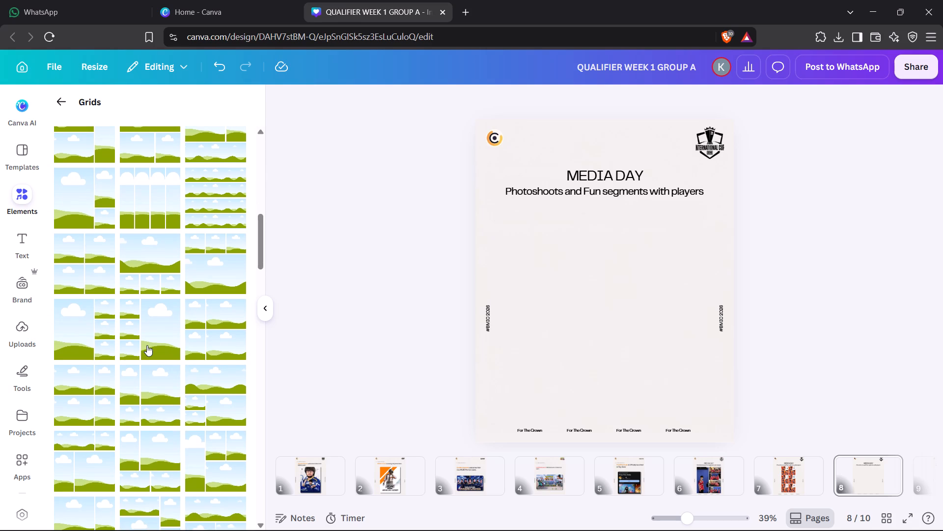
pyautogui.scroll(-5, 147, 345)
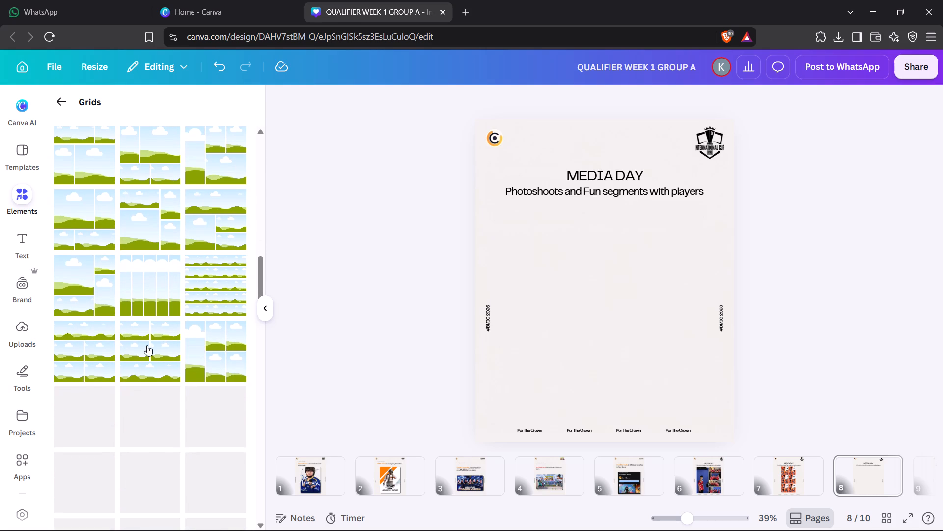
pyautogui.scroll(-2, 147, 345)
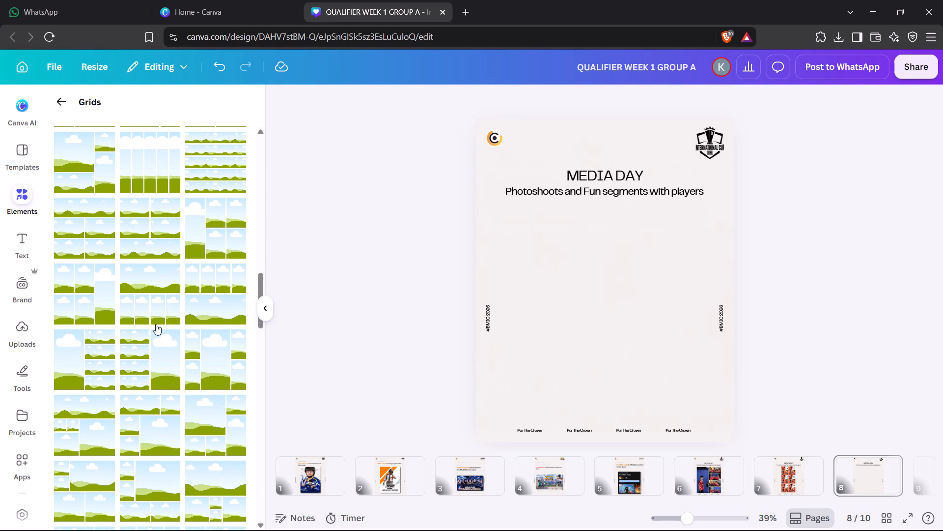
pyautogui.click(81, 304)
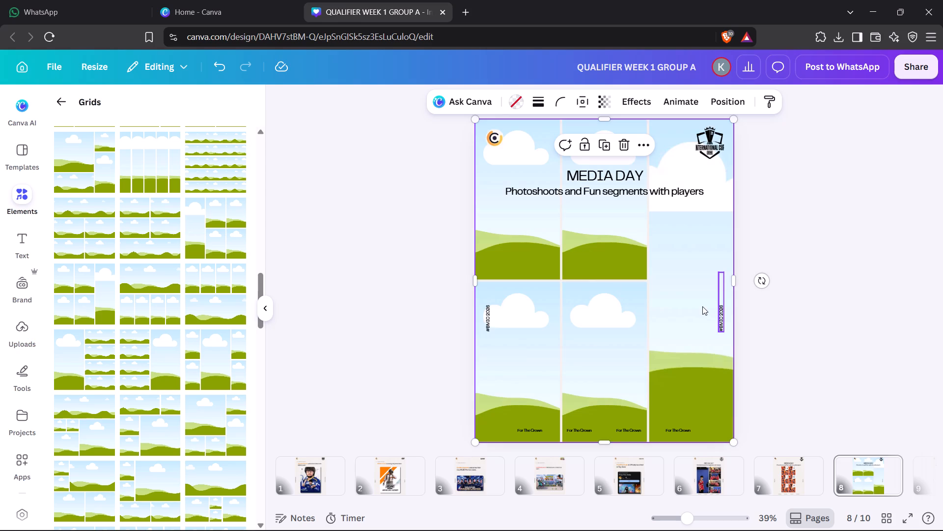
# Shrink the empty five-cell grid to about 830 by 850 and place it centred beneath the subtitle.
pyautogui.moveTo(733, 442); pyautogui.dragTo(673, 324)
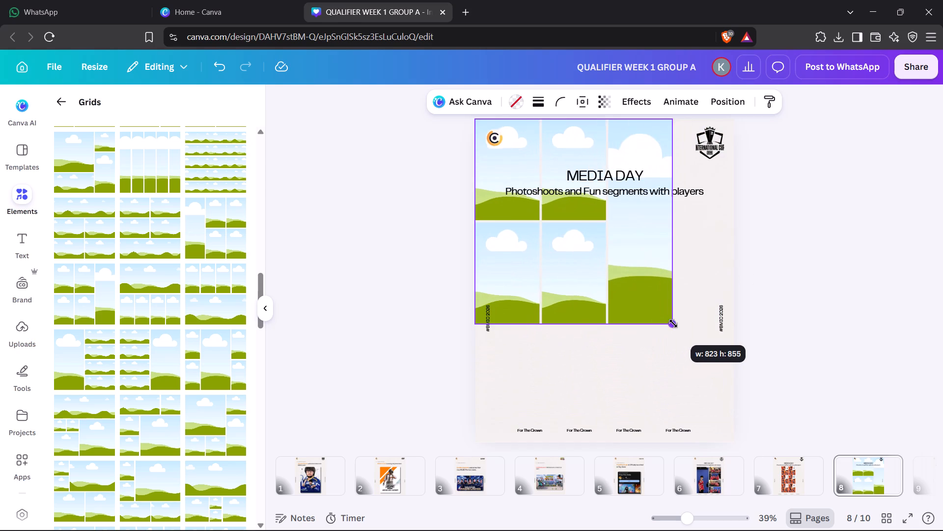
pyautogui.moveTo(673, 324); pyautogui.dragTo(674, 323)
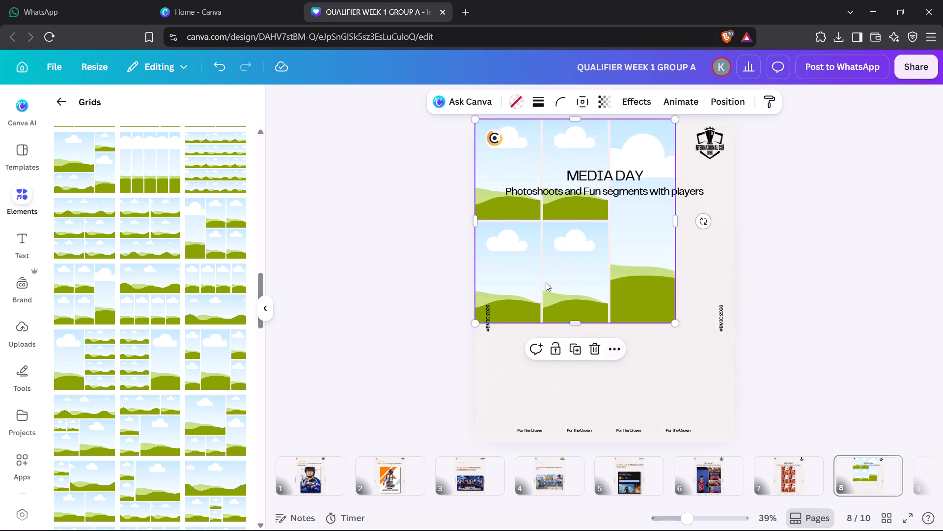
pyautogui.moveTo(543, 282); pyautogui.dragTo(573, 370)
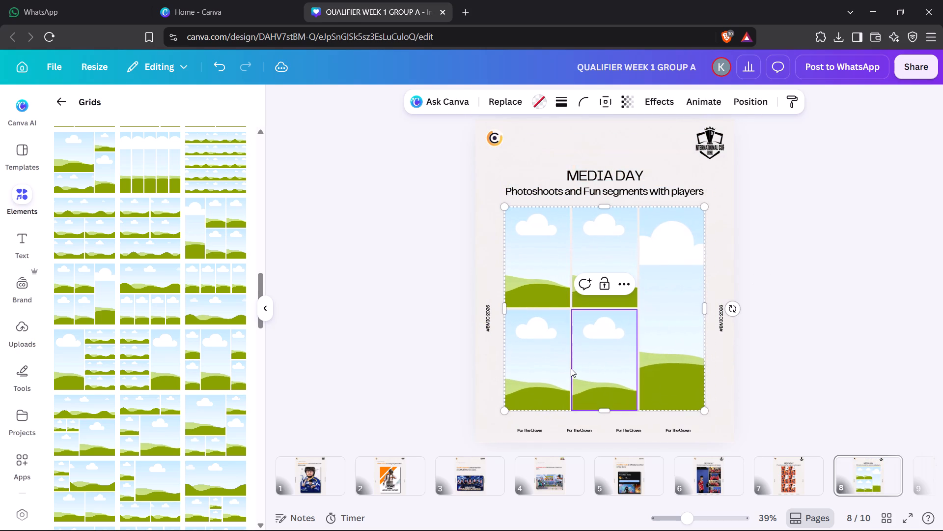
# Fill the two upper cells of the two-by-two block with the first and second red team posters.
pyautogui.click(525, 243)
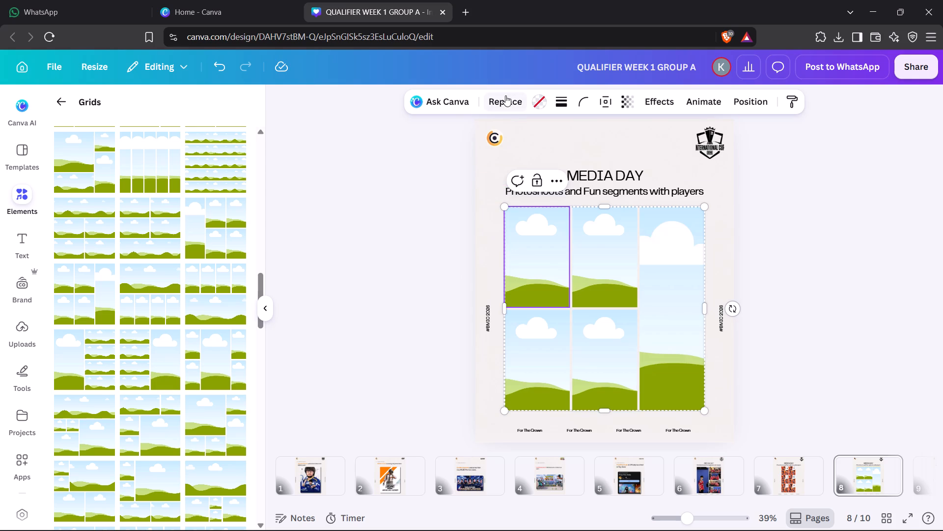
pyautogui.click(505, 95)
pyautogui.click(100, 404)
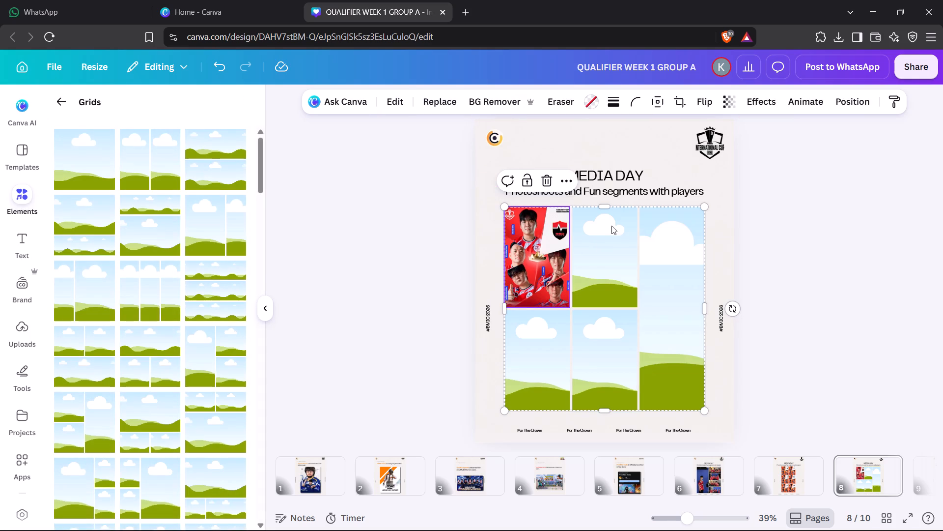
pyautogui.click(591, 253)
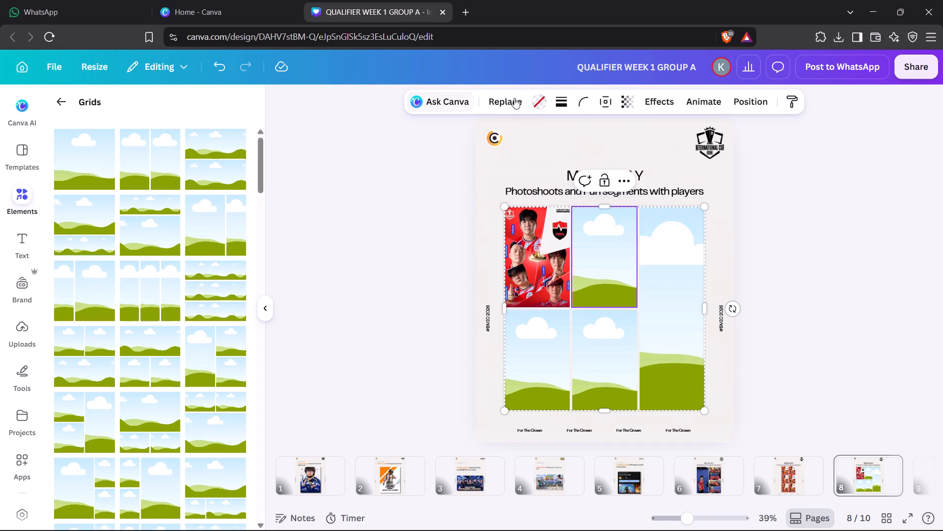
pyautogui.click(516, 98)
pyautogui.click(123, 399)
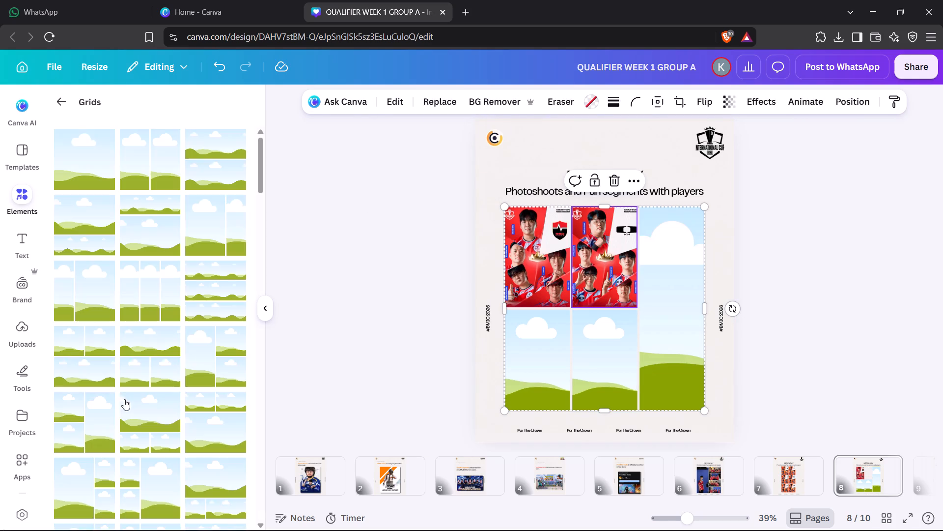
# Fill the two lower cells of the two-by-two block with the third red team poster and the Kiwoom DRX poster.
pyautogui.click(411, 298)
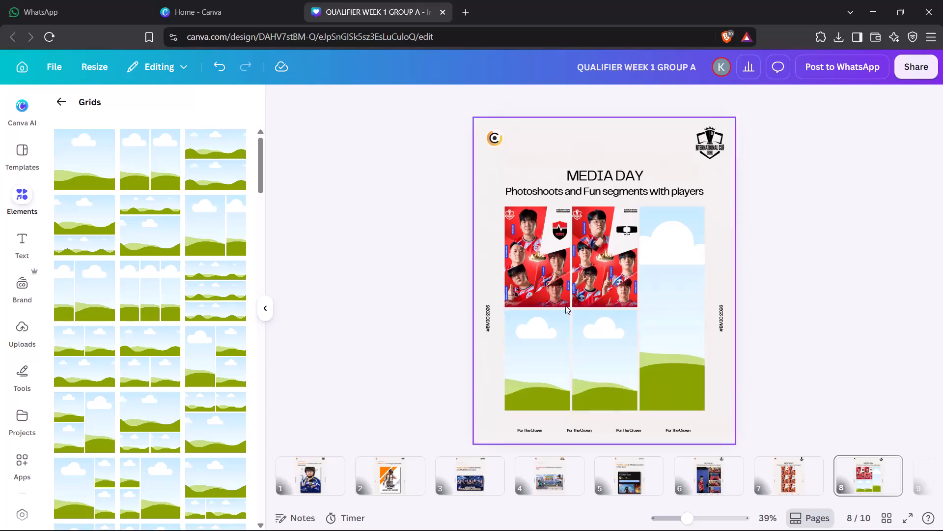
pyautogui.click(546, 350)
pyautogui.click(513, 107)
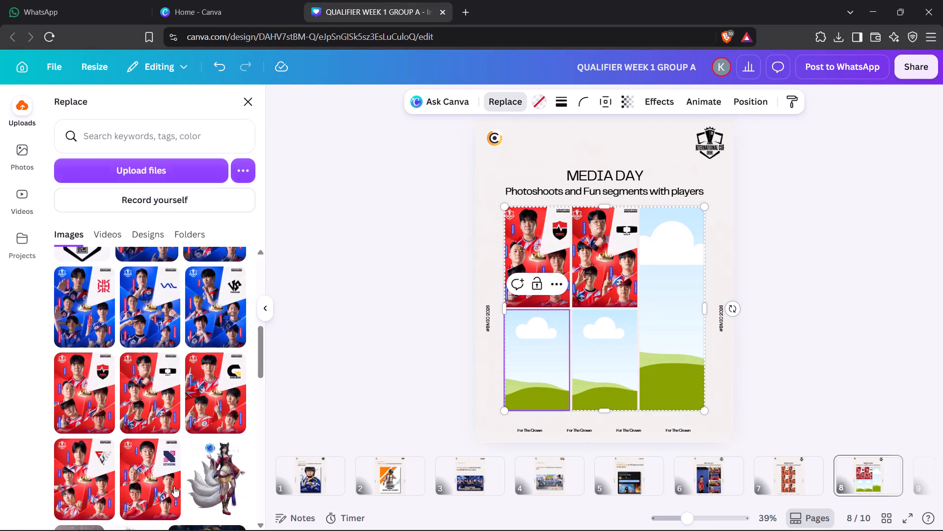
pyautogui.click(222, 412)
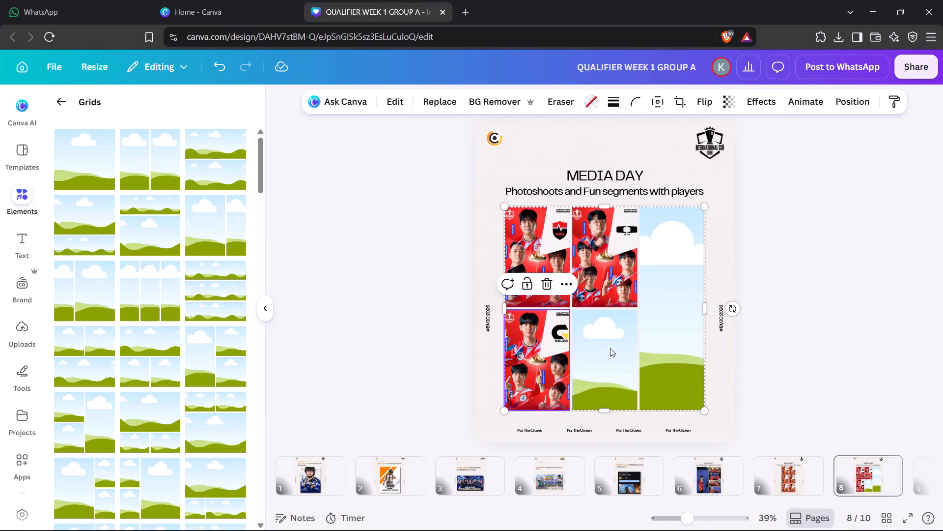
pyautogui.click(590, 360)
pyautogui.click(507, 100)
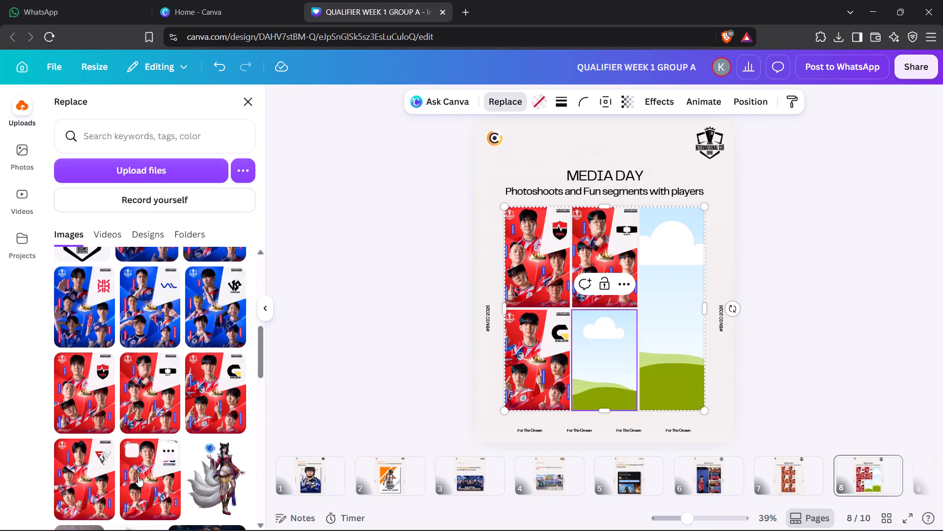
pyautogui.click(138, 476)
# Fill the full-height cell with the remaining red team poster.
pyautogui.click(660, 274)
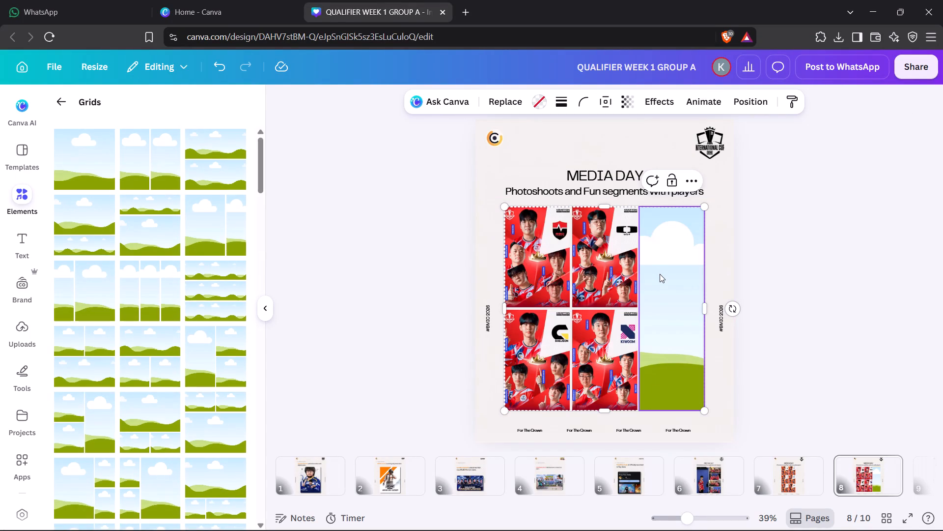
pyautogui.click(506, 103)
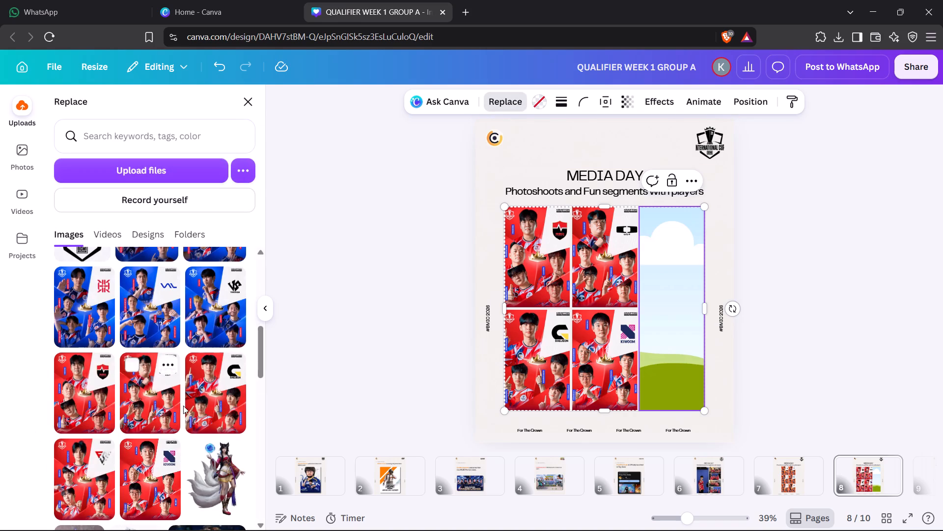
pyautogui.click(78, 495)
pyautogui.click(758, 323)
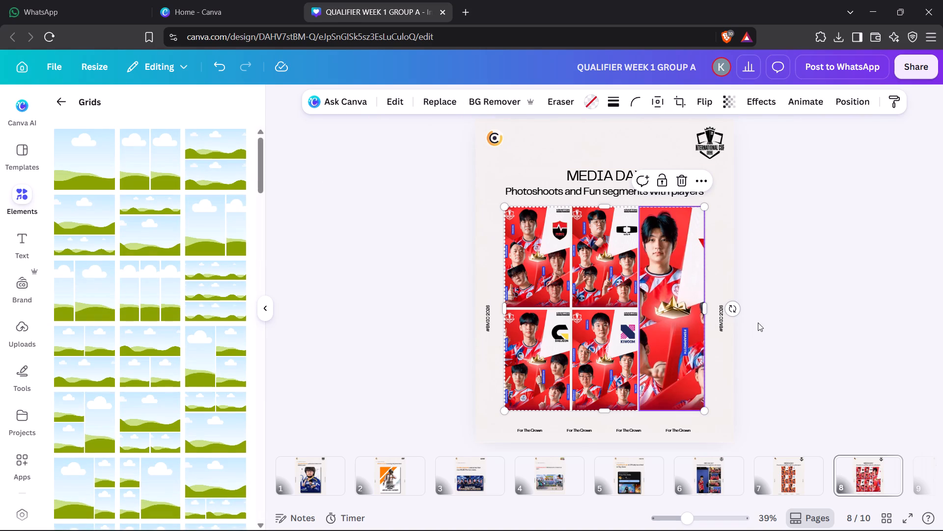
# Delete the whole five-poster grid from page 8, keeping the page's text and logos.
pyautogui.click(665, 320)
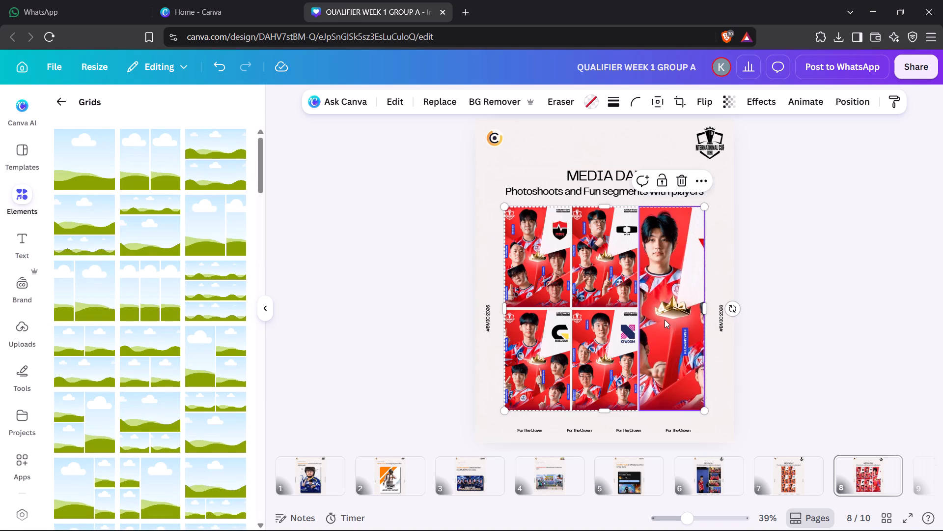
pyautogui.rightClick(665, 320)
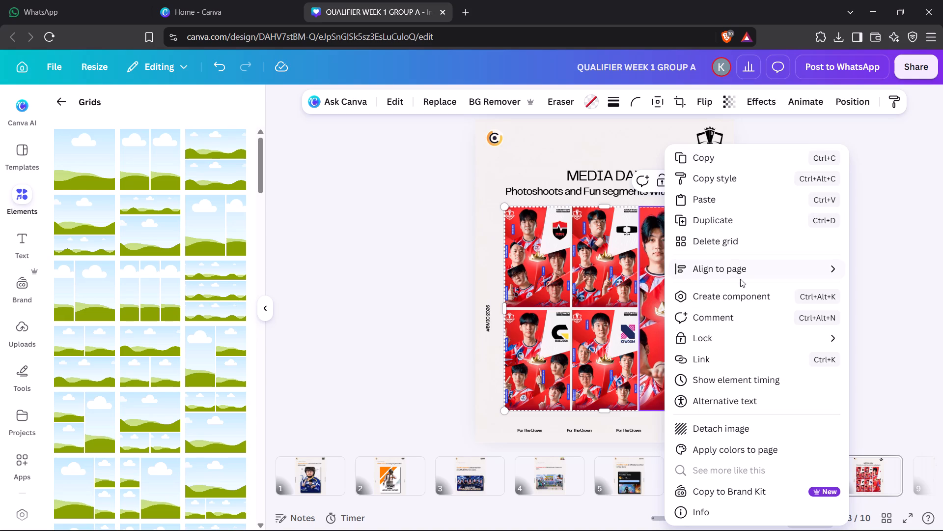
pyautogui.click(733, 243)
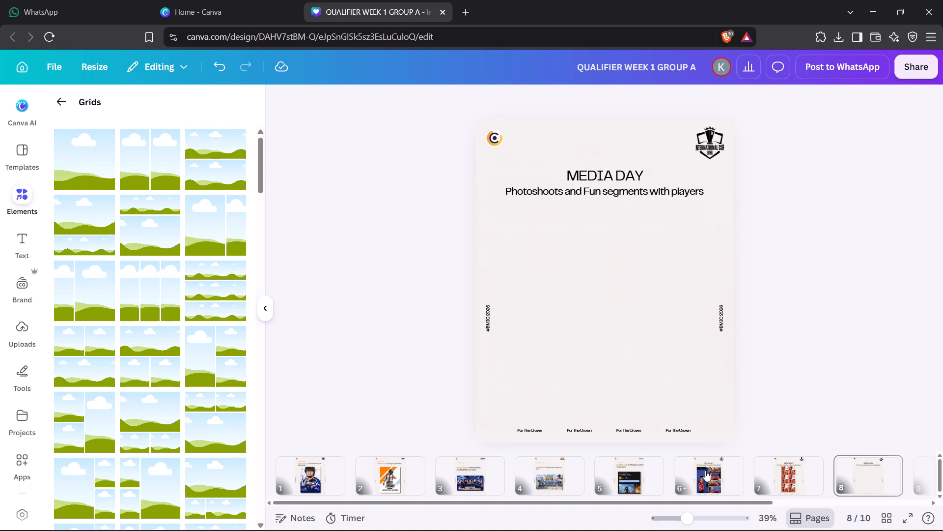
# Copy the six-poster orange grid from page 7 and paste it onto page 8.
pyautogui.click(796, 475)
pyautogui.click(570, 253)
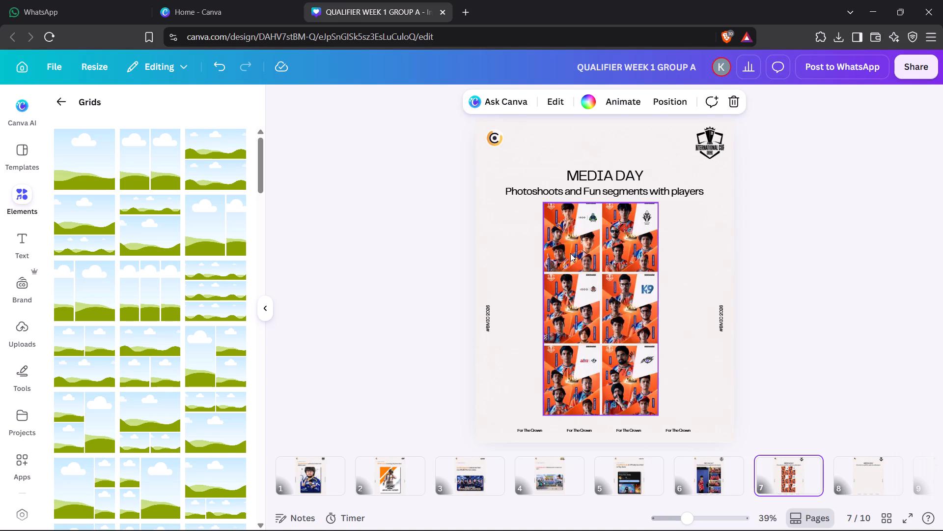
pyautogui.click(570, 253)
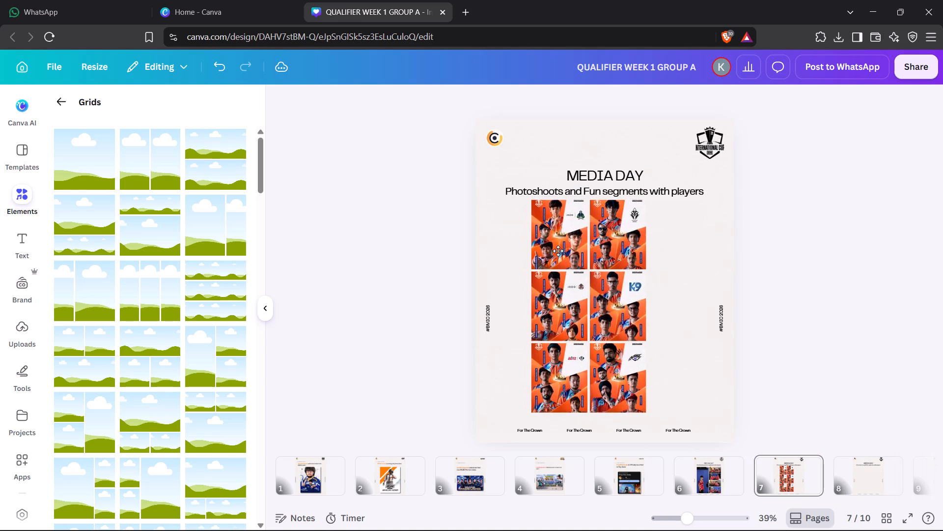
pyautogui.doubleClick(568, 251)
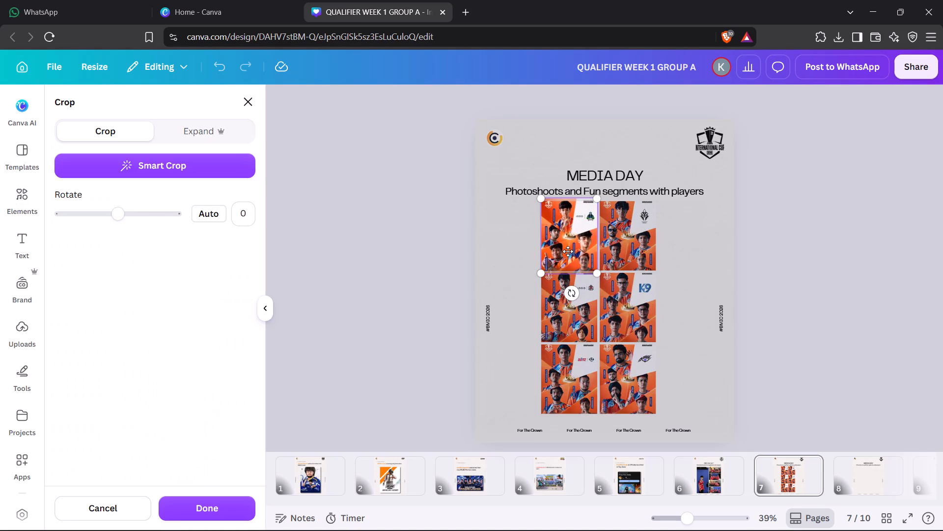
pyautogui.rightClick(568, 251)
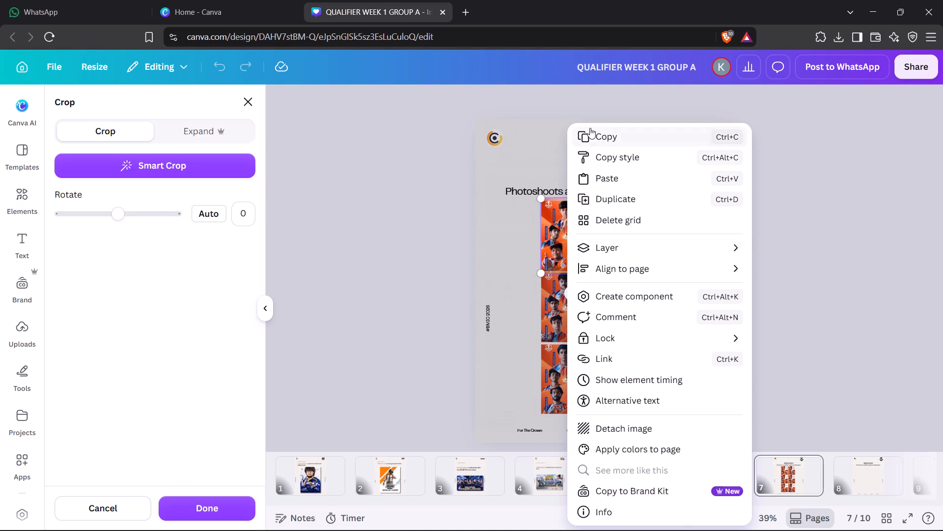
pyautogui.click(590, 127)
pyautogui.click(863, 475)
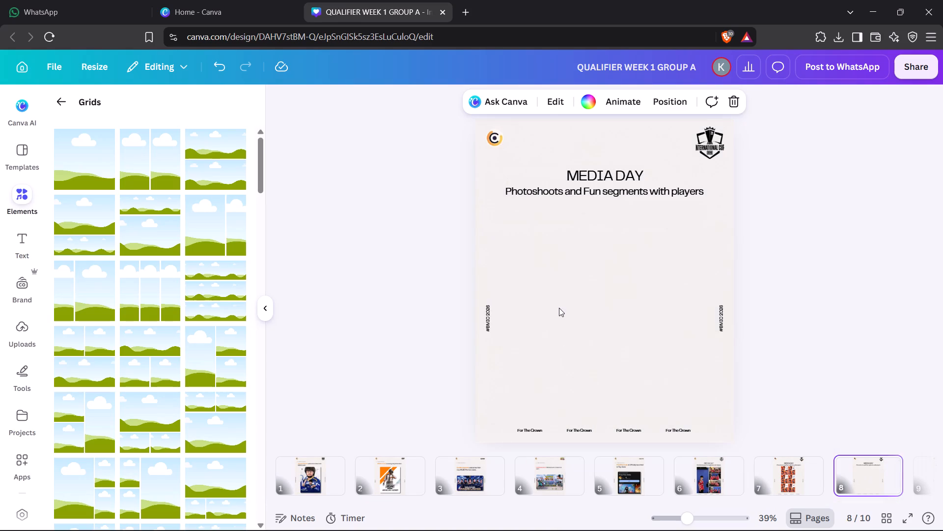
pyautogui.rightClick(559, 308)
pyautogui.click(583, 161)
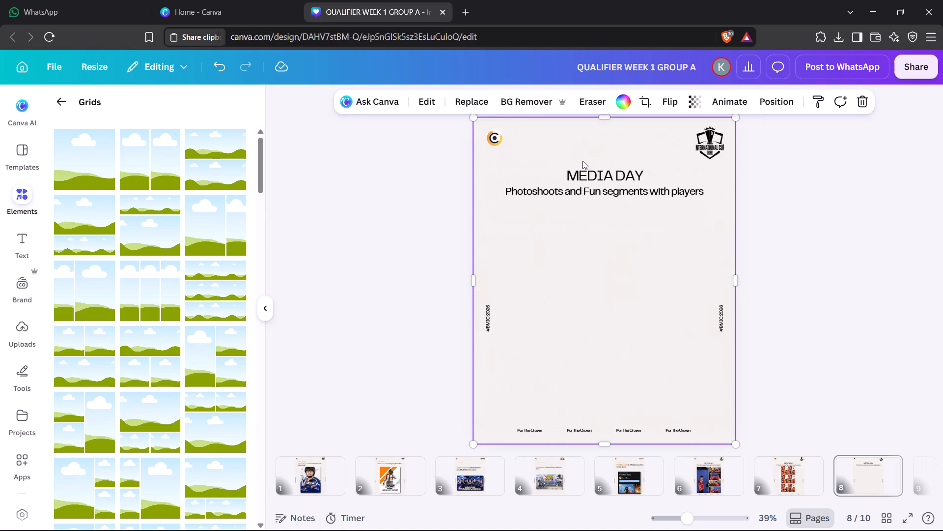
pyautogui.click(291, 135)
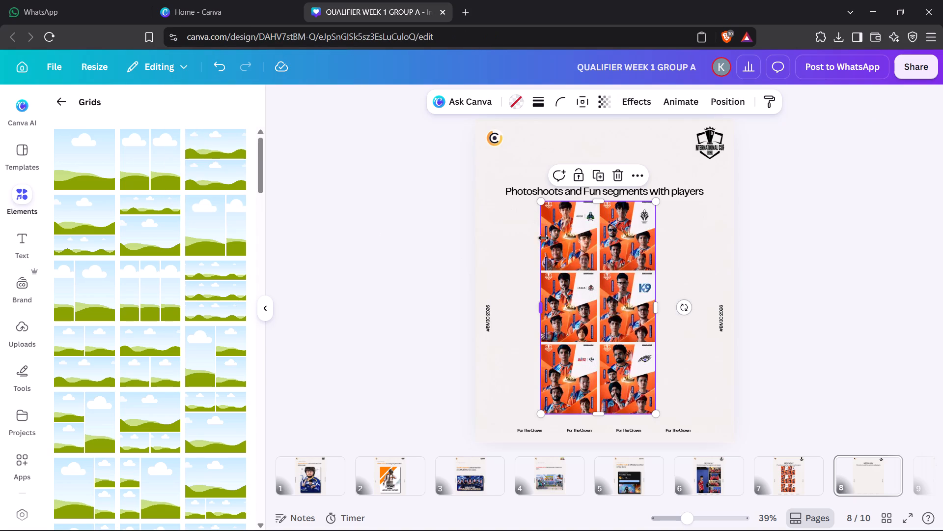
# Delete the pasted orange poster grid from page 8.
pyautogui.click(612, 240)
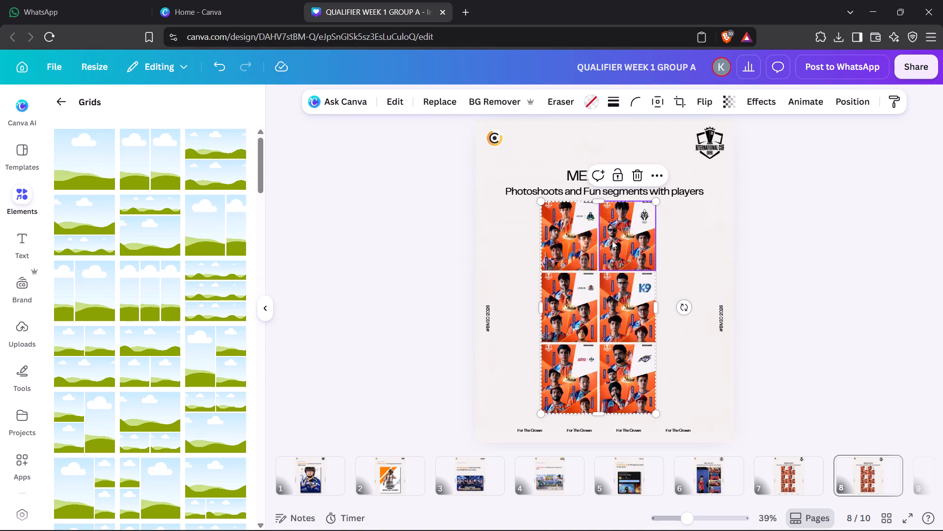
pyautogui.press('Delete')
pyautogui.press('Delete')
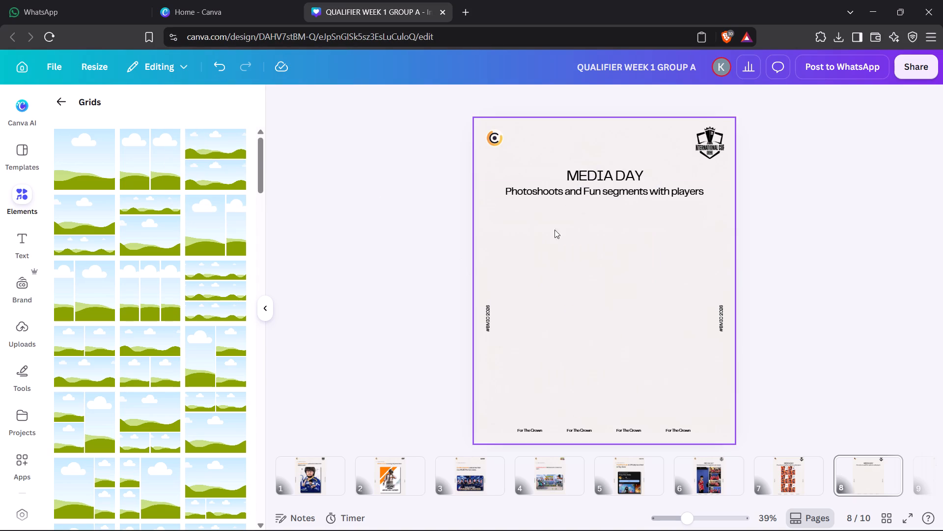
# Add a grid of two equal columns to page 8, shrunk to about half the page width beneath the subtitle.
pyautogui.scroll(5, 187, 199)
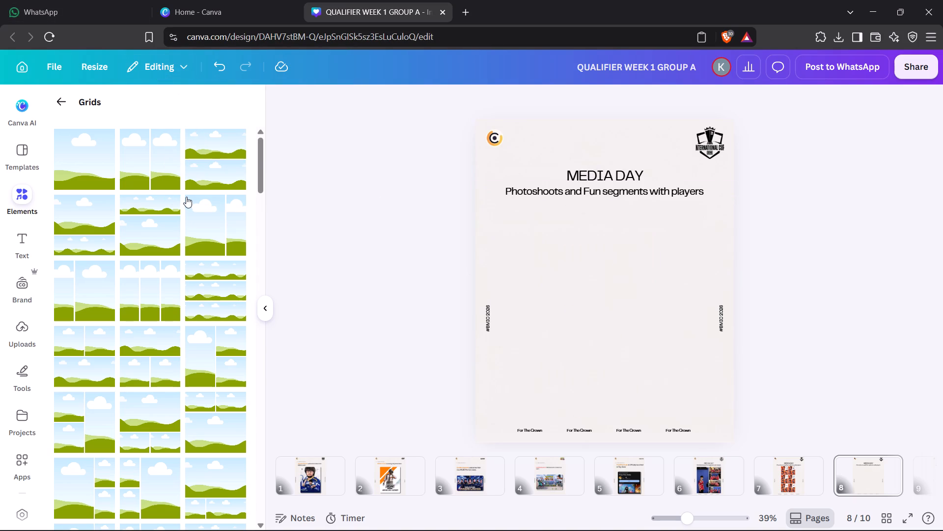
pyautogui.scroll(10, 114, 238)
pyautogui.click(150, 155)
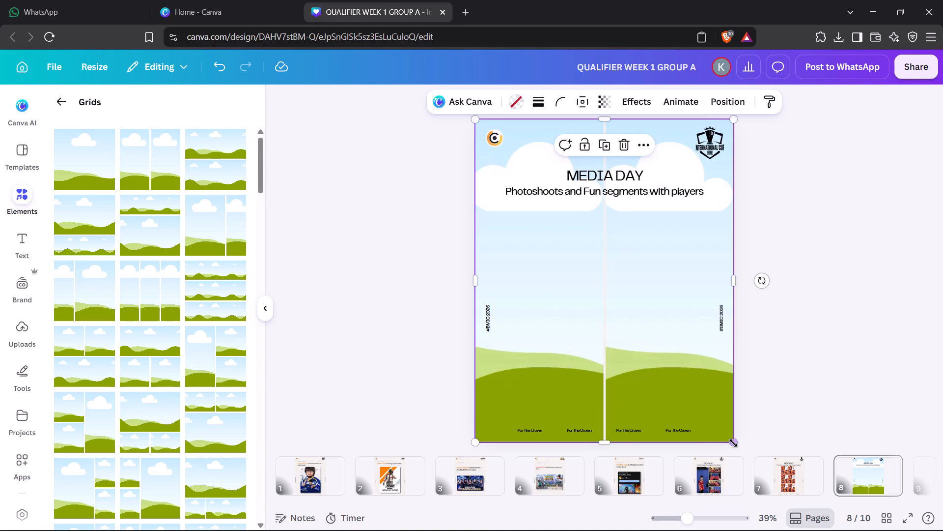
pyautogui.moveTo(733, 443); pyautogui.dragTo(598, 226)
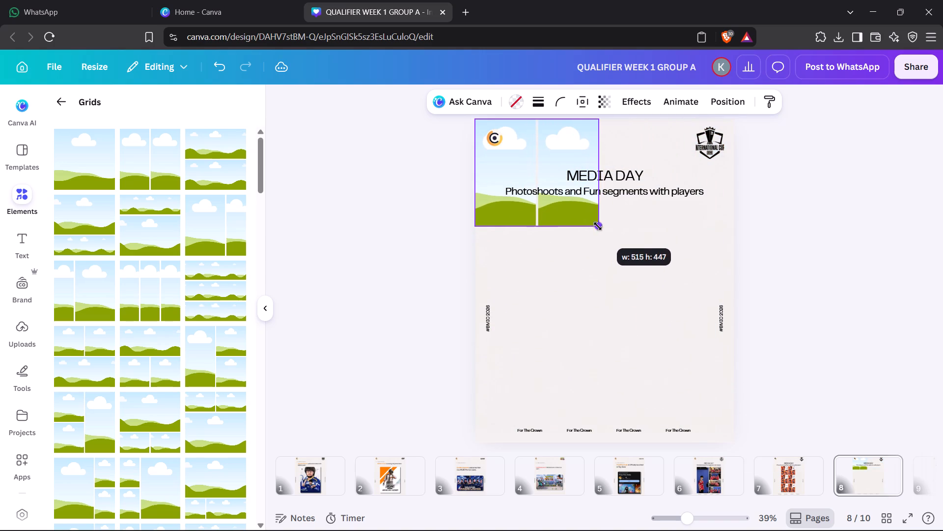
pyautogui.moveTo(598, 226); pyautogui.dragTo(605, 225)
pyautogui.moveTo(527, 157); pyautogui.dragTo(566, 250)
# Duplicate the two-column grid, place the copy directly below the original, and shift both rows slightly up the page.
pyautogui.click(568, 188)
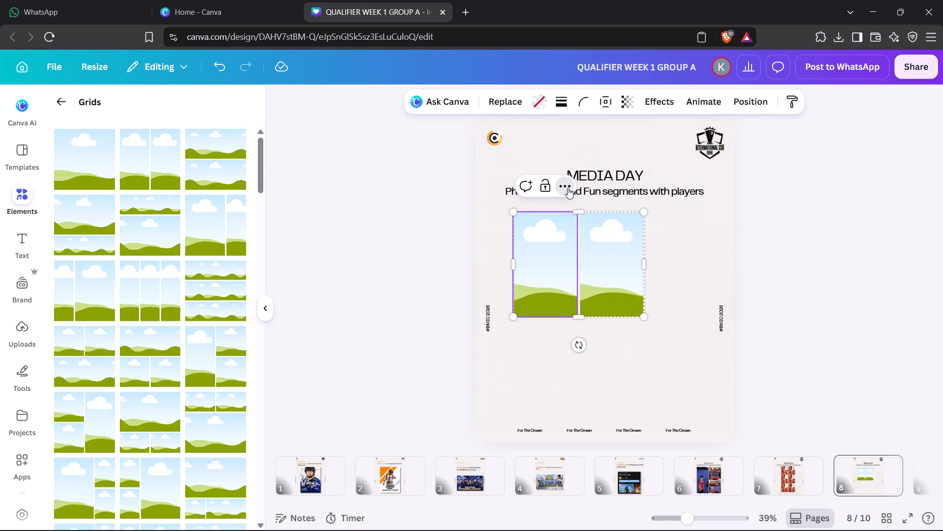
pyautogui.click(603, 271)
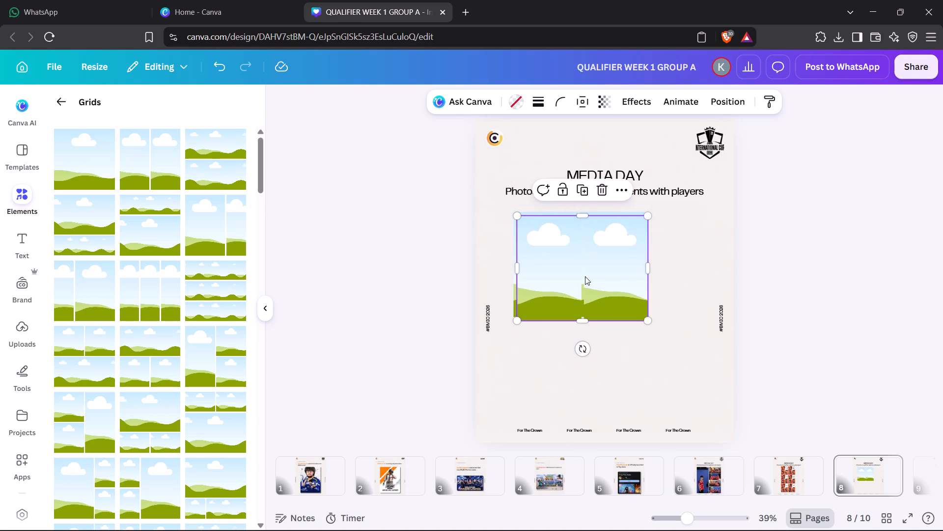
pyautogui.moveTo(585, 276); pyautogui.dragTo(580, 384)
pyautogui.moveTo(561, 275); pyautogui.dragTo(561, 274)
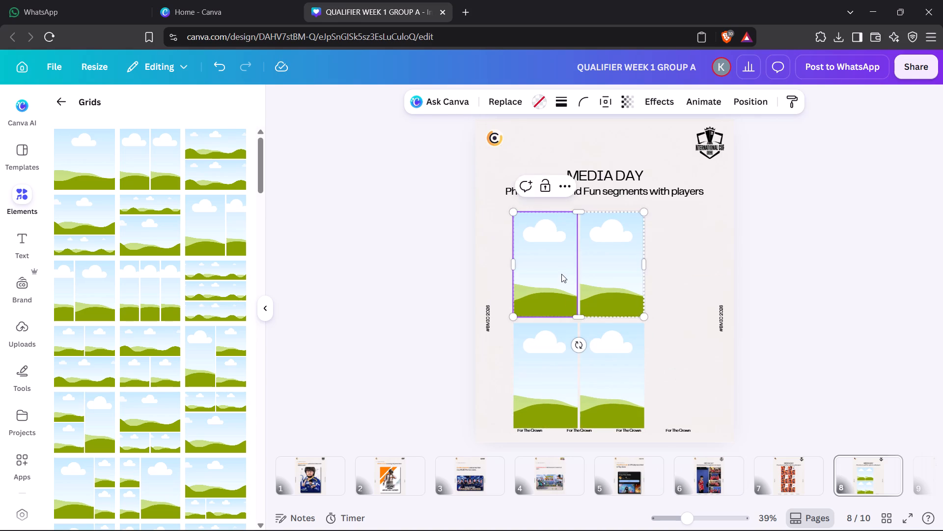
pyautogui.moveTo(561, 274); pyautogui.dragTo(561, 264)
pyautogui.moveTo(570, 357); pyautogui.dragTo(569, 347)
# Add a single-cell grid to page 8, shrink it to about a quarter of the page width, and place it beside the two-column rows.
pyautogui.click(88, 167)
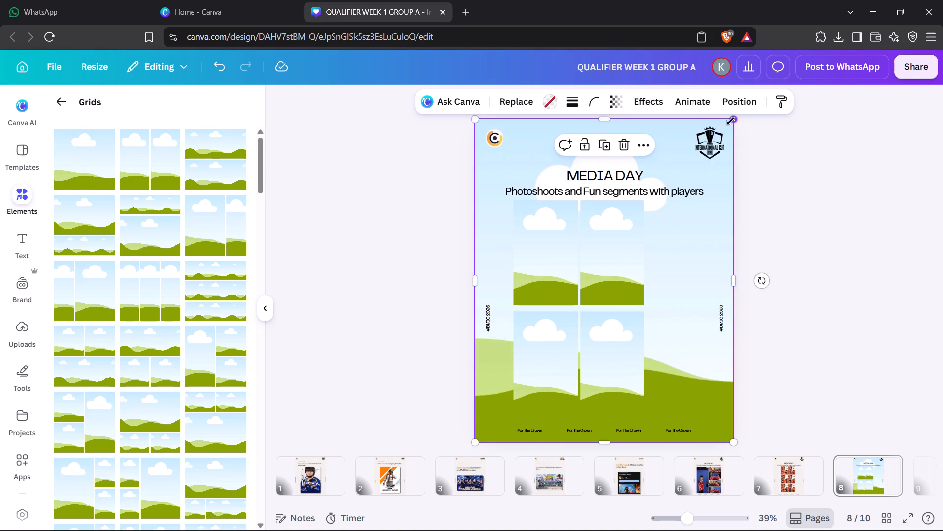
pyautogui.moveTo(731, 121); pyautogui.dragTo(529, 348)
pyautogui.moveTo(491, 386); pyautogui.dragTo(690, 305)
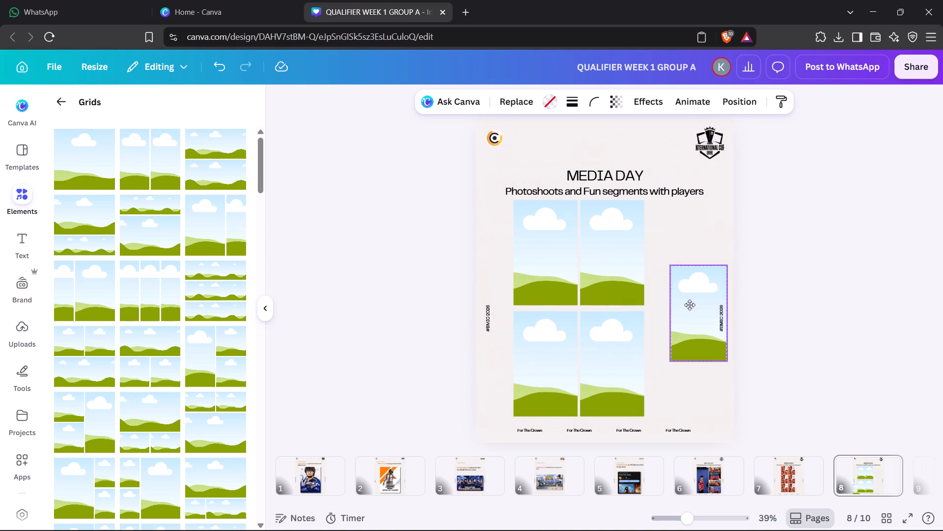
pyautogui.moveTo(690, 305); pyautogui.dragTo(665, 310)
pyautogui.click(705, 270)
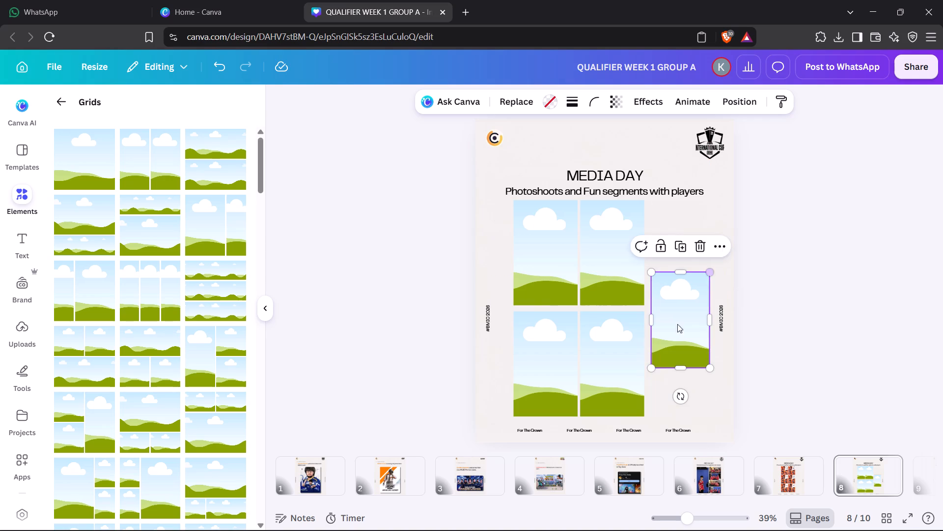
# Stretch the lower two-column grid slightly taller while keeping it aligned with the upper row.
pyautogui.click(611, 367)
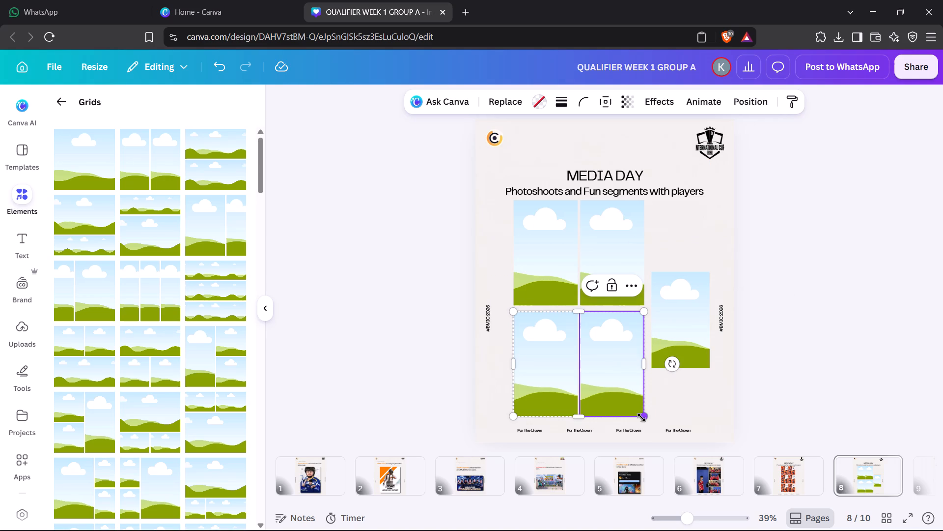
pyautogui.moveTo(641, 417); pyautogui.dragTo(638, 416)
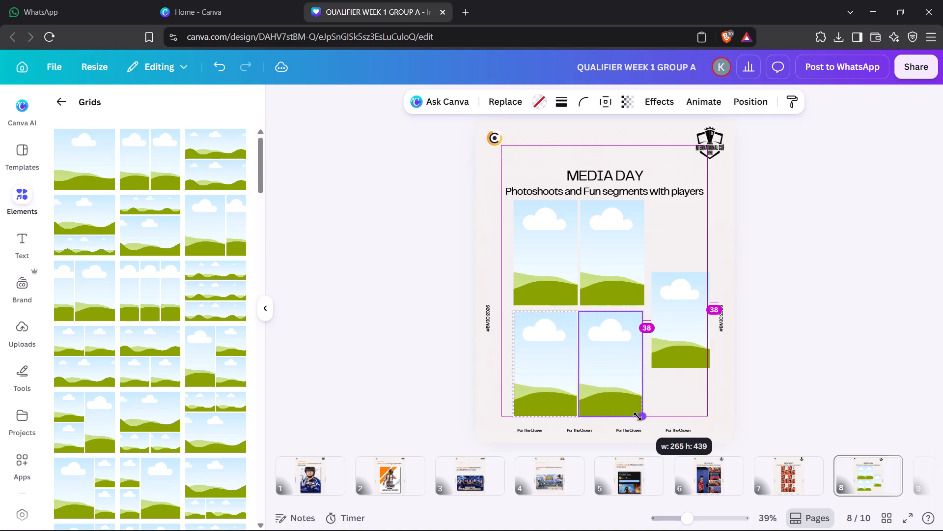
pyautogui.moveTo(638, 416); pyautogui.dragTo(642, 422)
# Enlarge the single-cell grid to roughly one cell of the lower row, about 269 wide by 452 high.
pyautogui.click(701, 343)
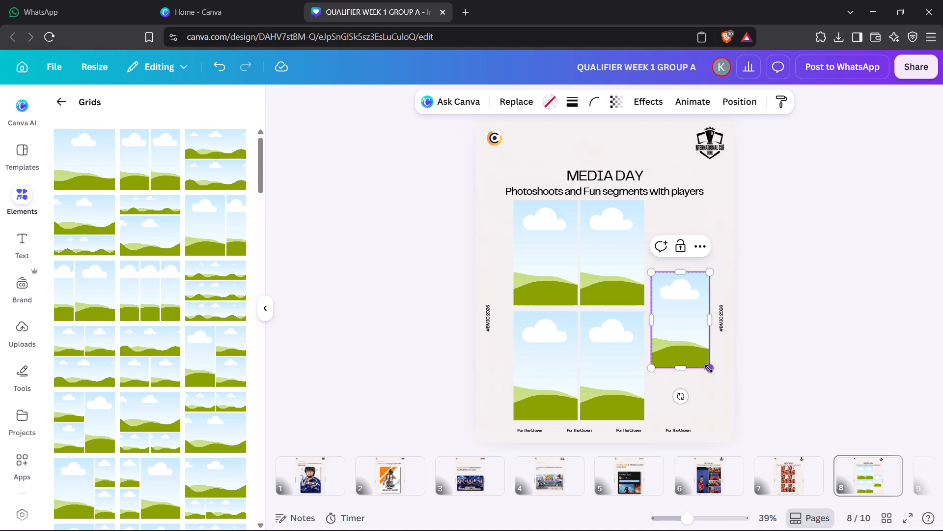
pyautogui.moveTo(709, 369); pyautogui.dragTo(716, 375)
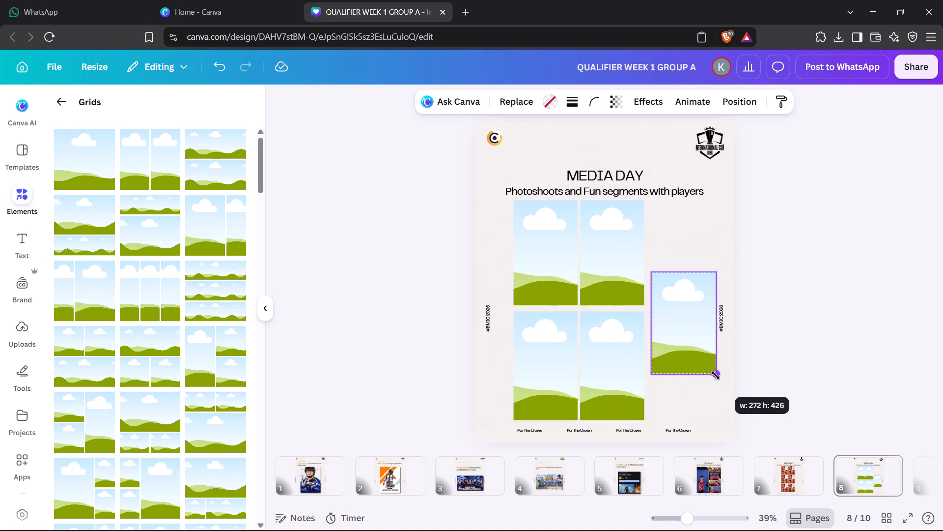
pyautogui.moveTo(716, 375); pyautogui.dragTo(717, 370)
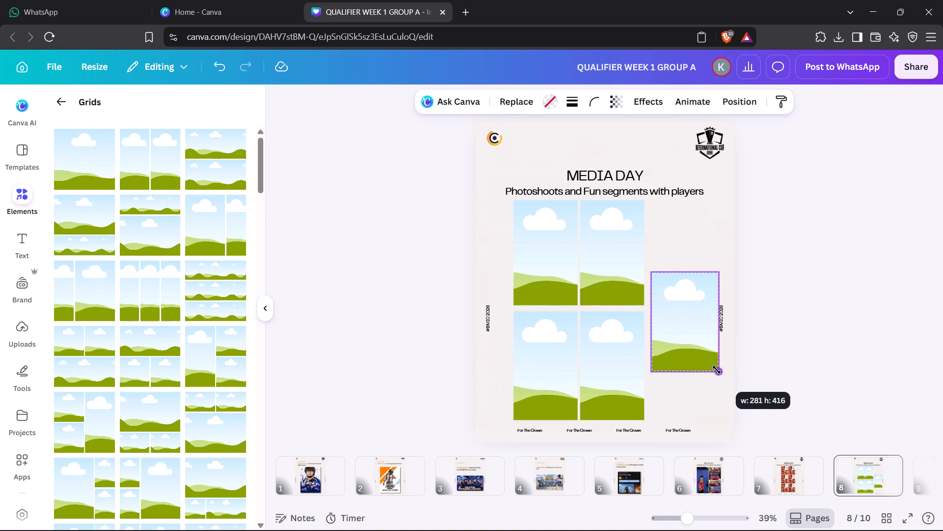
pyautogui.moveTo(717, 370); pyautogui.dragTo(718, 374)
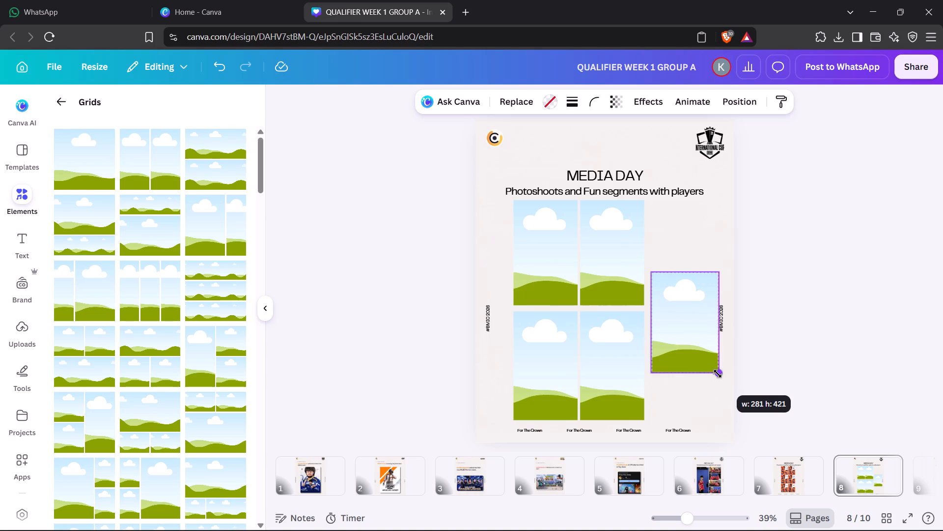
pyautogui.moveTo(718, 374); pyautogui.dragTo(720, 382)
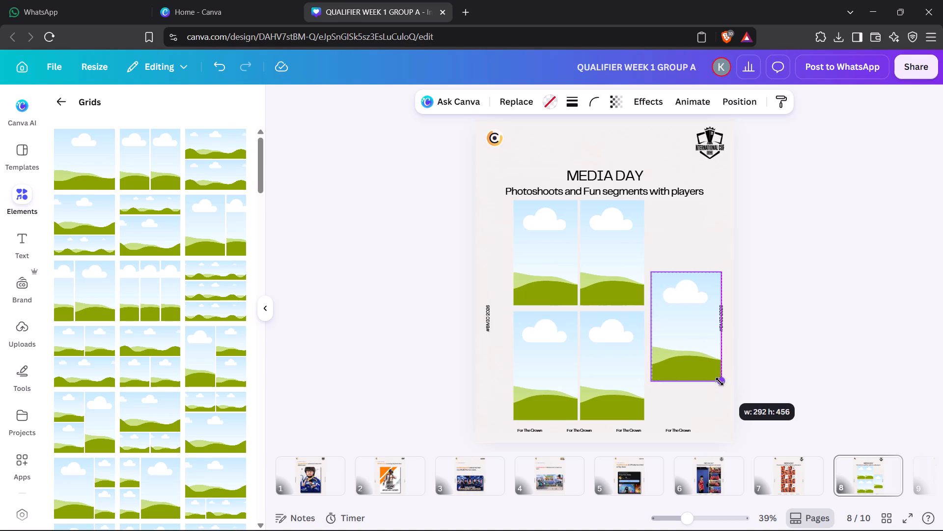
pyautogui.moveTo(720, 382); pyautogui.dragTo(717, 381)
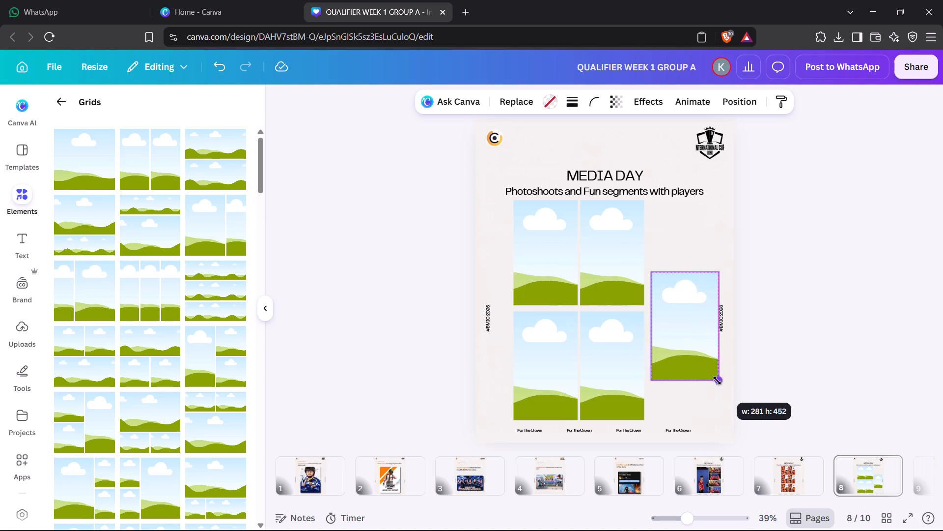
pyautogui.moveTo(717, 381); pyautogui.dragTo(716, 381)
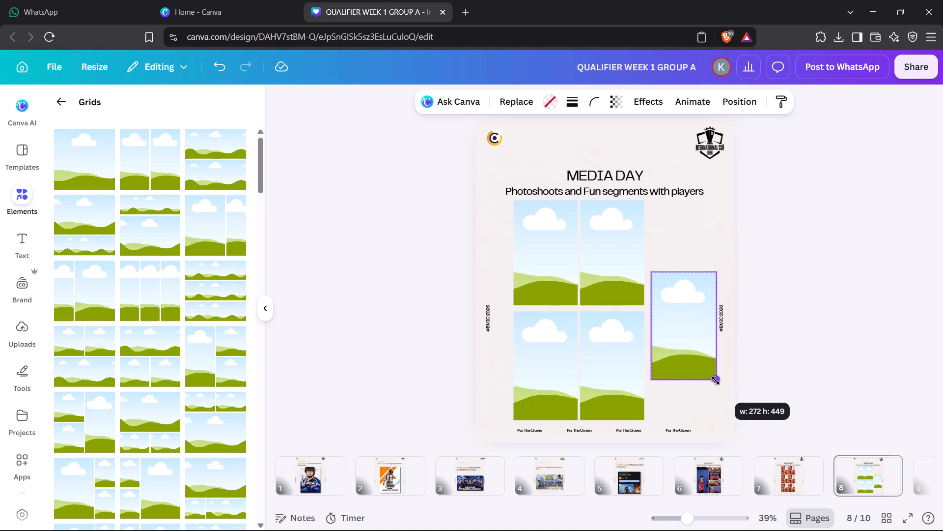
pyautogui.moveTo(716, 381); pyautogui.dragTo(715, 381)
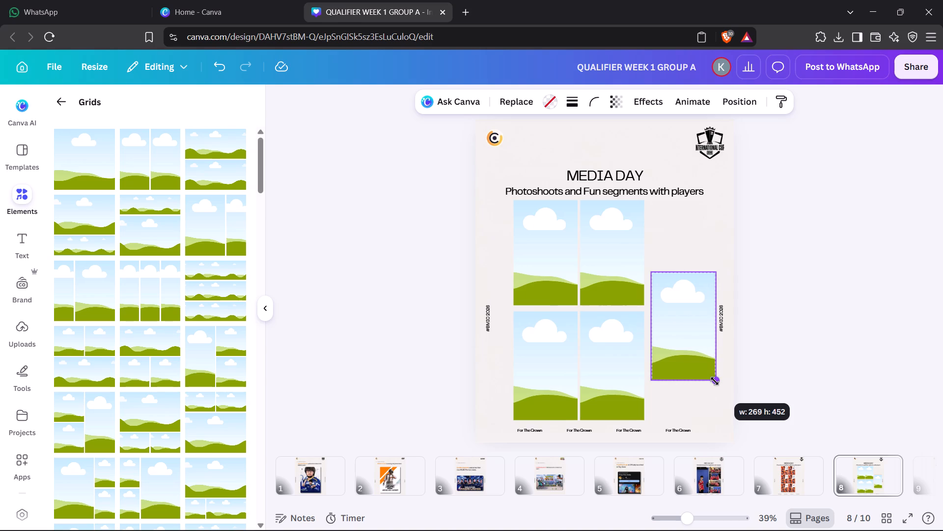
pyautogui.moveTo(715, 381); pyautogui.dragTo(714, 383)
pyautogui.click(795, 329)
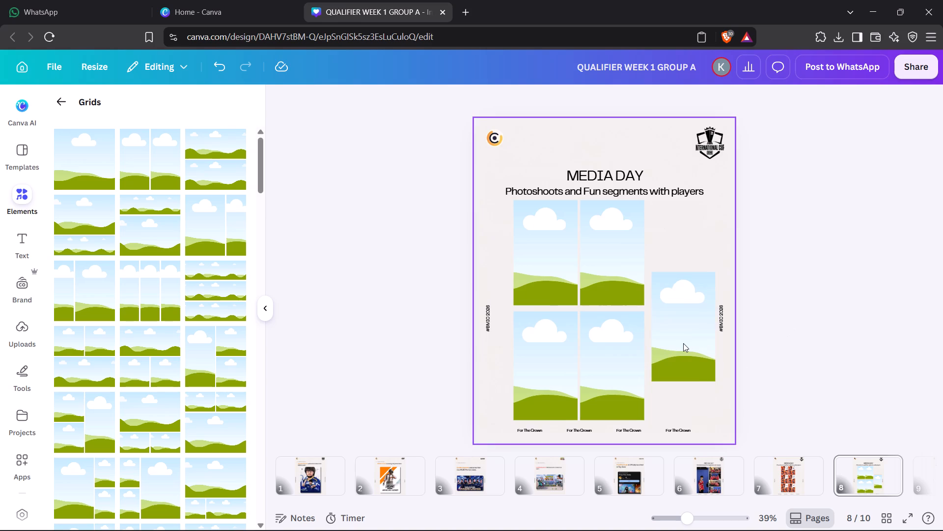
# Nudge the single-cell grid up until it is vertically centred between the two rows of the two-column grids.
pyautogui.click(683, 343)
pyautogui.press('Up')
pyautogui.press('Up')
pyautogui.press('Up')
pyautogui.press('Up')
pyautogui.press('Up')
pyautogui.press('Up')
pyautogui.press('Up')
pyautogui.press('Up')
pyautogui.press('Up')
pyautogui.press('Up')
pyautogui.press('Up')
pyautogui.press('Up')
pyautogui.press('Up')
pyautogui.press('Up')
pyautogui.press('Up')
pyautogui.press('Up')
pyautogui.press('Up')
pyautogui.press('Up')
pyautogui.press('Up')
pyautogui.press('Up')
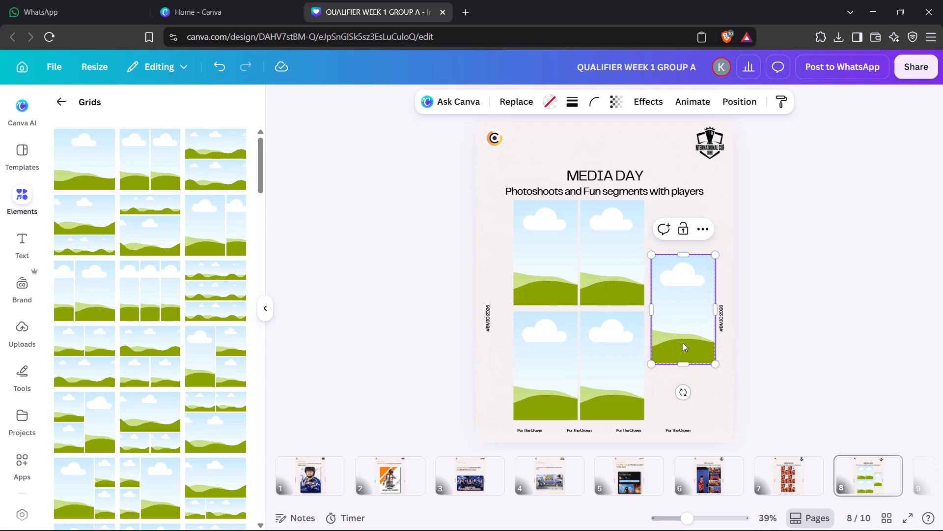
pyautogui.press('Up')
pyautogui.press('Up')
pyautogui.press('Up')
pyautogui.press('Up')
pyautogui.press('Up')
pyautogui.press('Up')
pyautogui.press('Up')
pyautogui.press('Up')
pyautogui.press('Up')
pyautogui.press('Up')
pyautogui.press('Up')
pyautogui.press('Up')
pyautogui.press('Up')
pyautogui.press('Up')
pyautogui.press('Up')
pyautogui.press('Up')
pyautogui.press('Up')
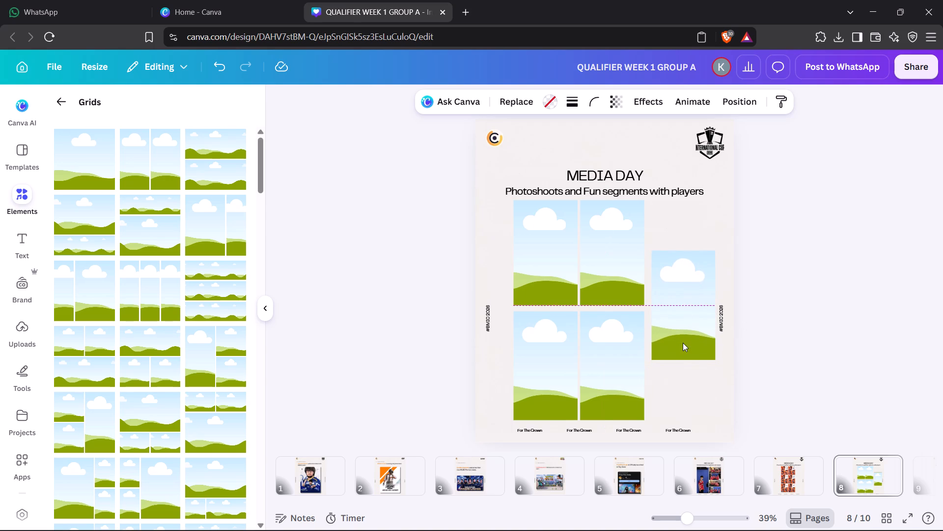
# Nudge the single-cell grid sideways until its gap to the two-column grids matches the narrow gap between their columns.
pyautogui.press('Left')
pyautogui.press('Left')
pyautogui.press('Left')
pyautogui.press('Left')
pyautogui.press('Left')
pyautogui.press('Left')
pyautogui.press('Left')
pyautogui.press('Left')
pyautogui.press('Left')
pyautogui.press('Left')
pyautogui.press('Left')
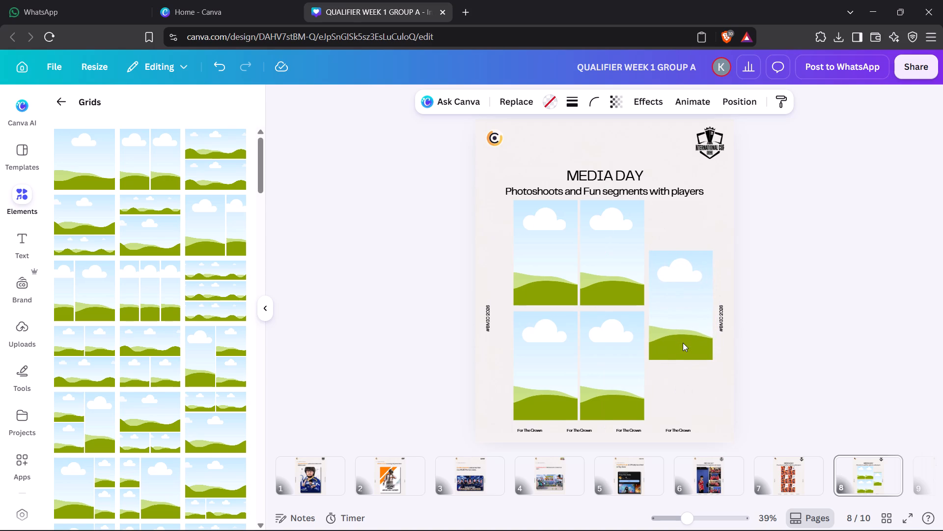
pyautogui.press('Right')
pyautogui.press('Right')
pyautogui.press('Right')
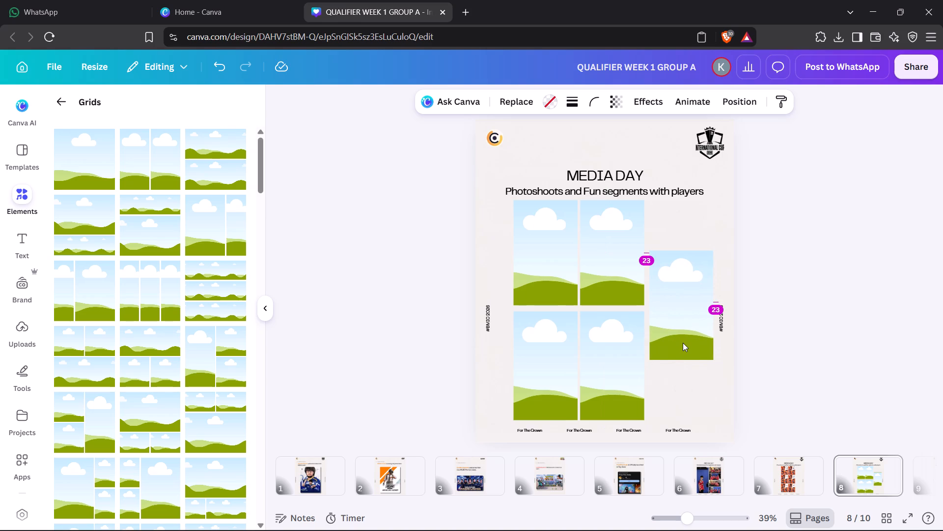
pyautogui.click(794, 277)
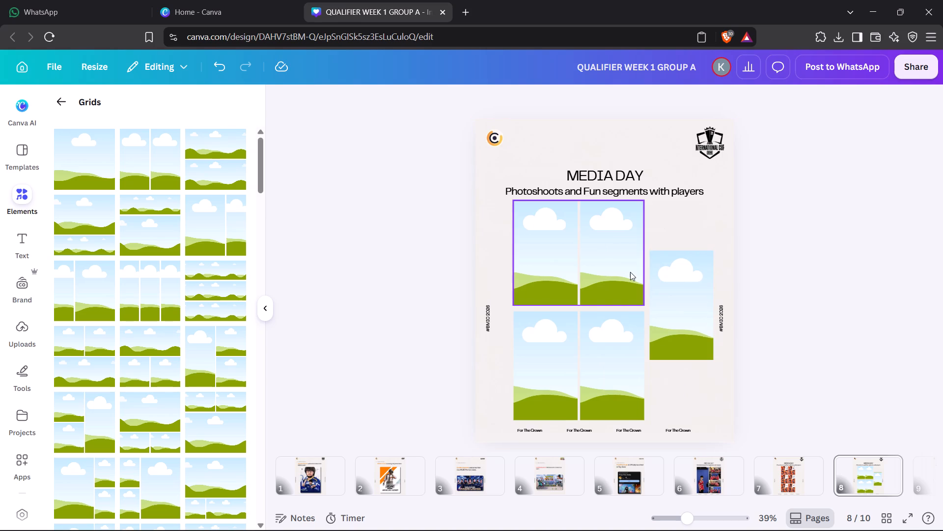
pyautogui.click(697, 294)
pyautogui.press('Left')
pyautogui.press('Left')
pyautogui.press('Left')
pyautogui.press('Left')
pyautogui.press('Left')
pyautogui.press('Left')
pyautogui.press('Left')
pyautogui.press('Left')
pyautogui.press('Left')
pyautogui.press('Left')
pyautogui.press('Left')
pyautogui.press('Left')
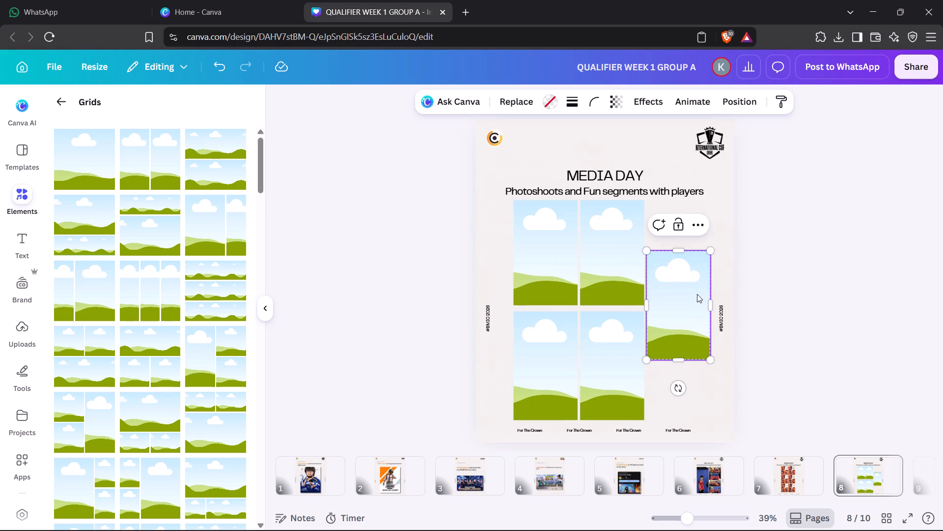
pyautogui.press('Right')
pyautogui.press('Right')
pyautogui.click(794, 248)
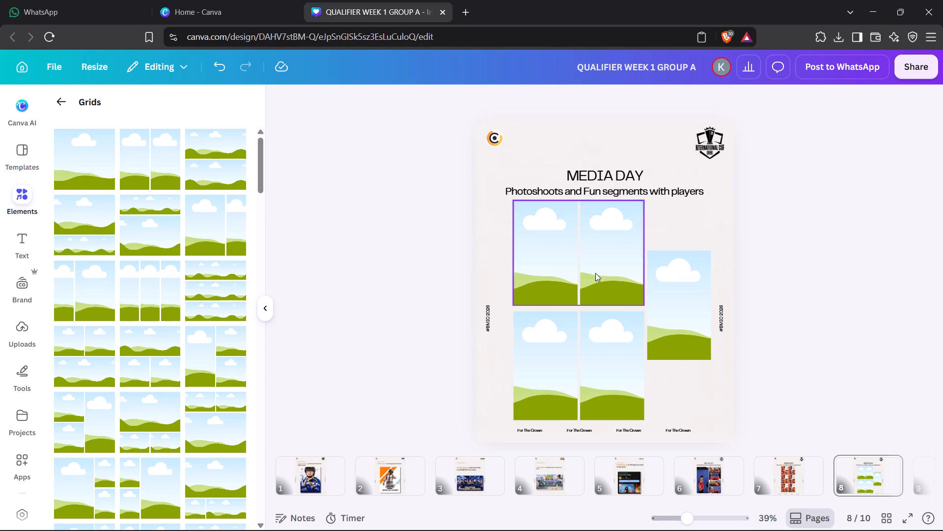
# Fill the upper two-column grid with the red shield-logo team poster, followed by the red poster with the black bar-shaped logo.
pyautogui.click(511, 254)
pyautogui.click(544, 245)
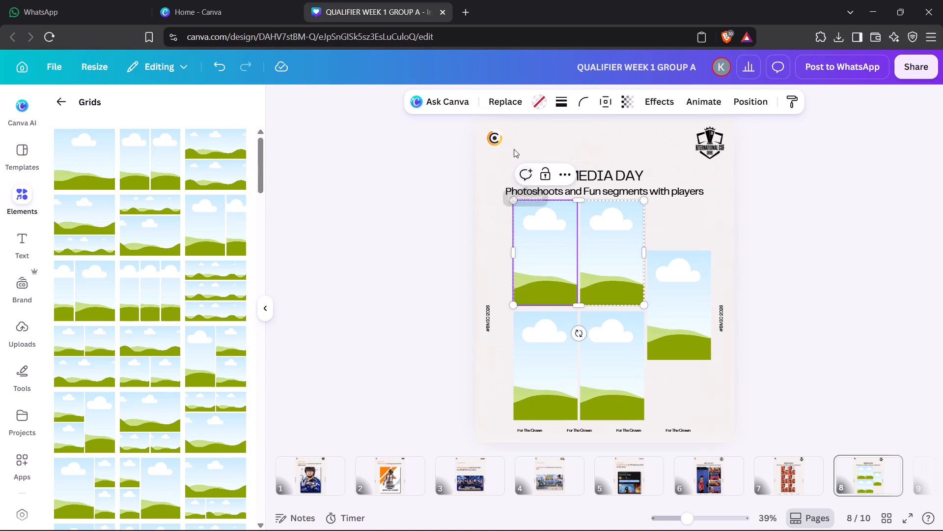
pyautogui.click(507, 99)
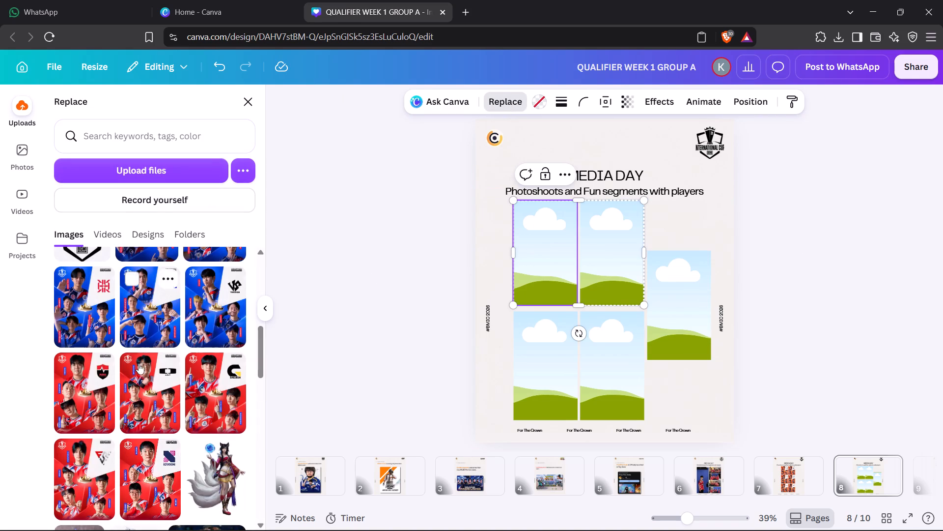
pyautogui.click(97, 386)
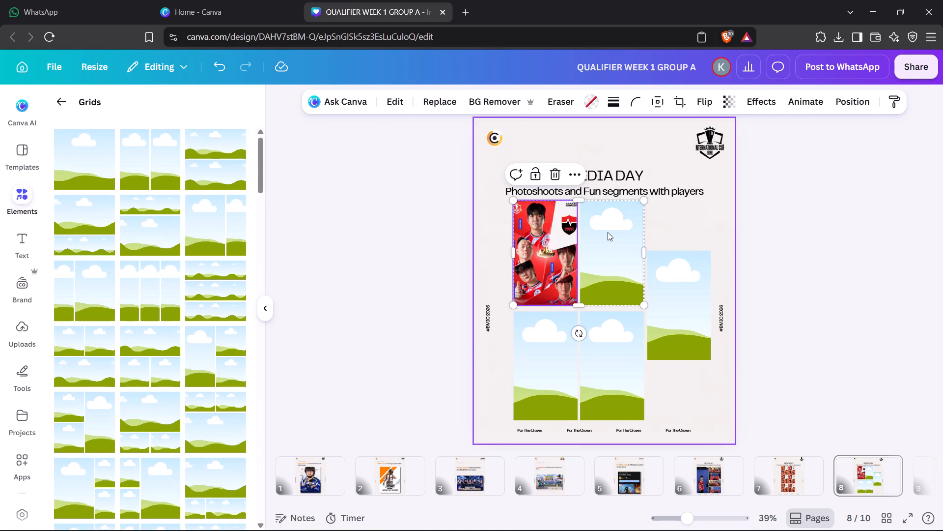
pyautogui.click(608, 232)
pyautogui.click(494, 96)
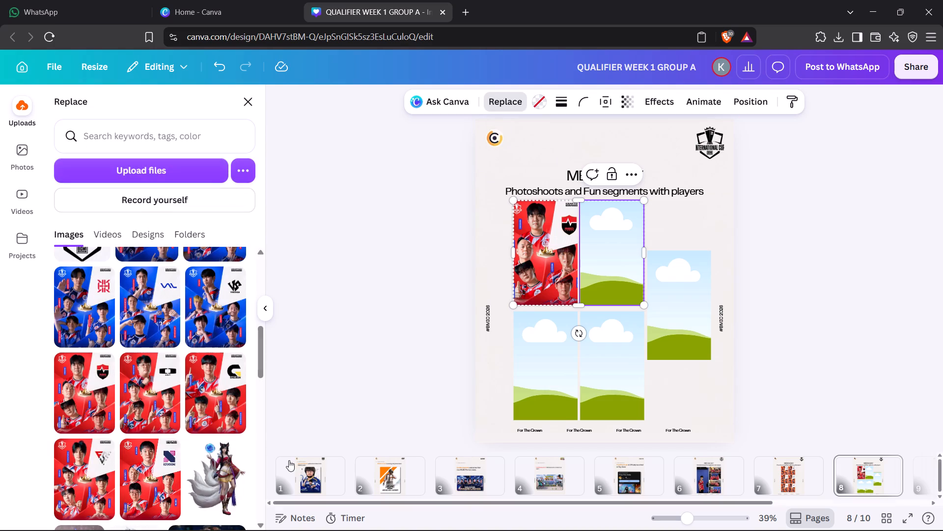
pyautogui.click(163, 396)
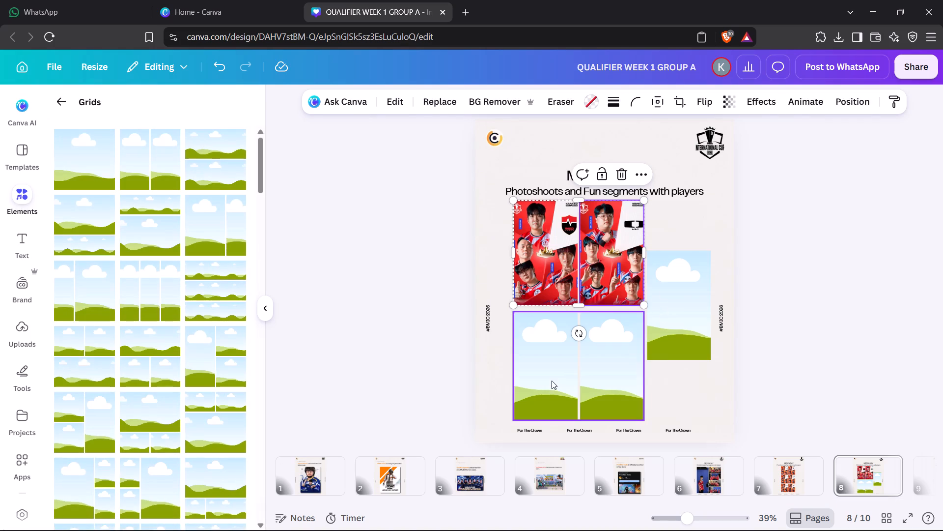
# Fill the lower two-column grid with the red G-logo team poster, followed by the red poster with the red-and-black F-shaped logo.
pyautogui.click(552, 381)
pyautogui.click(502, 105)
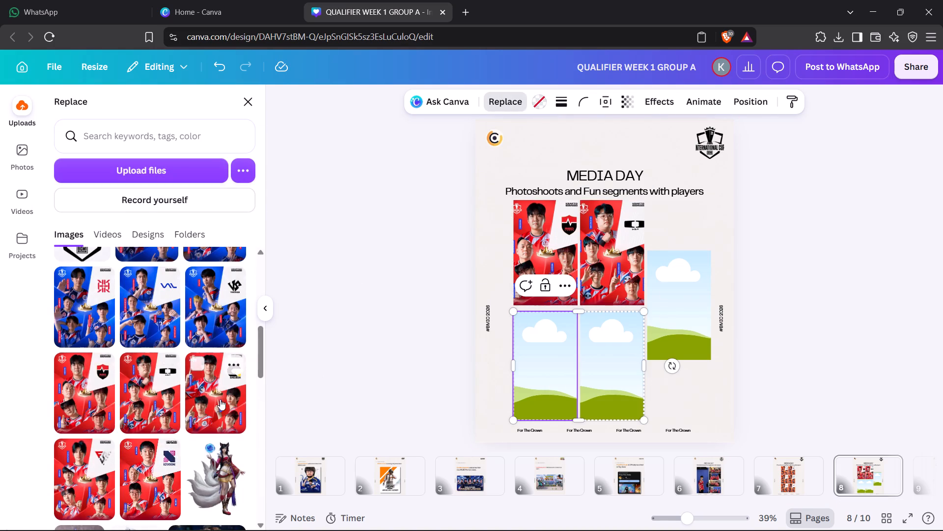
pyautogui.click(220, 400)
pyautogui.click(607, 365)
pyautogui.click(500, 112)
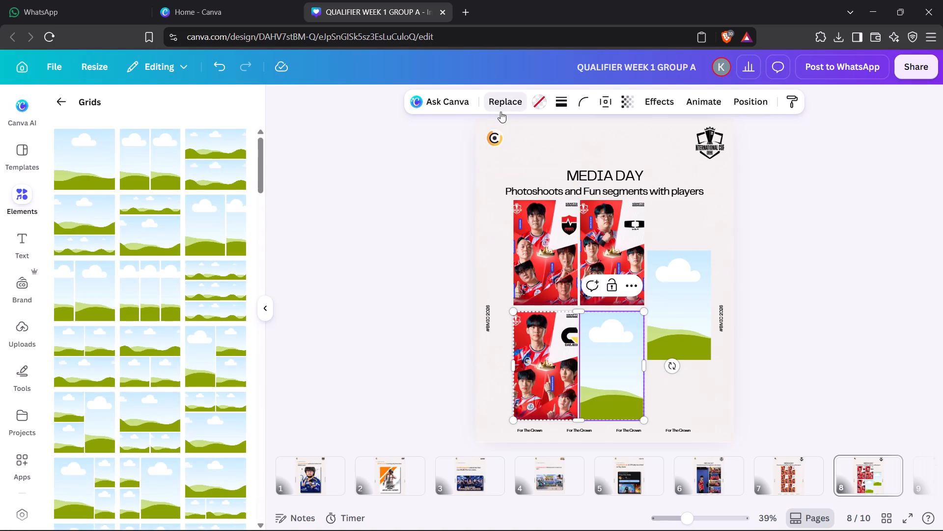
pyautogui.click(71, 481)
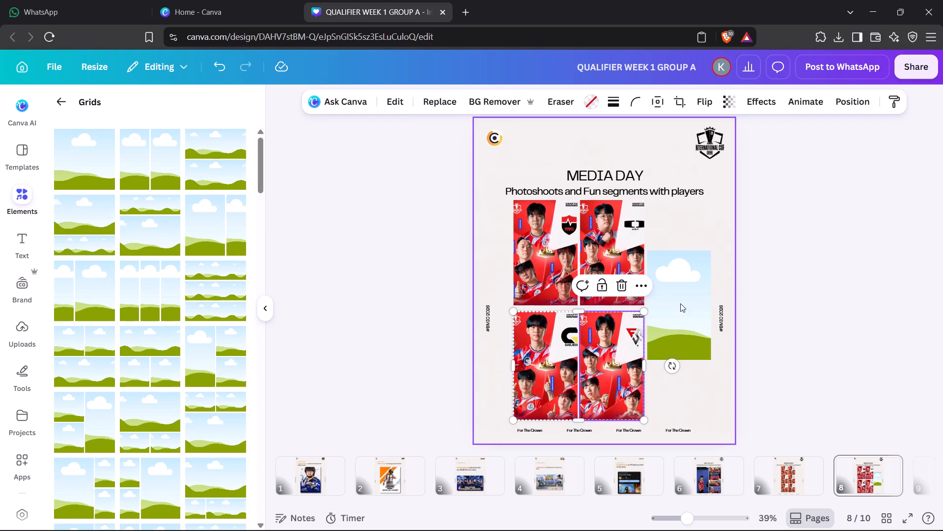
# Fill the single-cell grid with the remaining red team poster, the one with the navy-and-pink logo.
pyautogui.click(675, 304)
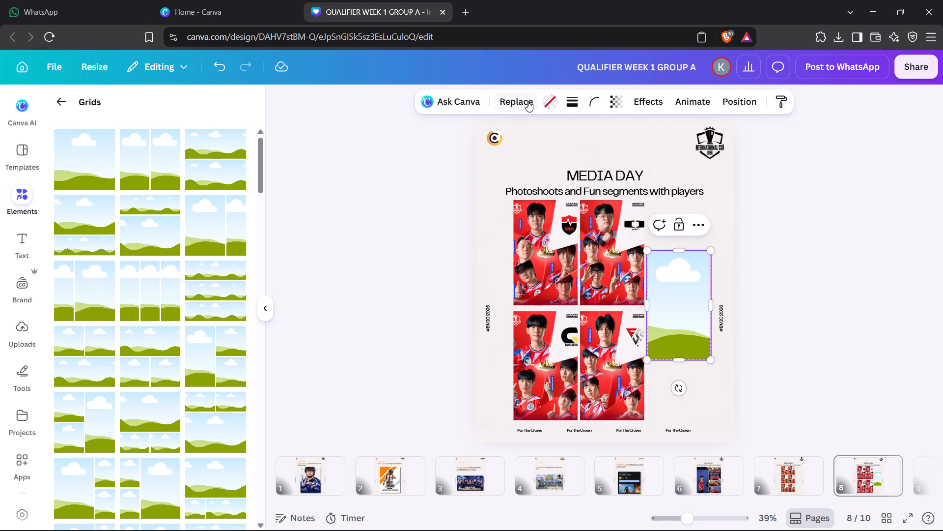
pyautogui.click(527, 101)
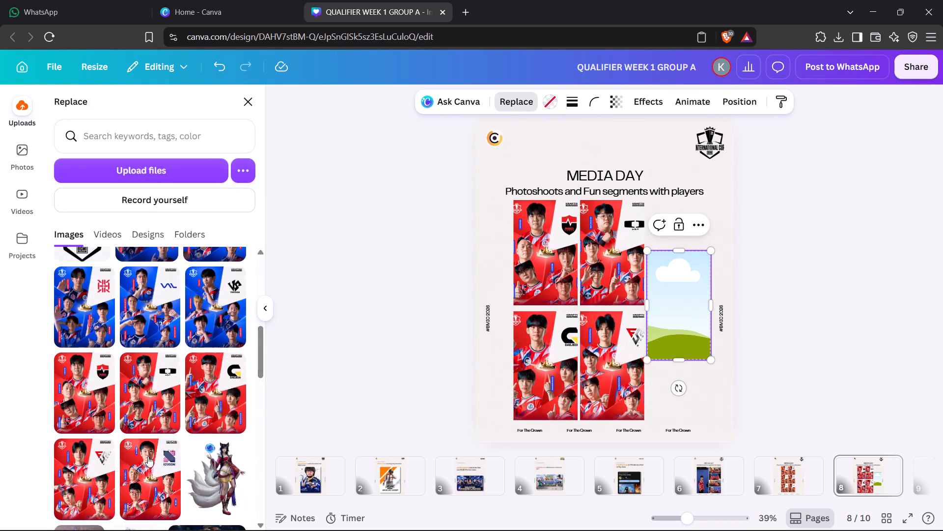
pyautogui.click(145, 476)
pyautogui.click(827, 280)
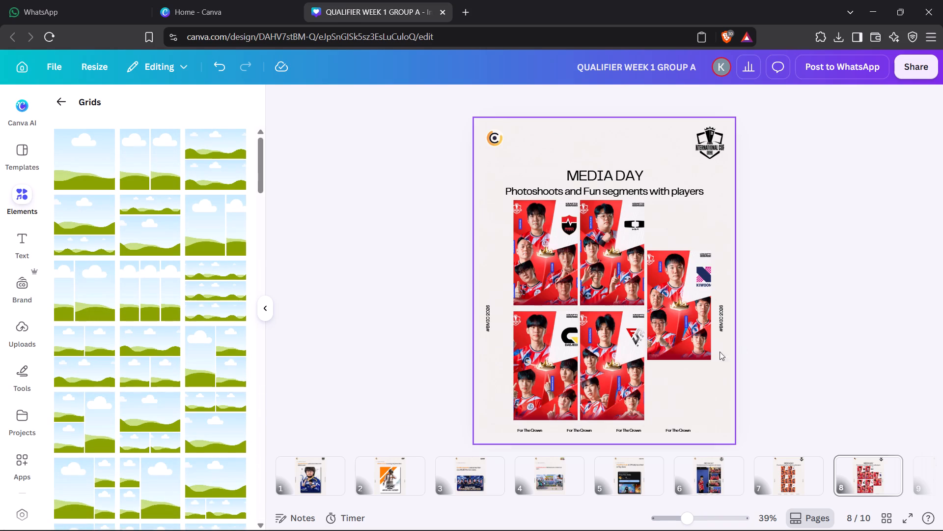
# Resize the lower two-column poster grid so each cell is about 288 wide and 419 high, extending it towards the page's side margin.
pyautogui.click(562, 344)
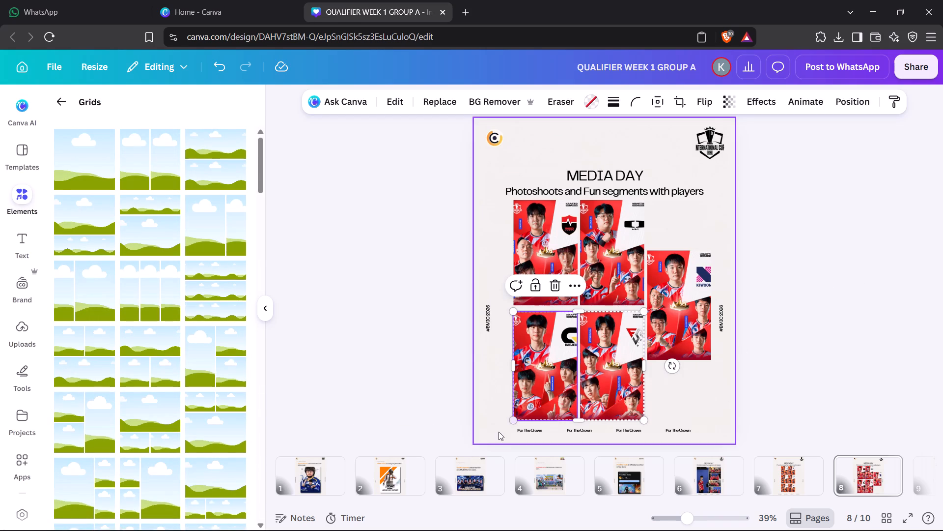
pyautogui.moveTo(512, 420); pyautogui.dragTo(510, 420)
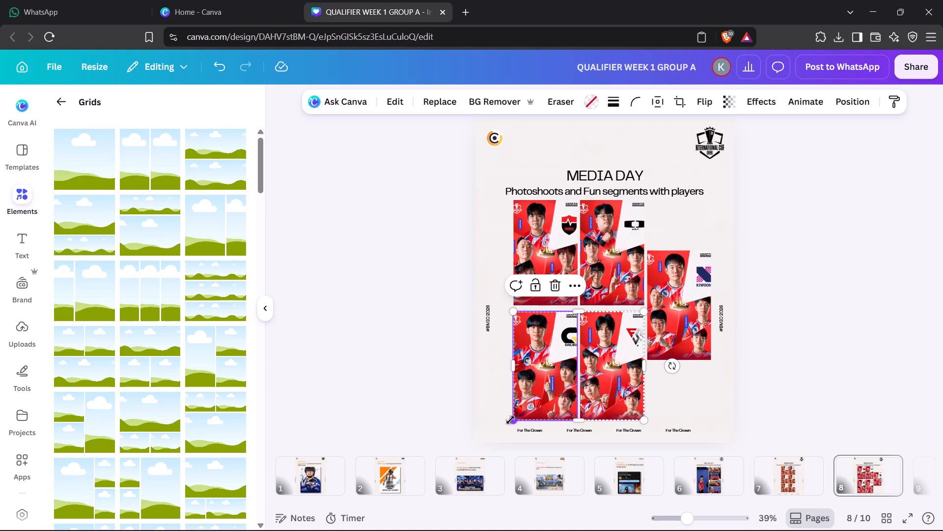
pyautogui.moveTo(510, 420); pyautogui.dragTo(523, 412)
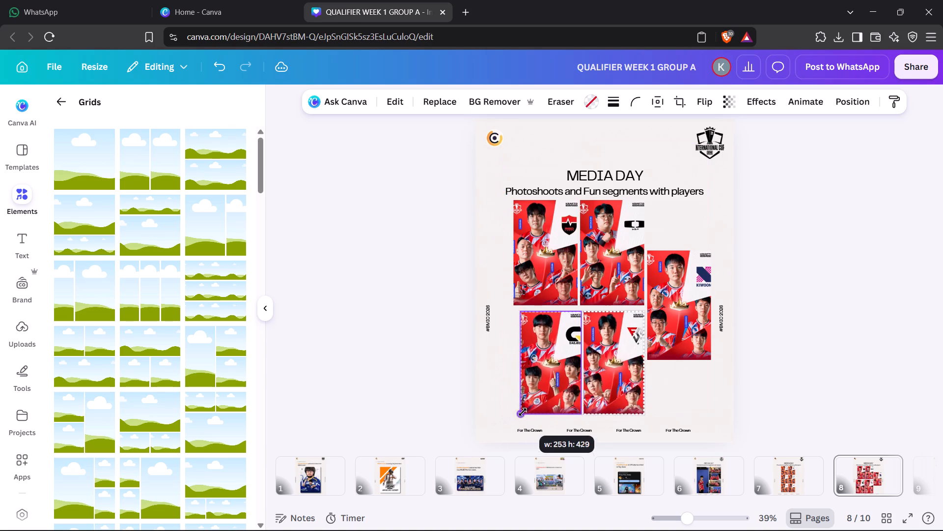
pyautogui.moveTo(523, 412); pyautogui.dragTo(514, 400)
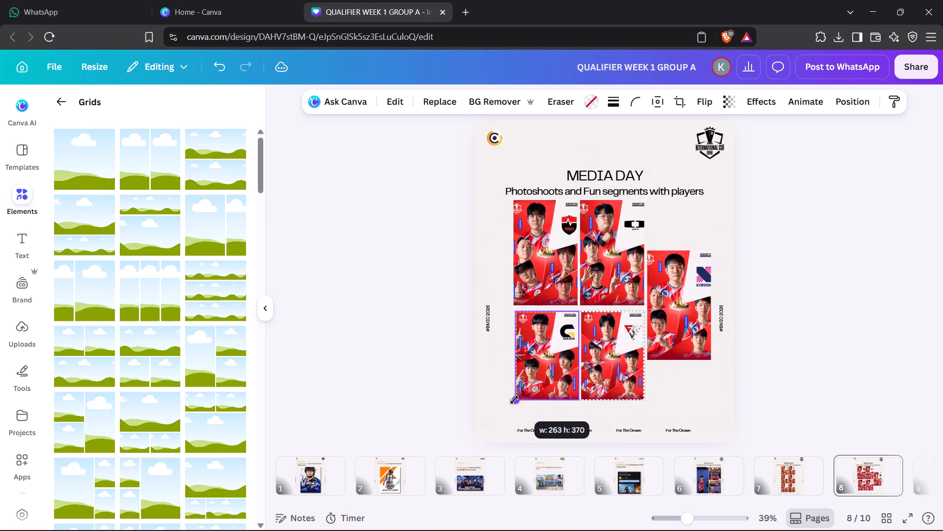
pyautogui.moveTo(514, 400); pyautogui.dragTo(510, 402)
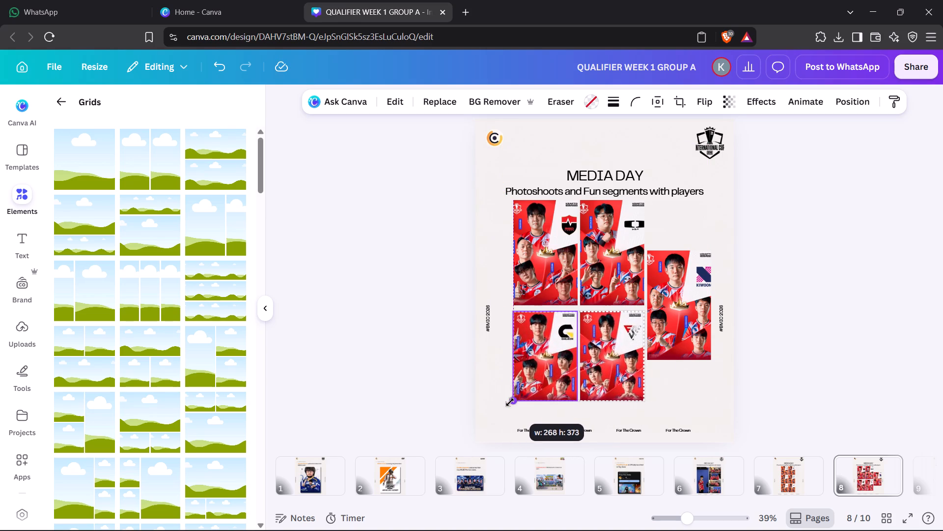
pyautogui.moveTo(510, 402); pyautogui.dragTo(504, 410)
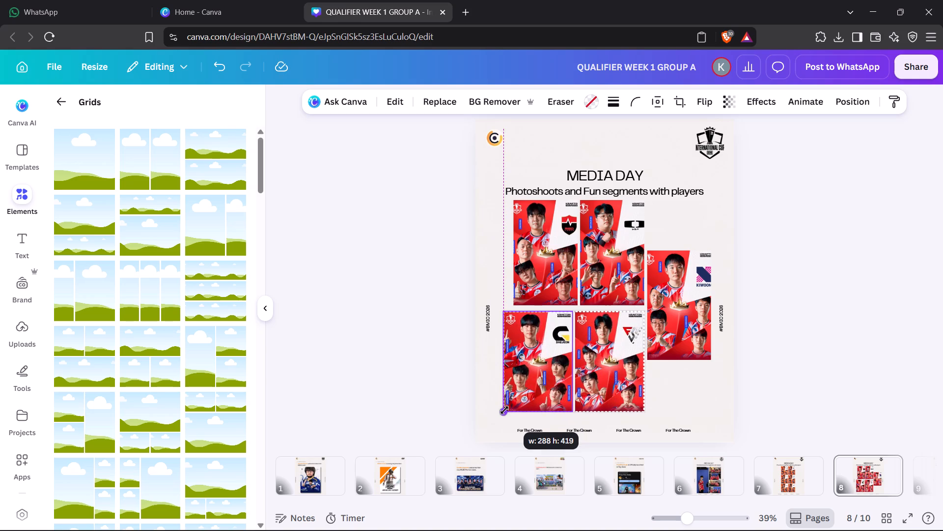
pyautogui.moveTo(504, 410); pyautogui.dragTo(504, 411)
# Resize the upper two-column poster grid to cells about 288 wide and 425 high, lining its outer edge up with the lower grid.
pyautogui.click(557, 226)
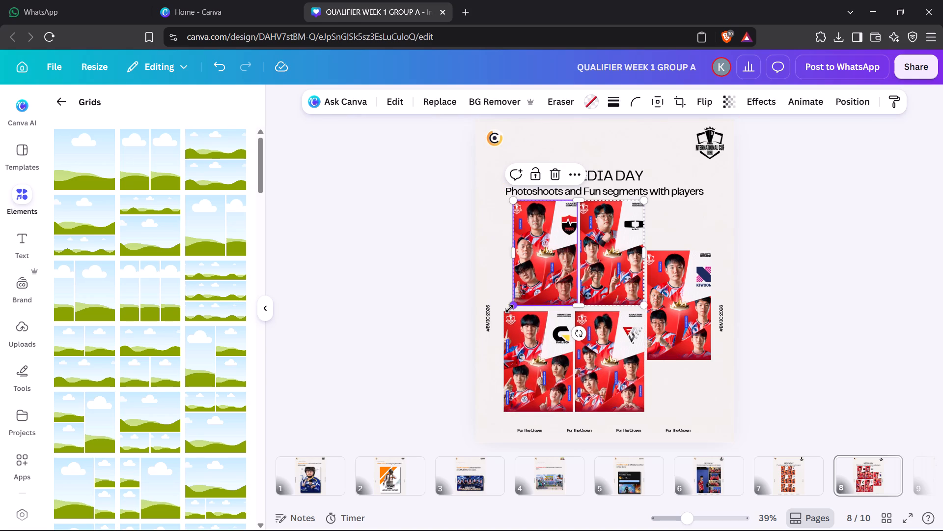
pyautogui.moveTo(512, 306); pyautogui.dragTo(500, 301)
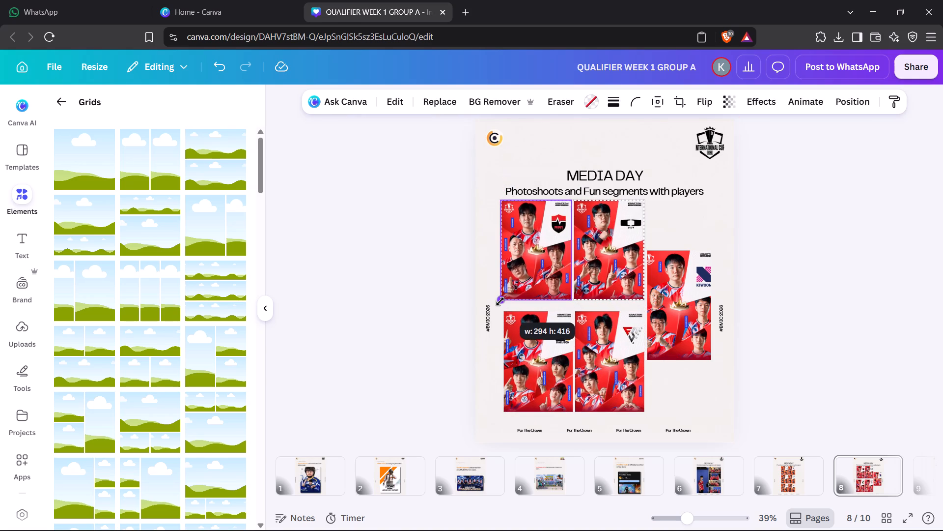
pyautogui.moveTo(500, 301); pyautogui.dragTo(503, 303)
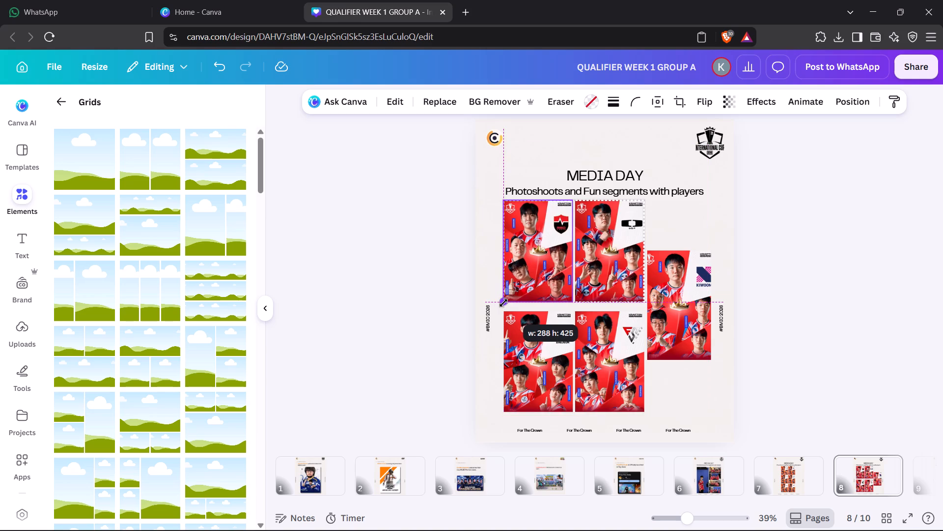
pyautogui.moveTo(503, 303); pyautogui.dragTo(504, 303)
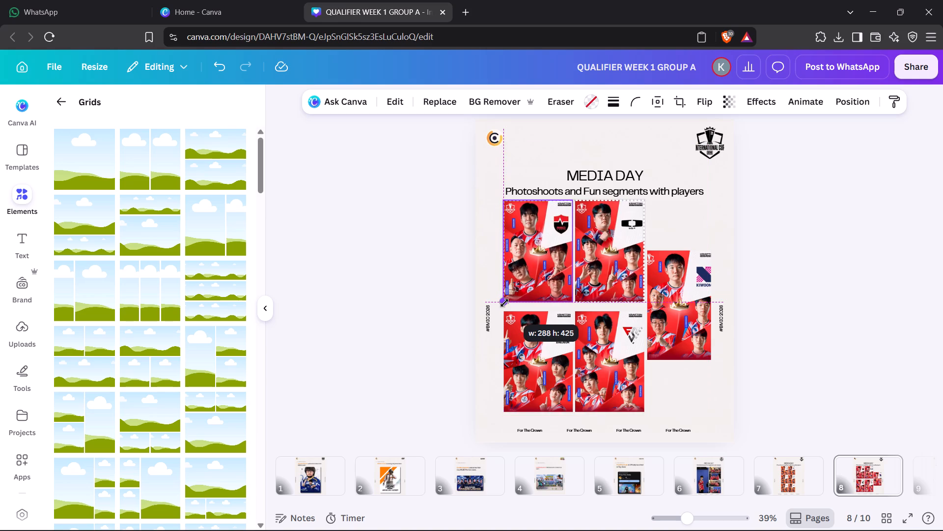
pyautogui.moveTo(504, 303); pyautogui.dragTo(502, 303)
pyautogui.click(485, 259)
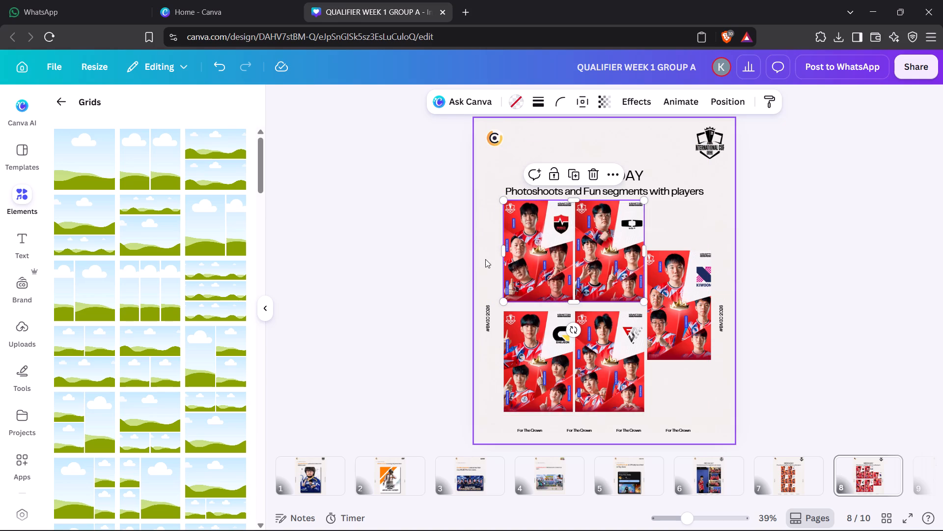
# Nudge the upper two-column grid down to narrow the gap above the lower grid.
pyautogui.click(601, 233)
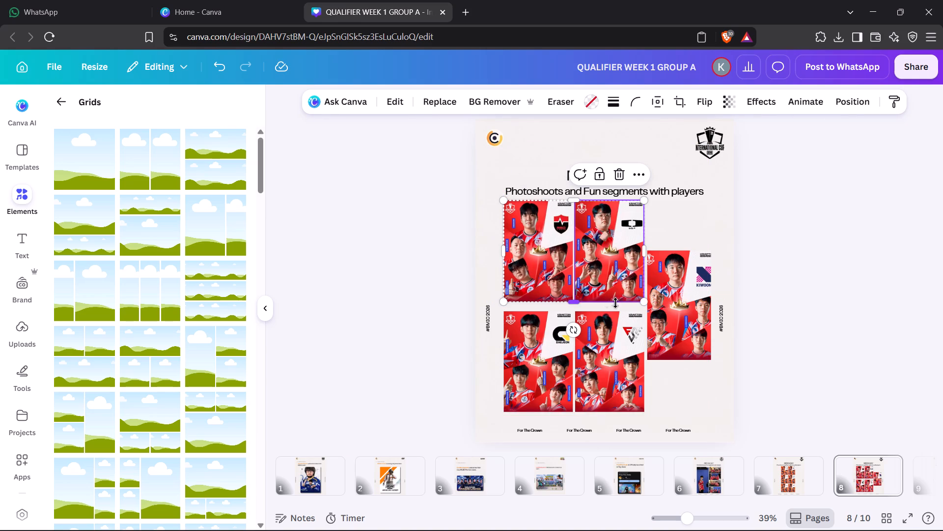
pyautogui.click(643, 303)
pyautogui.press('Down')
pyautogui.press('Down')
pyautogui.press('Down')
pyautogui.press('Down')
pyautogui.press('Down')
pyautogui.press('Down')
pyautogui.press('Down')
pyautogui.press('Down')
pyautogui.press('Down')
pyautogui.press('Down')
pyautogui.press('Down')
pyautogui.press('Down')
pyautogui.press('Down')
pyautogui.press('Down')
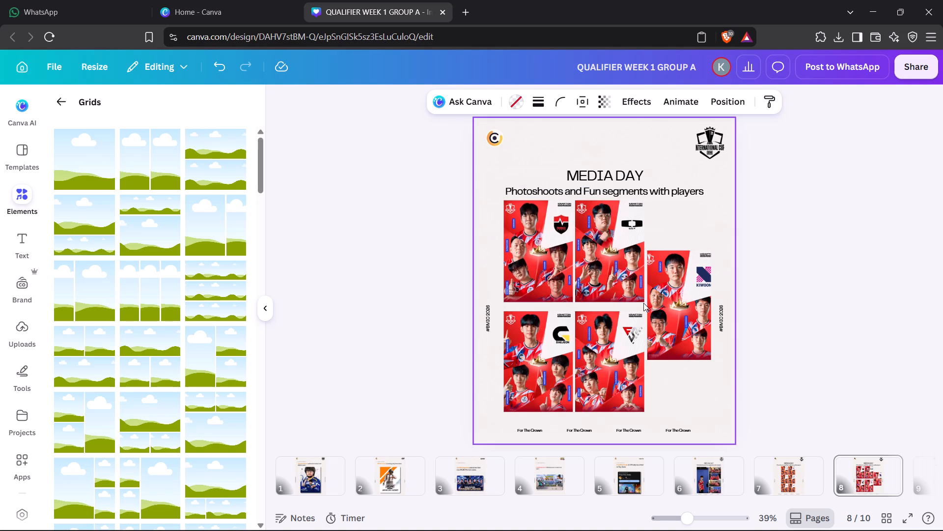
pyautogui.press('Up')
pyautogui.press('Up')
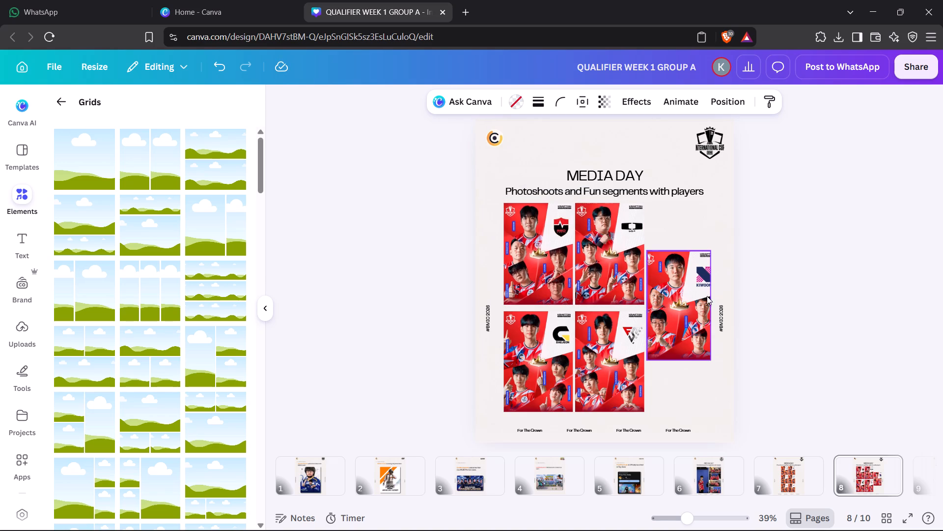
# Widen the single-cell poster grid to about 310 and shorten it slightly from its lower corner.
pyautogui.click(692, 300)
pyautogui.moveTo(710, 360); pyautogui.dragTo(710, 360)
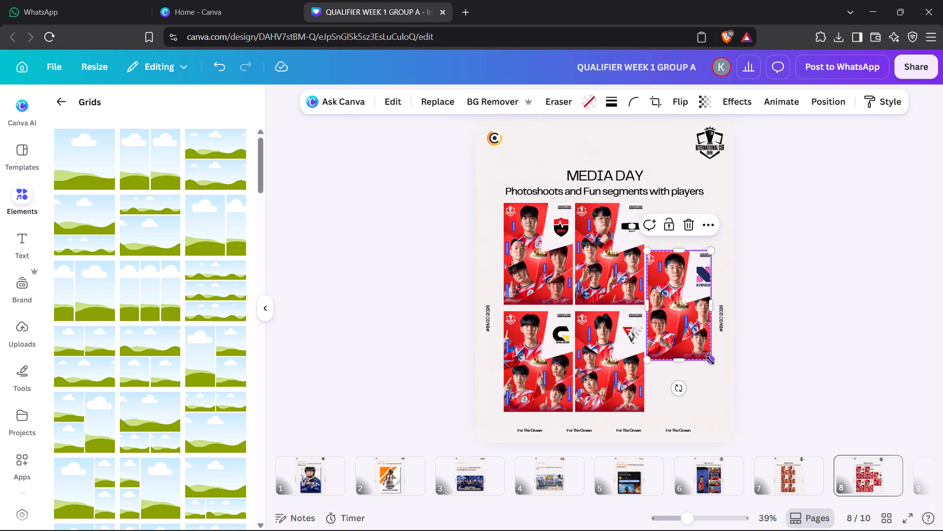
pyautogui.moveTo(710, 360); pyautogui.dragTo(720, 356)
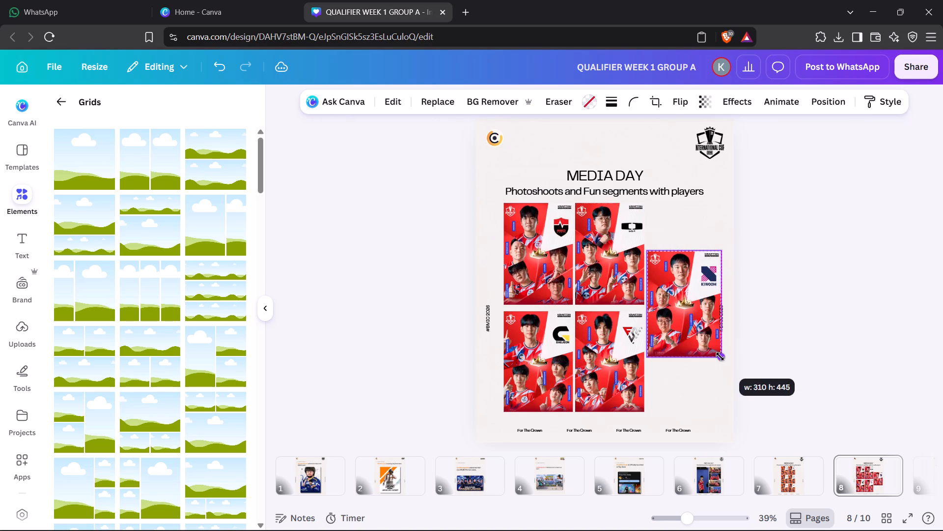
pyautogui.moveTo(720, 356); pyautogui.dragTo(720, 355)
pyautogui.click(836, 303)
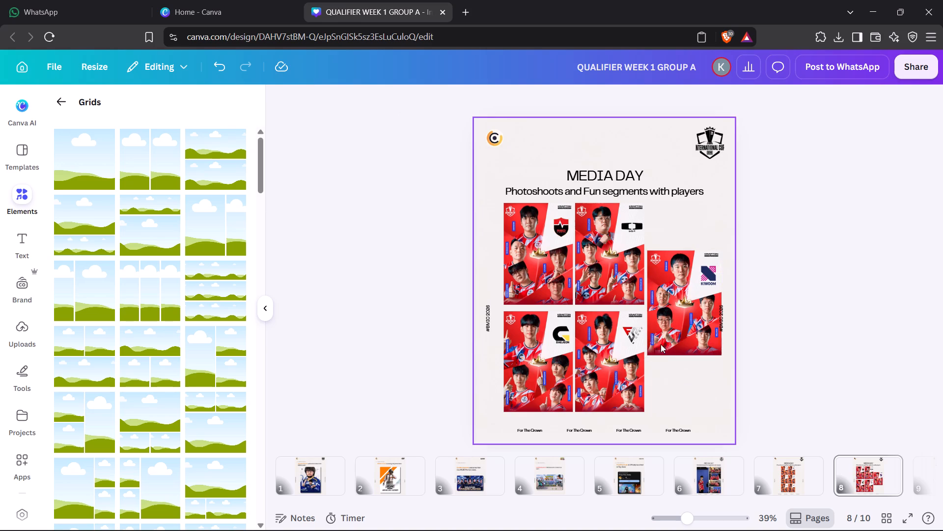
# Nudge the single-cell grid down until it sits vertically centred beside the two rows of posters.
pyautogui.click(678, 325)
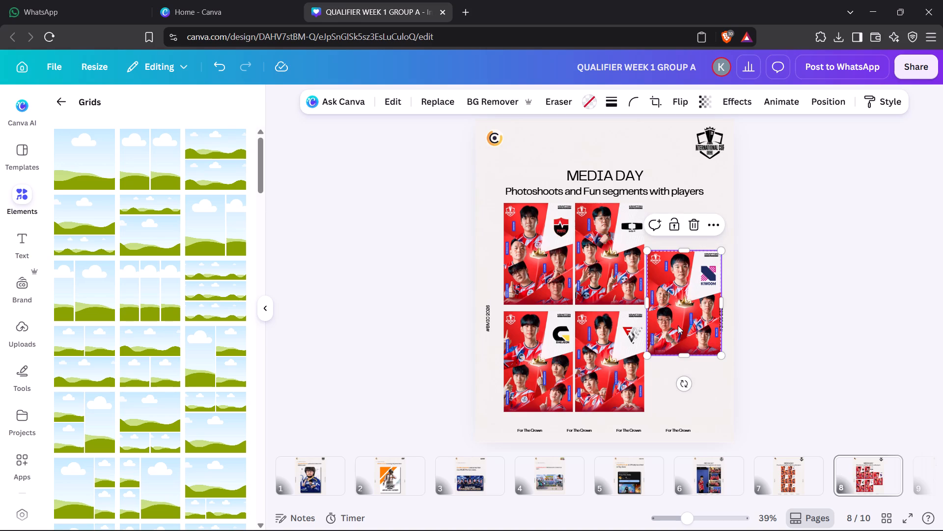
pyautogui.press('Down')
pyautogui.press('Down')
pyautogui.press('Down')
pyautogui.press('Down')
pyautogui.press('Down')
pyautogui.press('Down')
pyautogui.press('Down')
pyautogui.press('Down')
pyautogui.press('Down')
pyautogui.press('Down')
pyautogui.press('Down')
pyautogui.press('Down')
pyautogui.press('Down')
pyautogui.press('Down')
pyautogui.press('Down')
pyautogui.press('Down')
pyautogui.press('Down')
pyautogui.press('Down')
pyautogui.press('Down')
pyautogui.press('Down')
pyautogui.press('Down')
pyautogui.press('Down')
pyautogui.press('Down')
pyautogui.press('Down')
pyautogui.press('Down')
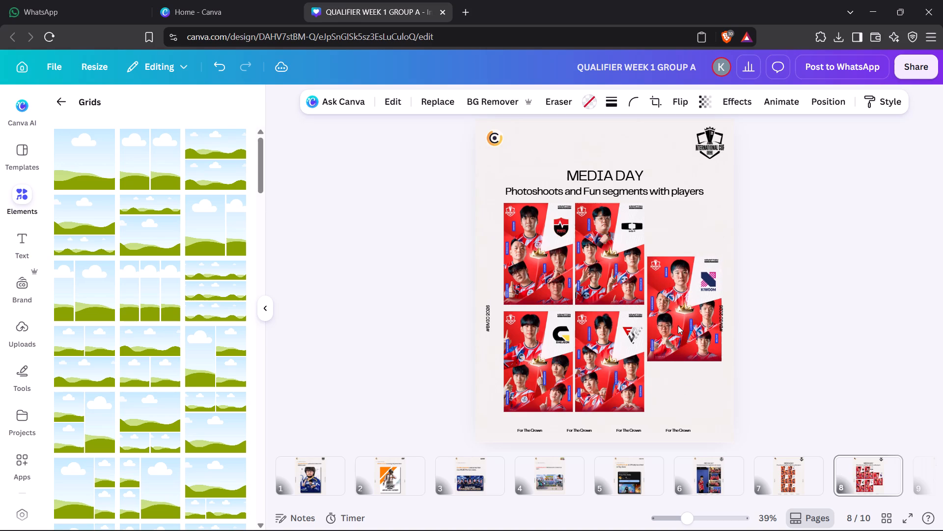
pyautogui.press('Down')
pyautogui.press('Down')
pyautogui.press('Down')
pyautogui.press('Down')
pyautogui.press('Down')
pyautogui.press('Down')
pyautogui.press('Down')
pyautogui.press('Down')
pyautogui.press('Down')
pyautogui.press('Down')
pyautogui.press('Down')
pyautogui.press('Down')
pyautogui.press('Down')
pyautogui.press('Down')
pyautogui.press('Down')
pyautogui.press('Down')
pyautogui.press('Down')
pyautogui.press('Down')
pyautogui.press('Down')
pyautogui.press('Down')
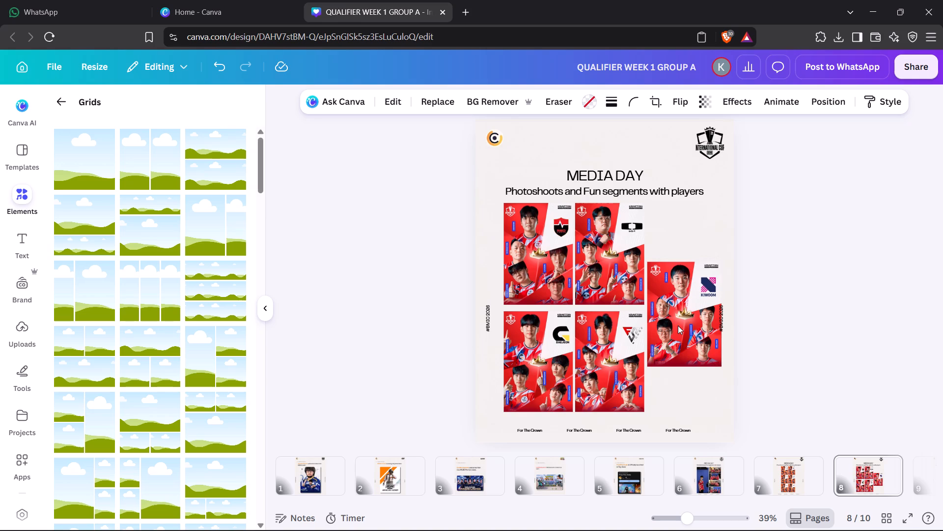
pyautogui.press('Up')
pyautogui.press('Up')
pyautogui.press('Up')
pyautogui.press('Up')
pyautogui.press('Up')
pyautogui.press('Up')
pyautogui.press('Up')
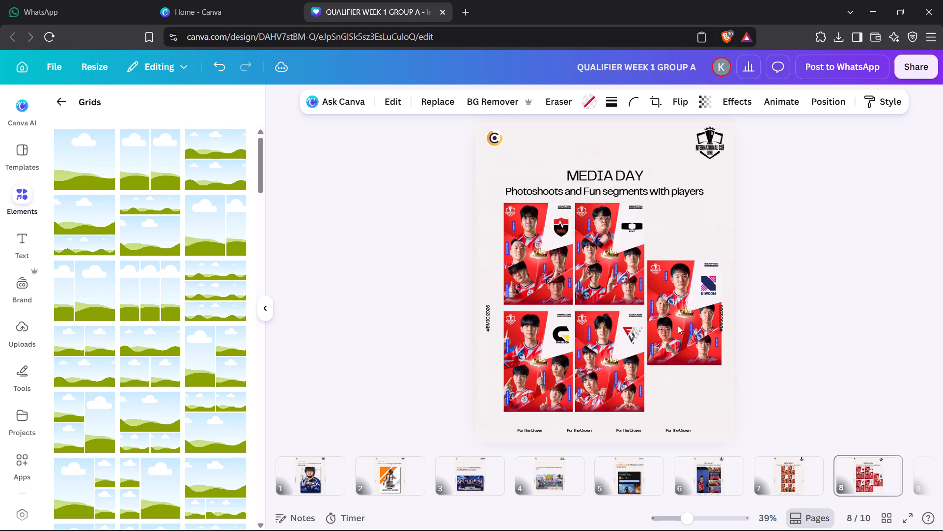
pyautogui.press('Up')
pyautogui.press('Up')
pyautogui.press('Up')
pyautogui.press('Up')
pyautogui.press('Up')
pyautogui.press('Up')
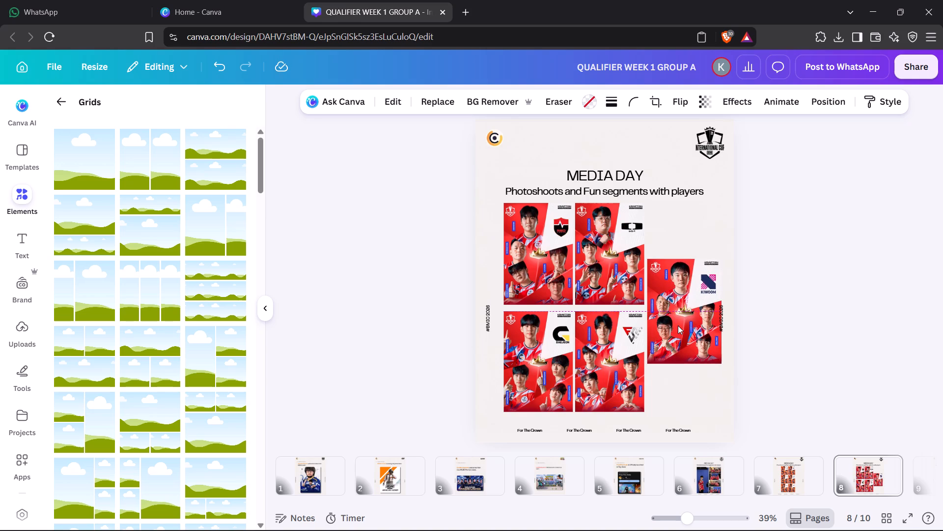
pyautogui.click(771, 328)
# Select all three poster grids and group them.
pyautogui.click(722, 322)
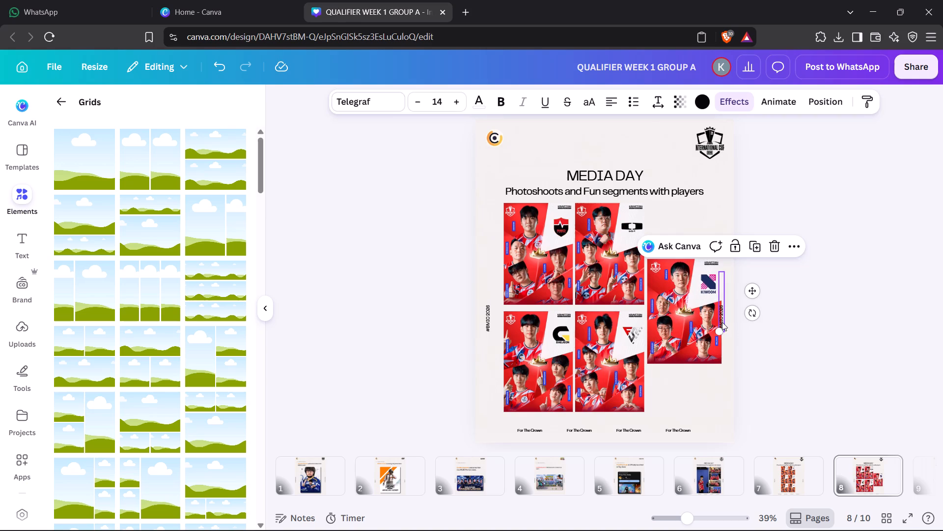
pyautogui.moveTo(703, 389); pyautogui.dragTo(666, 364)
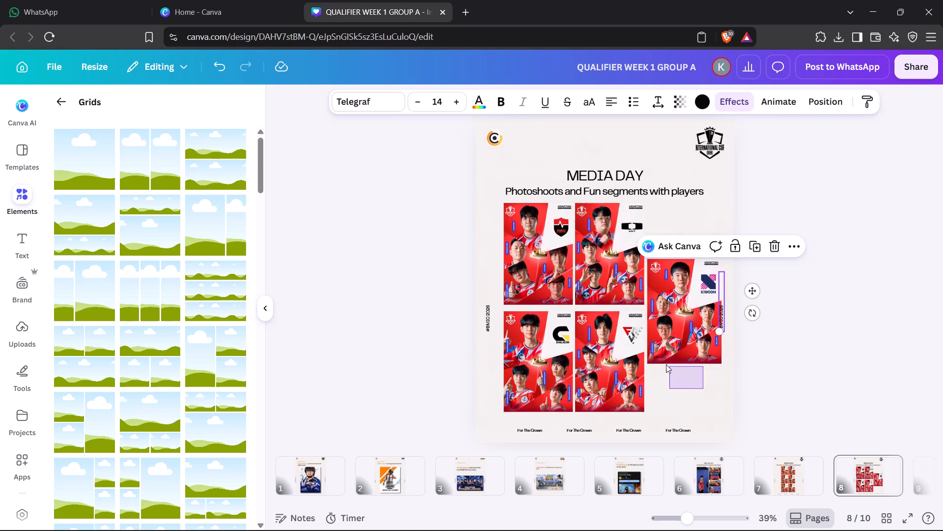
pyautogui.moveTo(666, 364); pyautogui.dragTo(531, 263)
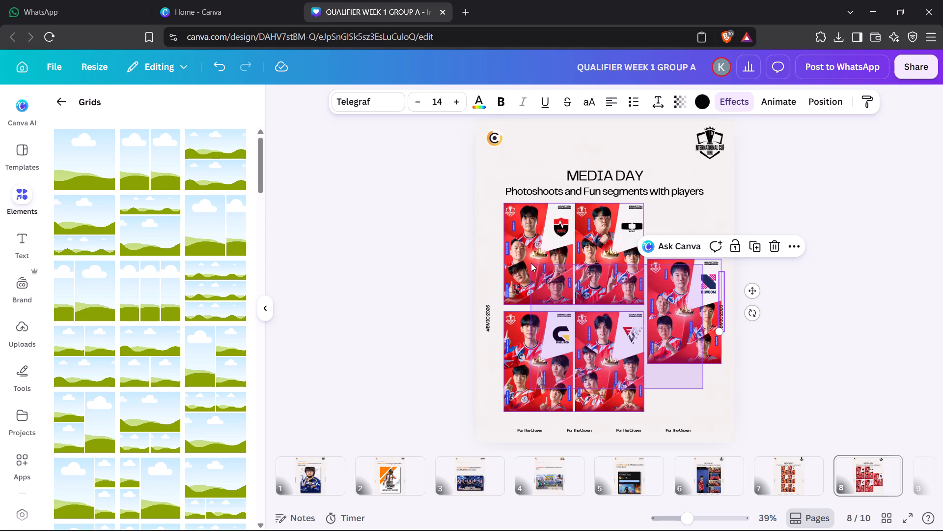
pyautogui.moveTo(531, 263); pyautogui.dragTo(531, 257)
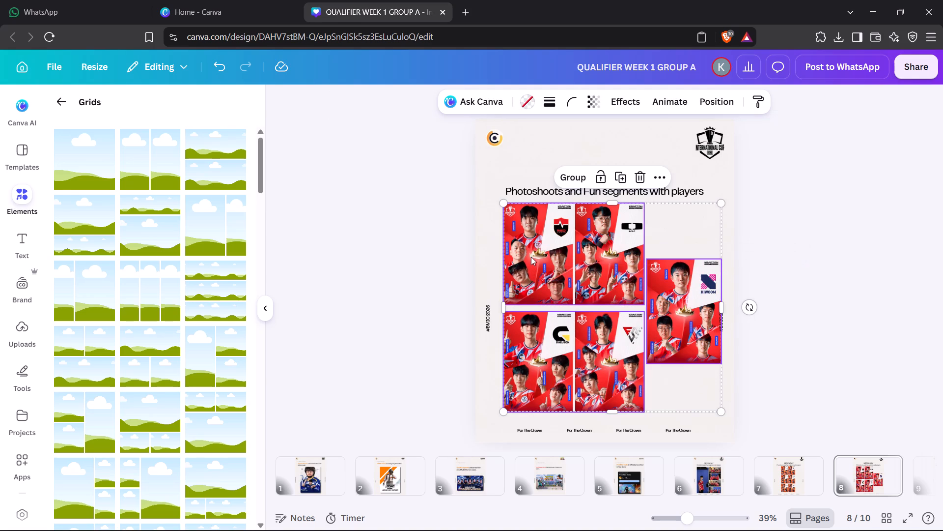
pyautogui.click(579, 174)
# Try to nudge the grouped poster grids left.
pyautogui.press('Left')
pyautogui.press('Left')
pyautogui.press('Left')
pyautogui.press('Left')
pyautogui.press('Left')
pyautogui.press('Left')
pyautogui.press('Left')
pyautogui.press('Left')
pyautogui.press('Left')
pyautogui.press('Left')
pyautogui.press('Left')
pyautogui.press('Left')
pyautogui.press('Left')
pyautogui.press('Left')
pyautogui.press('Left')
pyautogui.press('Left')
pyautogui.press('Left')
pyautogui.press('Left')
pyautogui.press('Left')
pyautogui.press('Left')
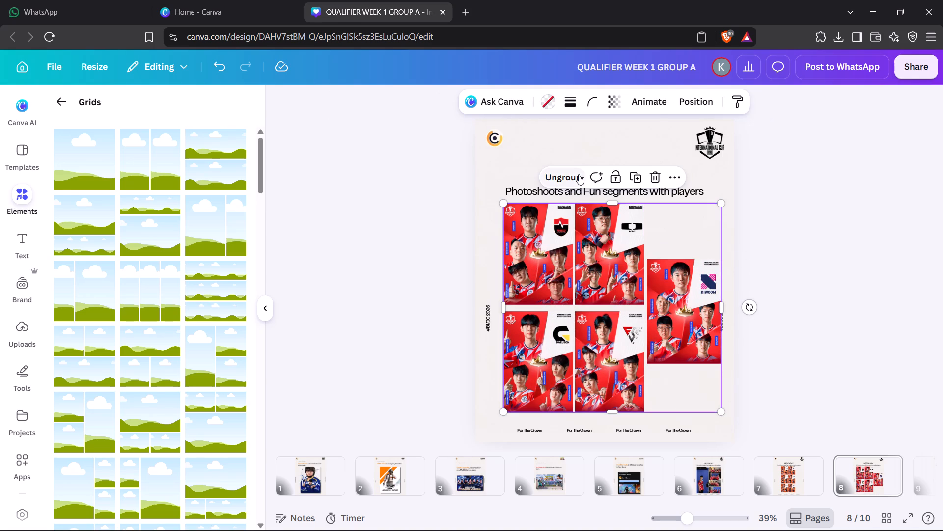
# Align the grouped poster grids to the horizontal centre of the page and deselect them.
pyautogui.click(680, 179)
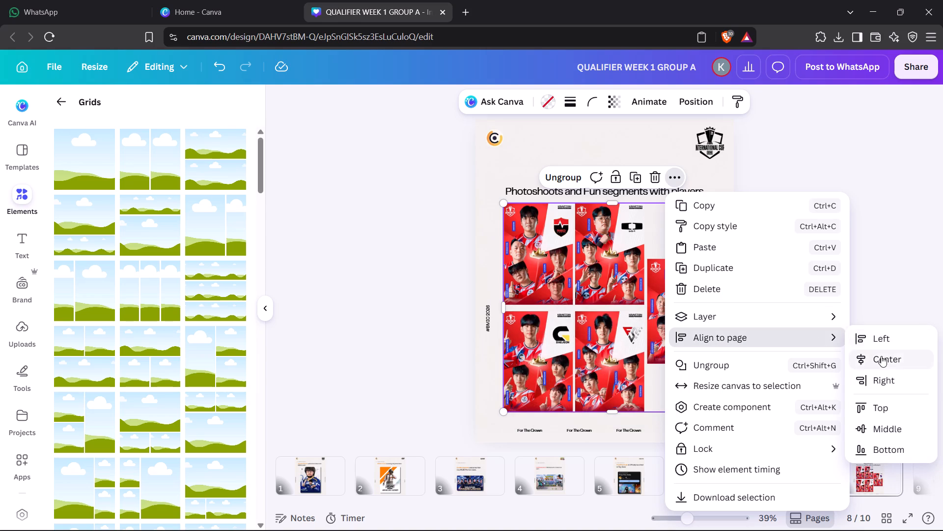
pyautogui.click(881, 356)
pyautogui.click(836, 335)
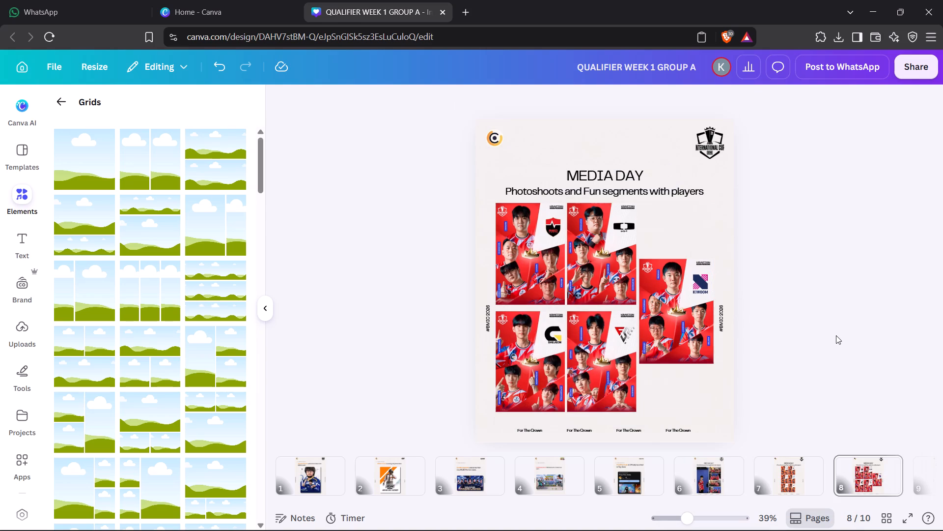
pyautogui.click(836, 335)
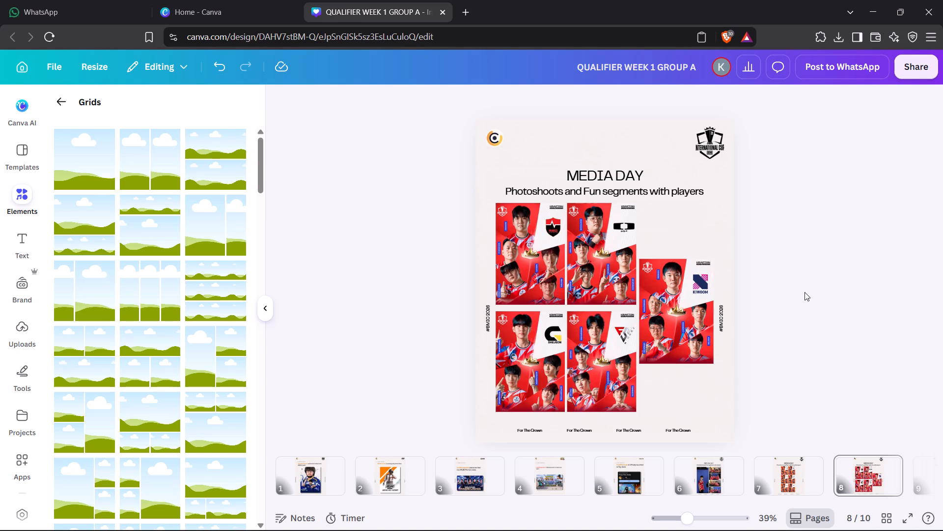
pyautogui.click(798, 286)
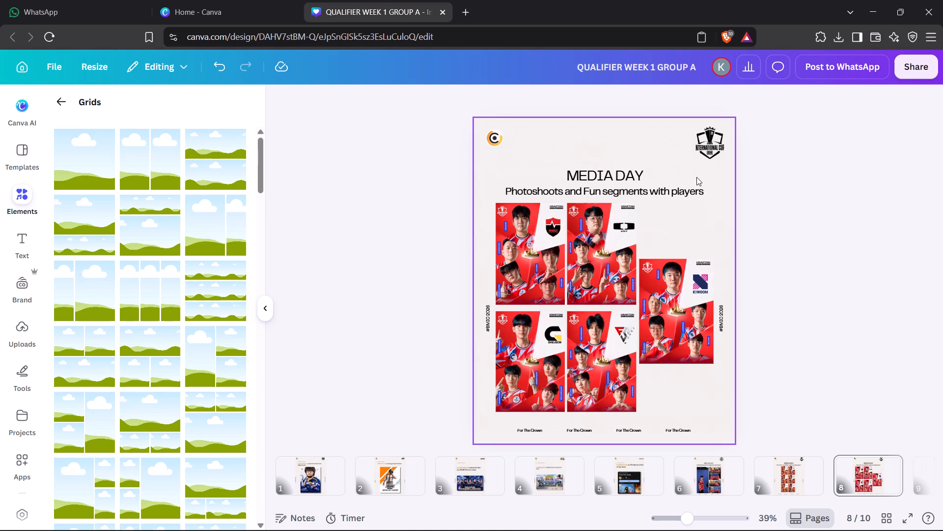
# Replace the MEDIA DAY heading with "KOREAN TEAMS".
pyautogui.doubleClick(620, 175)
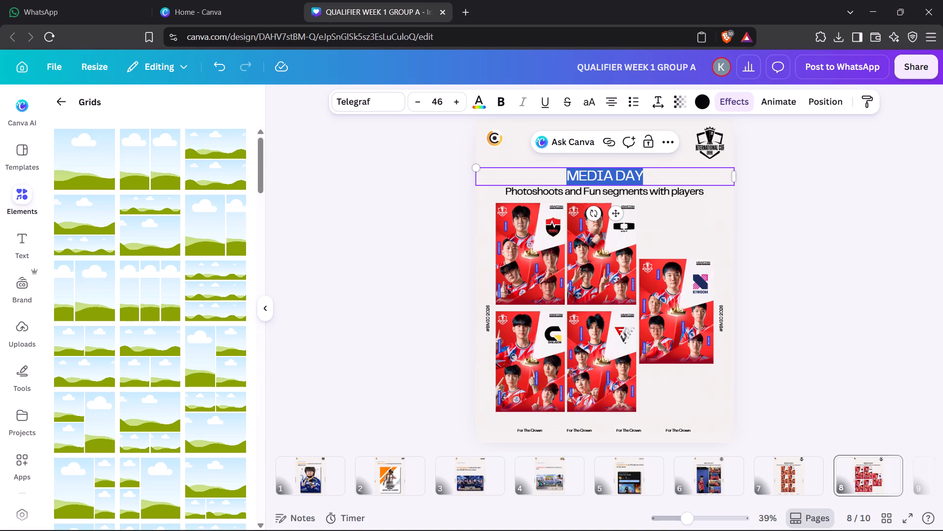
pyautogui.write('KOT')
pyautogui.press('BackSpace')
pyautogui.write('REAN')
pyautogui.press('space')
pyautogui.write('TEAMS')
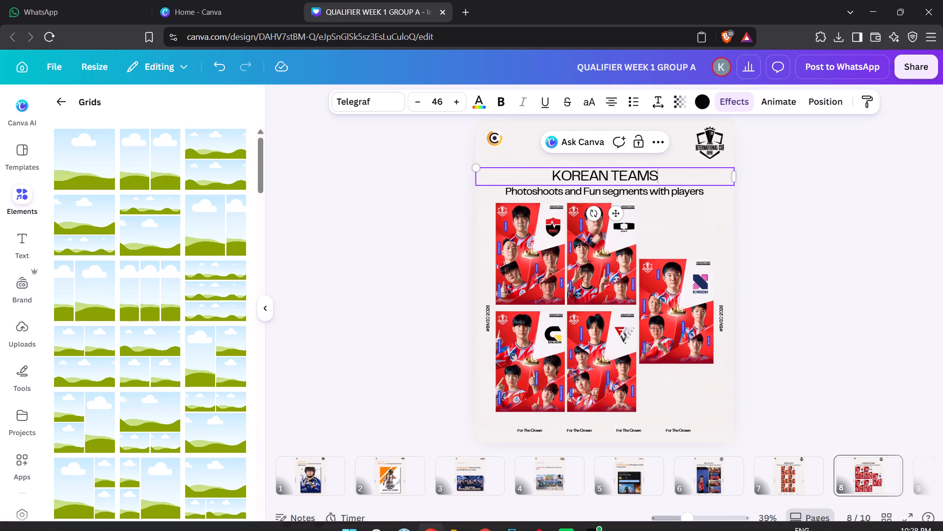
# Delete the subtitle text "Photoshoots and Fun segments with players" below the heading.
pyautogui.doubleClick(650, 195)
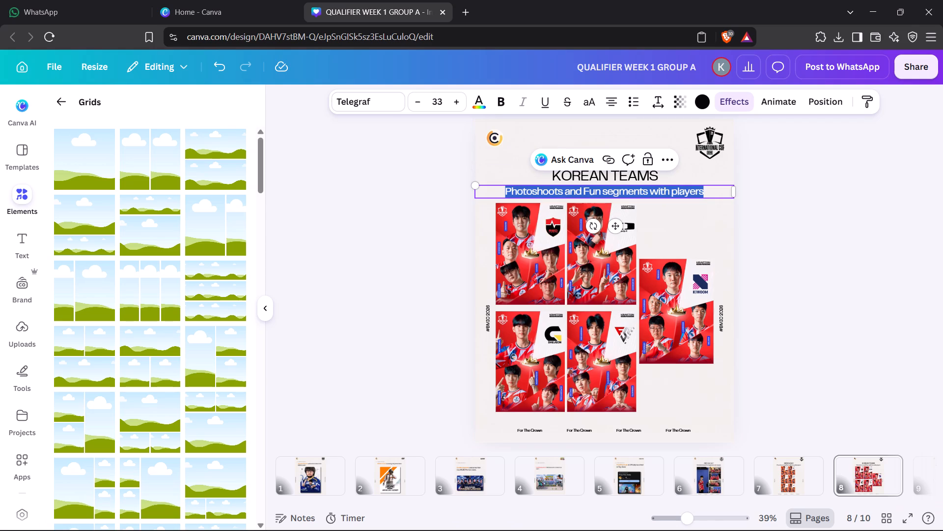
pyautogui.press('Delete')
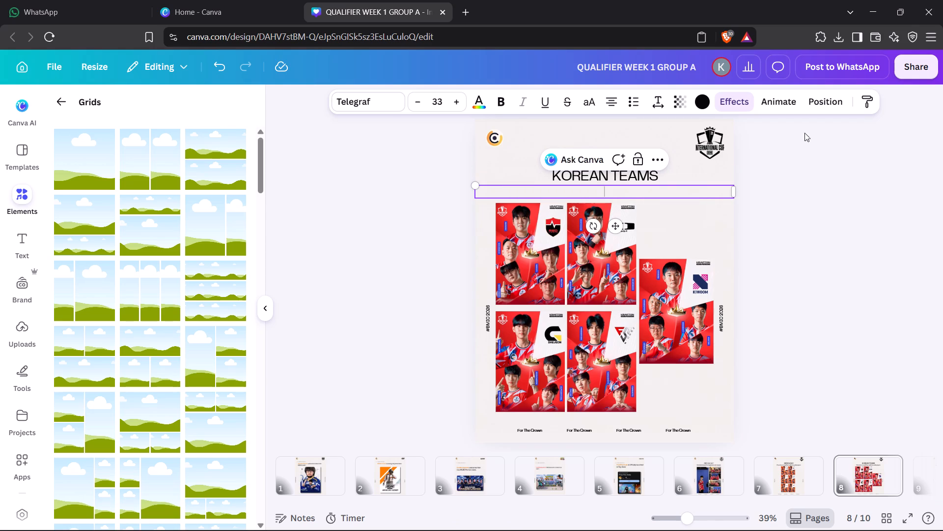
# Nudge the KOREAN TEAMS heading down closer to the poster grid and deselect it.
pyautogui.click(806, 167)
pyautogui.click(692, 191)
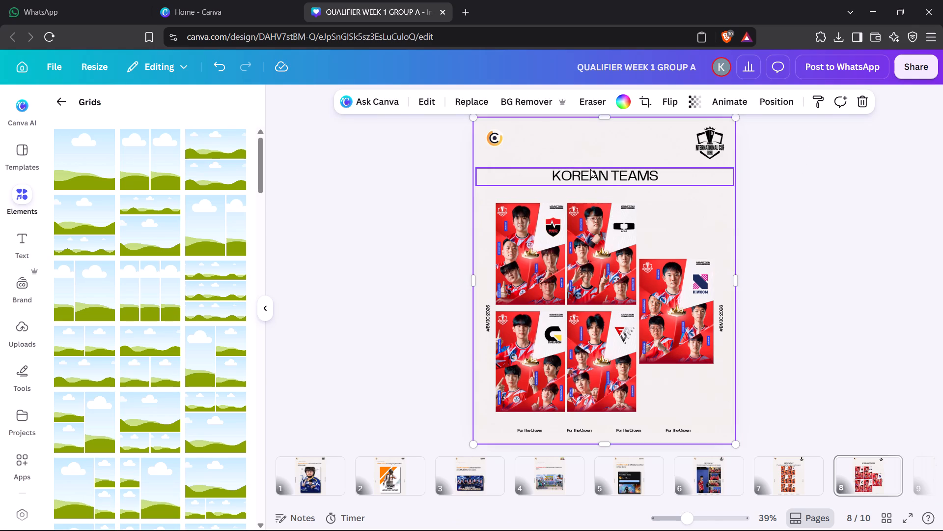
pyautogui.click(590, 169)
pyautogui.press('Down')
pyautogui.press('Down')
pyautogui.press('Down')
pyautogui.press('Down')
pyautogui.press('Down')
pyautogui.press('Down')
pyautogui.press('Down')
pyautogui.press('Down')
pyautogui.press('Down')
pyautogui.press('Down')
pyautogui.press('Down')
pyautogui.press('Down')
pyautogui.press('Down')
pyautogui.press('Down')
pyautogui.press('Down')
pyautogui.press('Down')
pyautogui.press('Down')
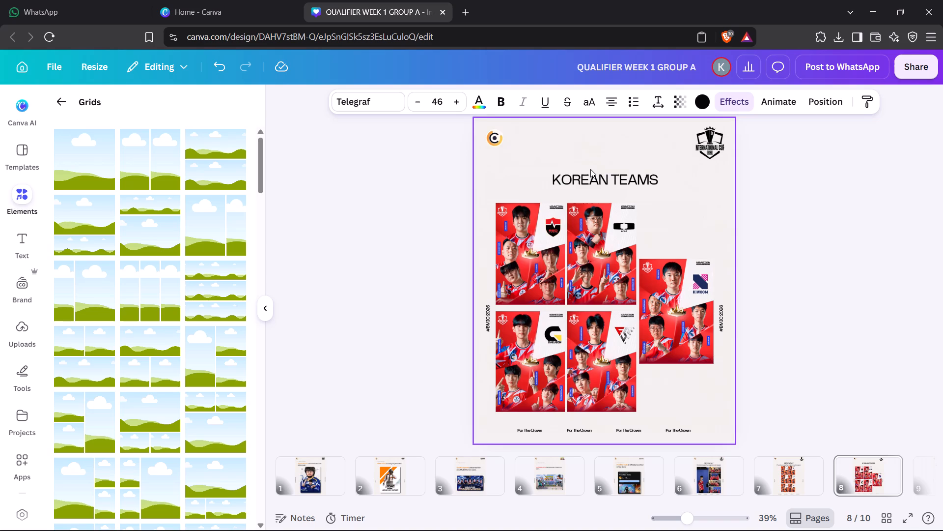
pyautogui.press('Down')
pyautogui.press('Down')
pyautogui.press('Down')
pyautogui.press('Down')
pyautogui.press('Down')
pyautogui.press('Down')
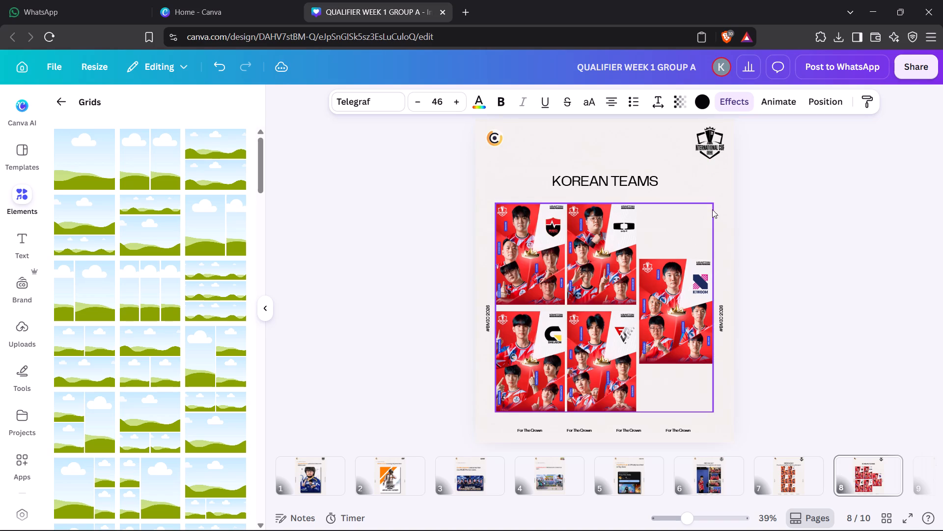
pyautogui.click(783, 192)
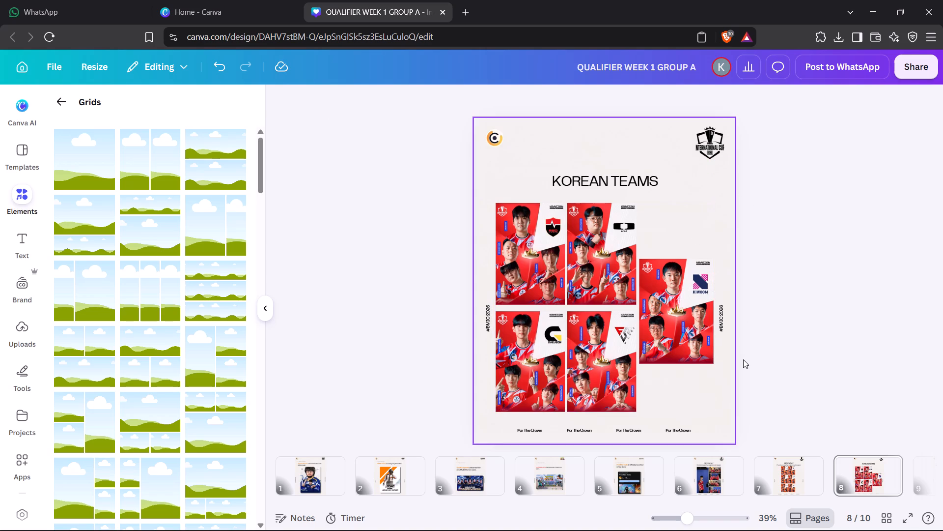
# Duplicate the KOREAN TEAMS page.
pyautogui.rightClick(657, 138)
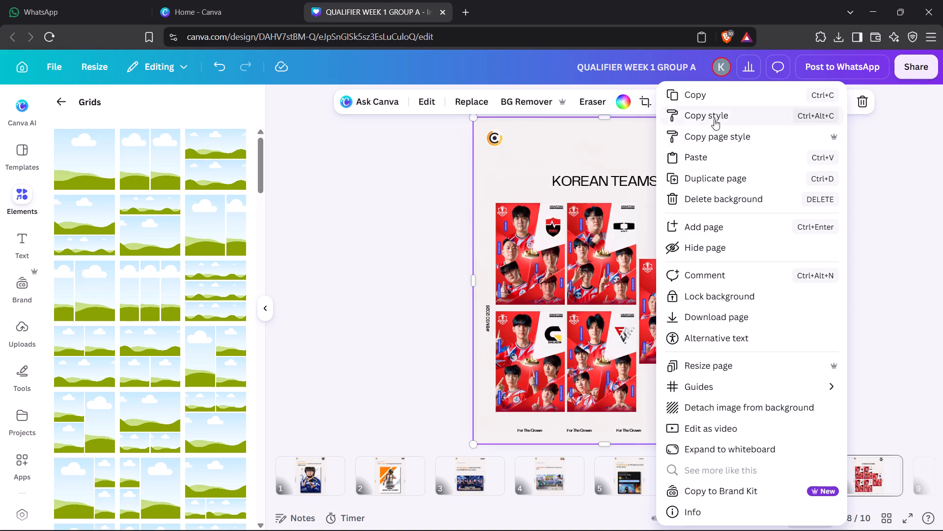
pyautogui.click(712, 181)
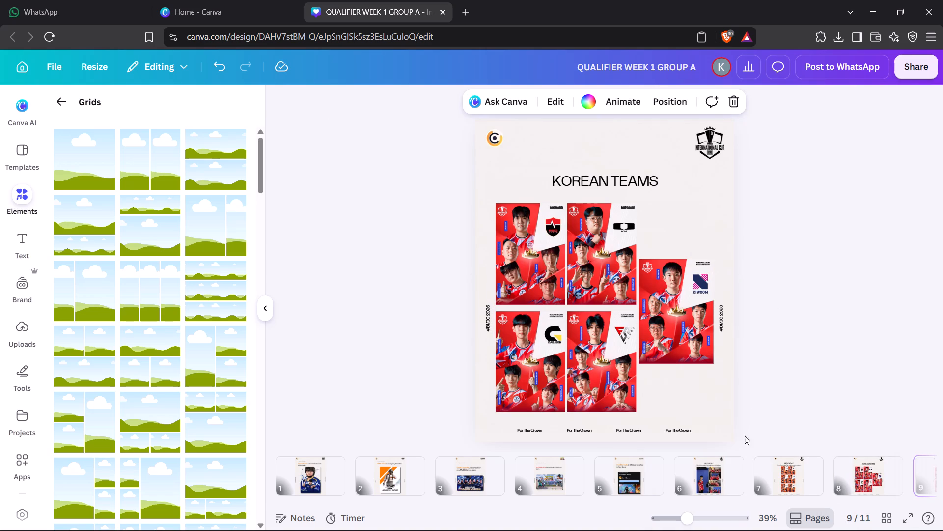
# Delete page 7, the MEDIA DAY page with six orange posters.
pyautogui.click(807, 466)
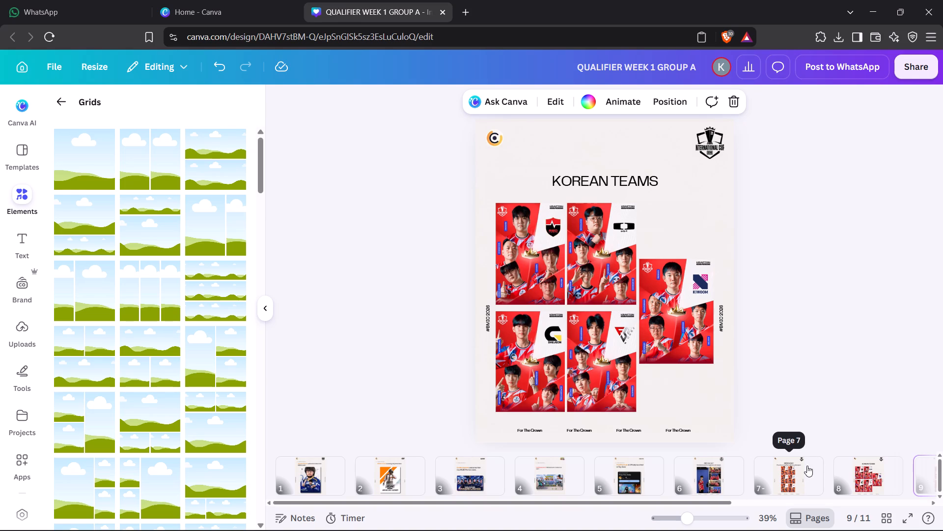
pyautogui.click(809, 464)
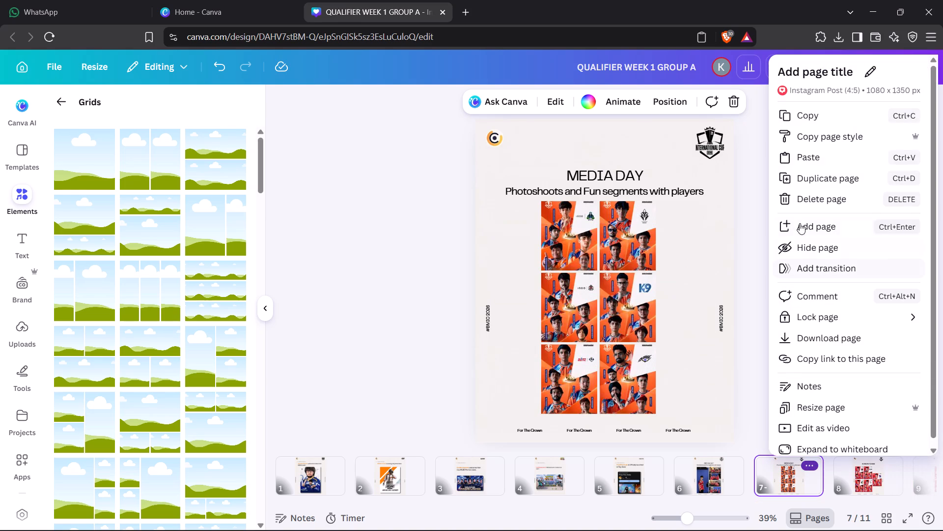
pyautogui.click(816, 193)
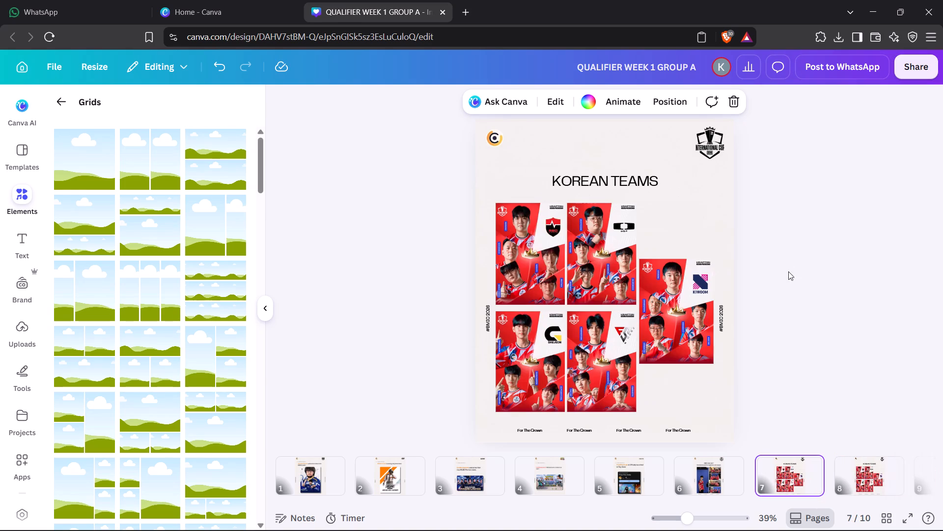
# Change the heading on the page 8 copy from KOREAN TEAMS to "JAPAN TEAMS".
pyautogui.click(847, 471)
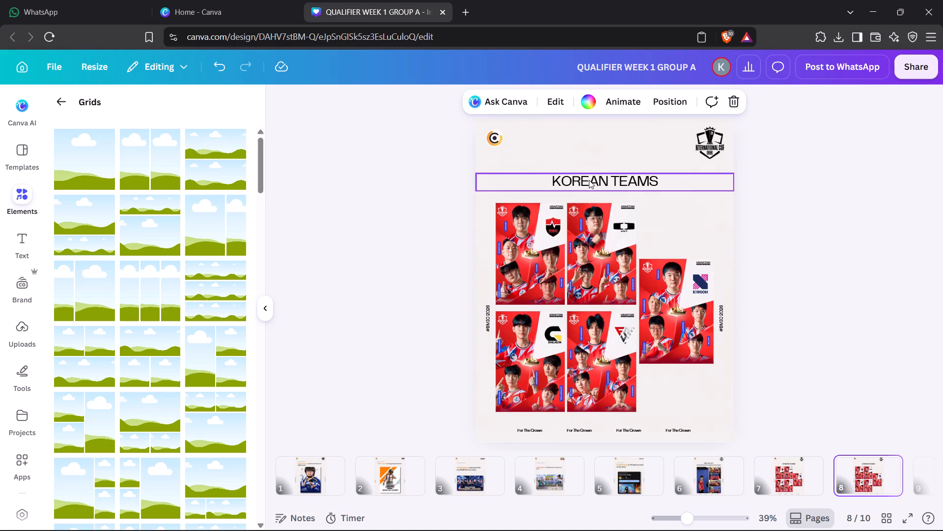
pyautogui.doubleClick(589, 180)
pyautogui.doubleClick(589, 180)
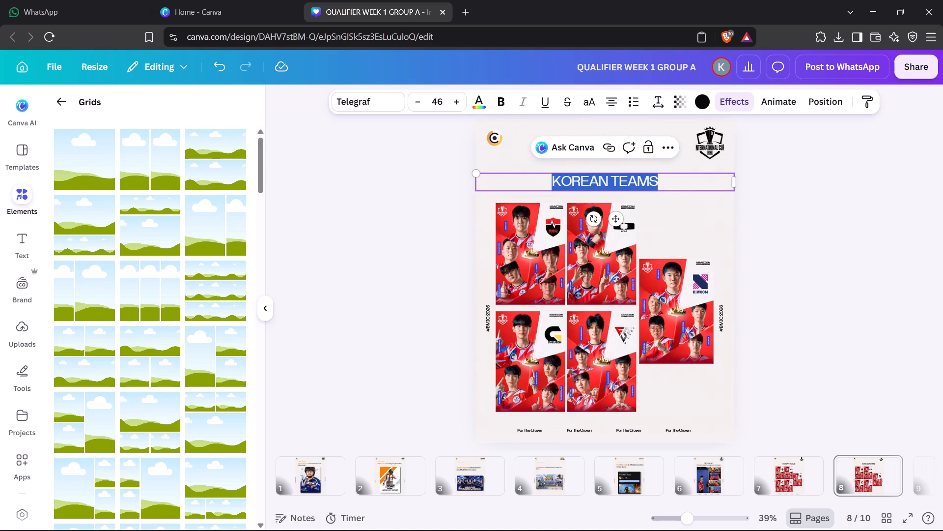
pyautogui.click(603, 179)
pyautogui.click(590, 181)
pyautogui.press('BackSpace')
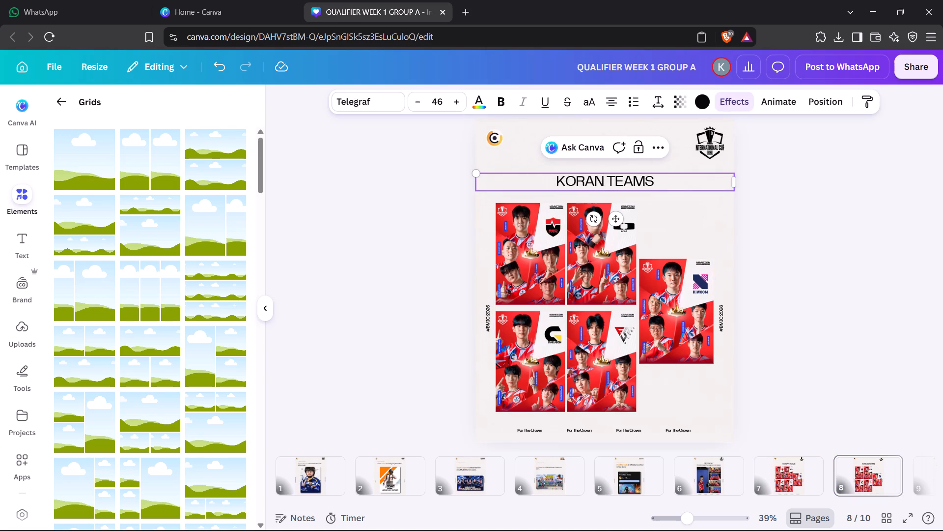
pyautogui.press('BackSpace')
pyautogui.press('BackSpace')
pyautogui.press('BackSpace')
pyautogui.write('JAP')
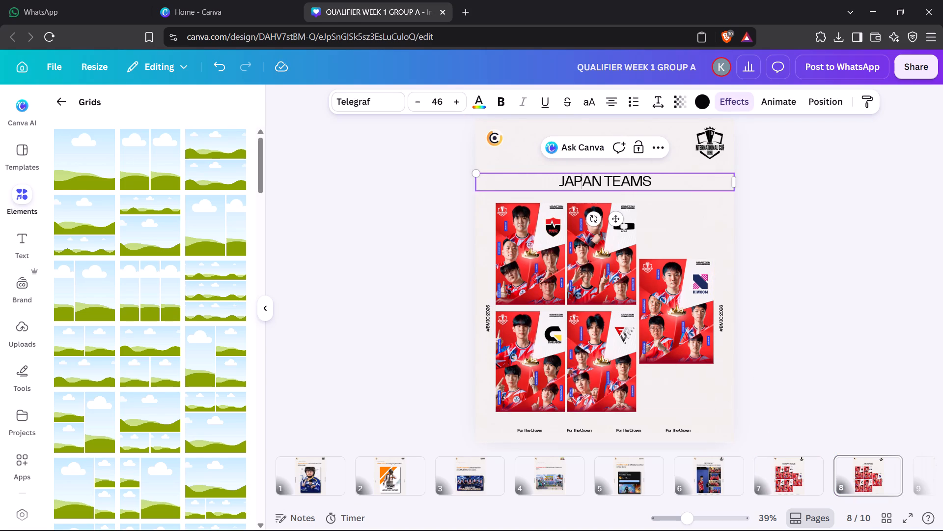
pyautogui.click(823, 184)
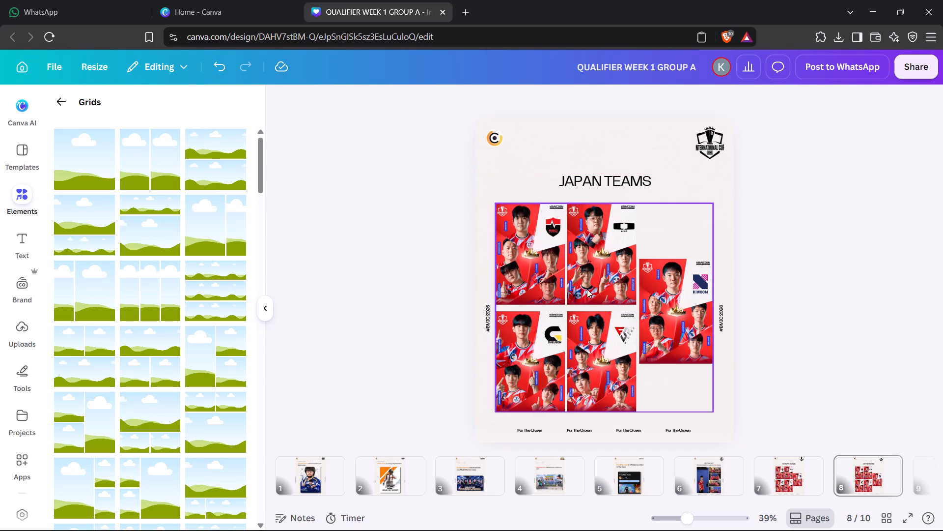
# Replace the two upper-row posters in the JAPAN TEAMS grid with the uploaded blue VL-logo and gold sun-logo team posters.
pyautogui.click(540, 265)
pyautogui.click(267, 303)
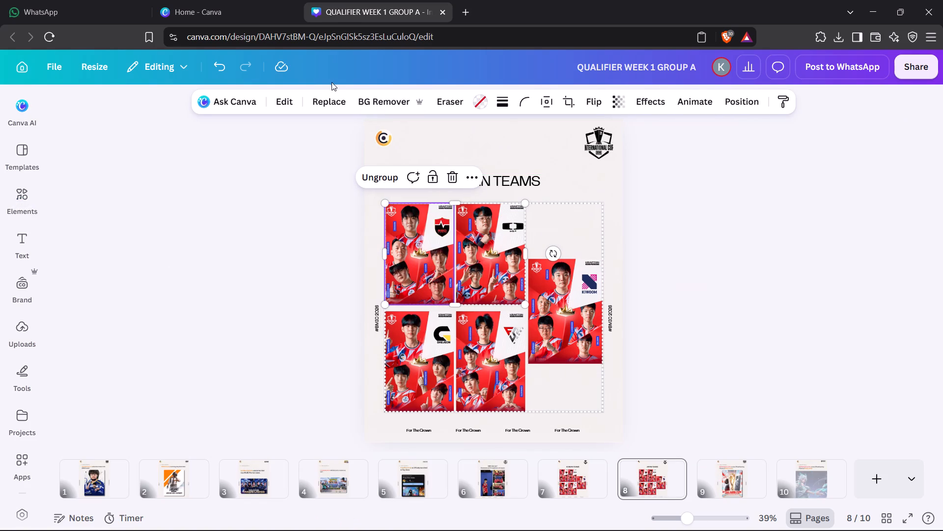
pyautogui.click(322, 98)
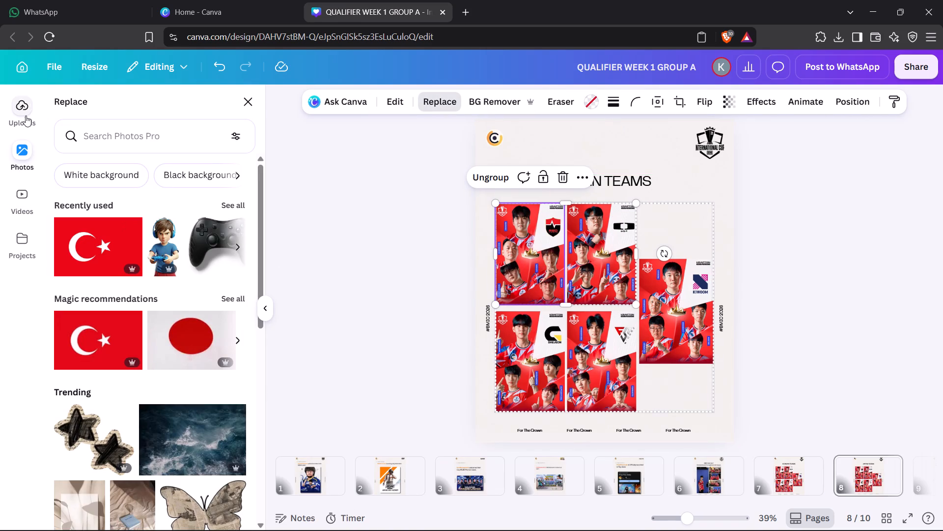
pyautogui.click(26, 116)
pyautogui.scroll(2, 109, 330)
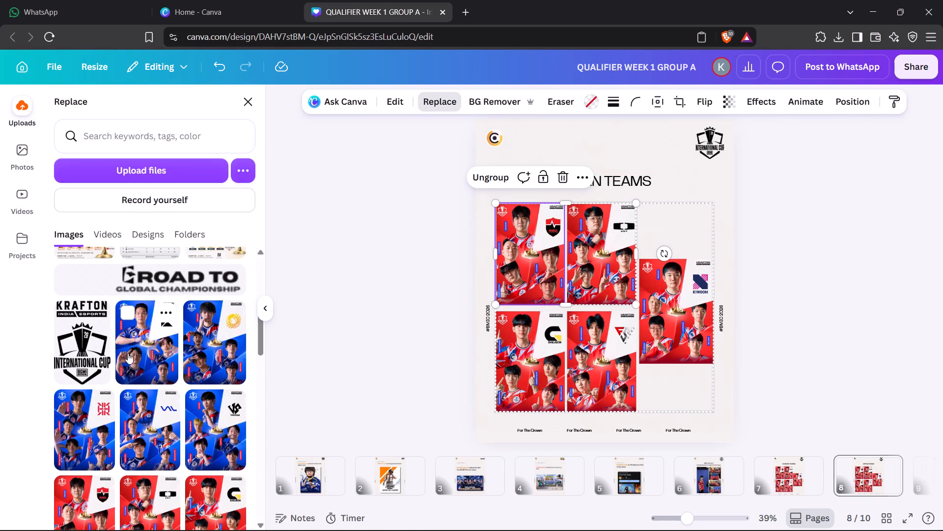
pyautogui.click(145, 415)
pyautogui.click(492, 264)
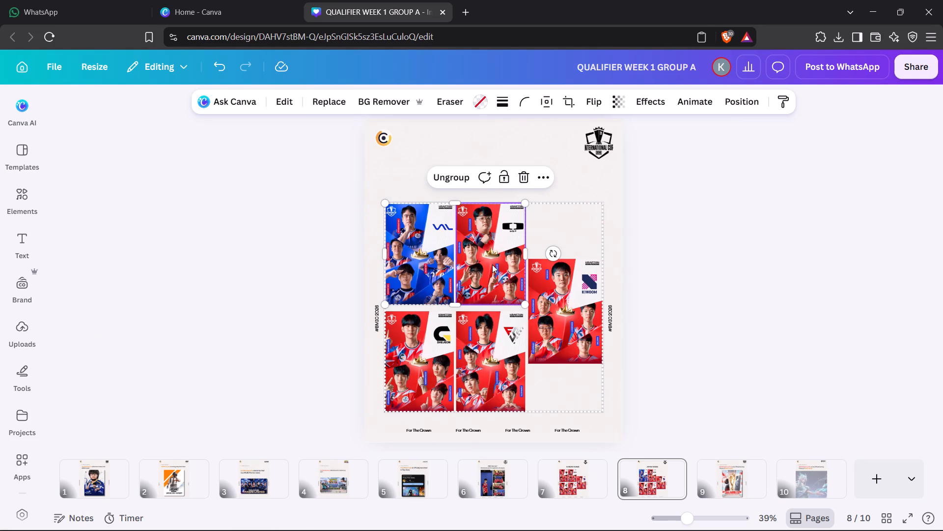
pyautogui.click(319, 99)
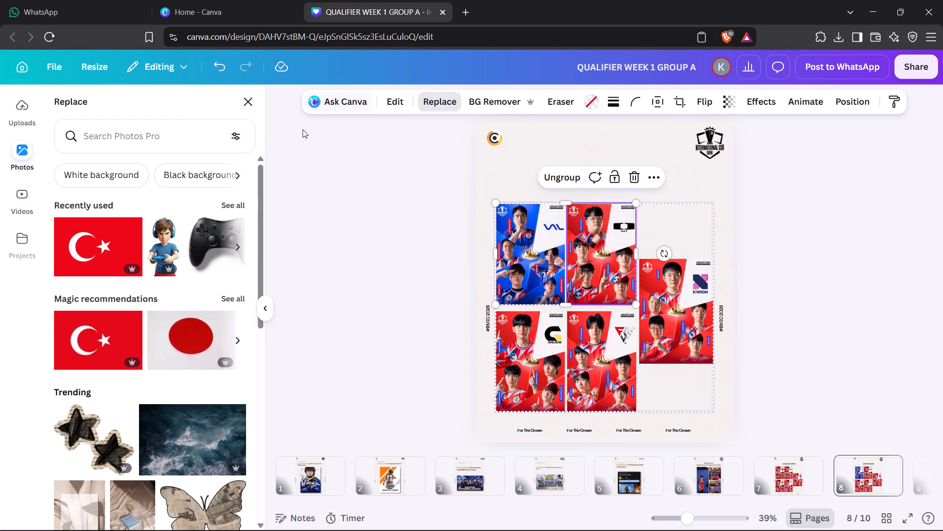
pyautogui.click(13, 121)
pyautogui.click(205, 358)
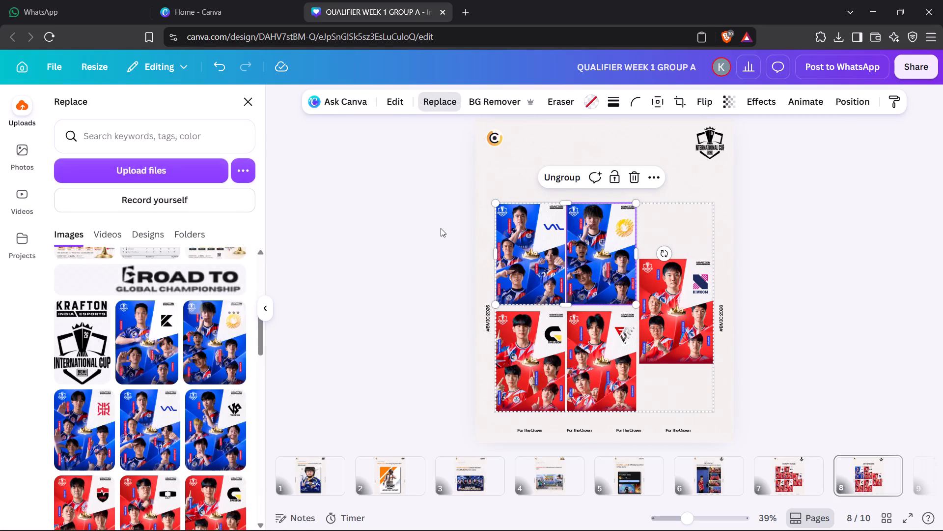
# Replace the single poster in the grid's third column with the uploaded blue team poster bearing the red square emblem.
pyautogui.click(533, 360)
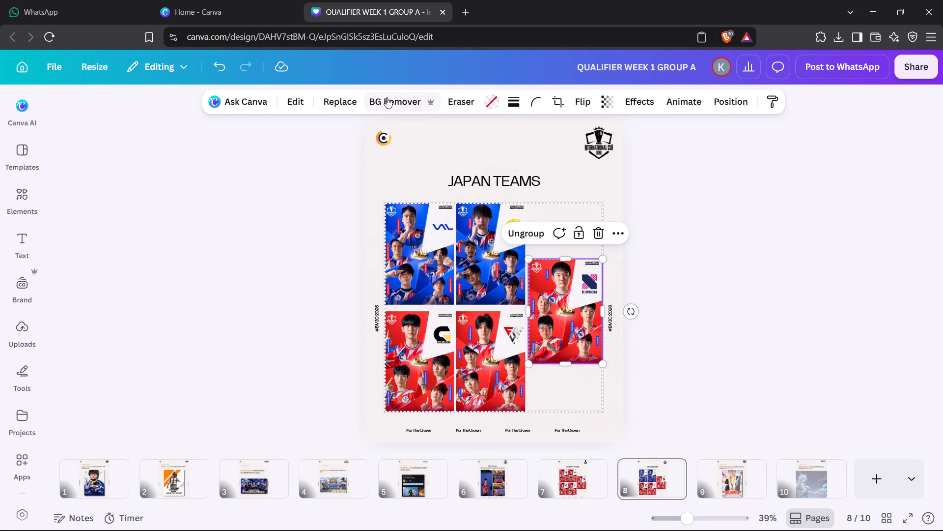
pyautogui.click(344, 97)
pyautogui.click(13, 120)
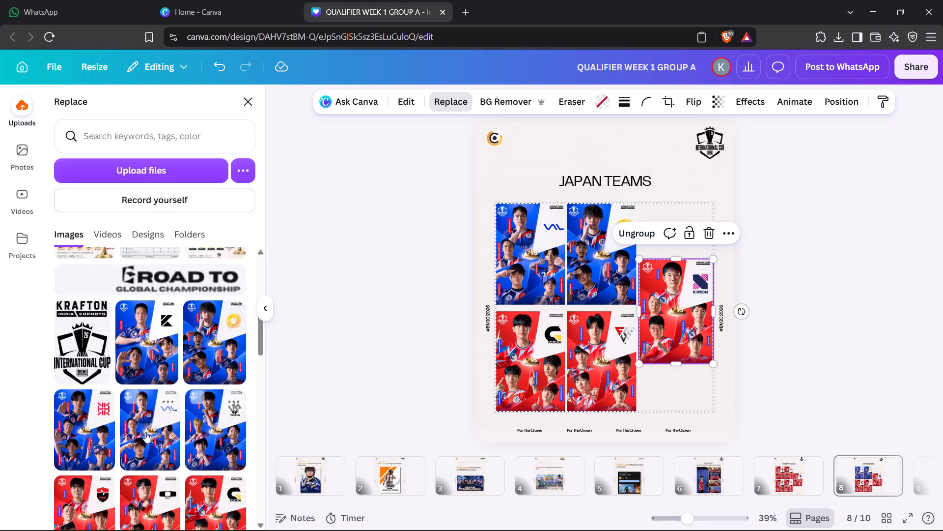
pyautogui.click(73, 440)
# Replace the two lower-row posters with the uploaded blue VS-logo poster in the first column and the K-logo poster in the second.
pyautogui.click(402, 378)
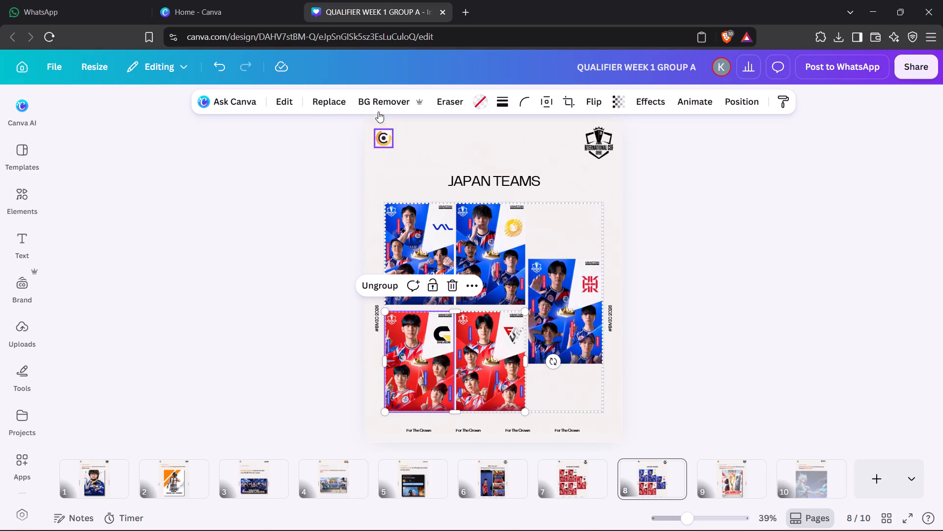
pyautogui.click(323, 100)
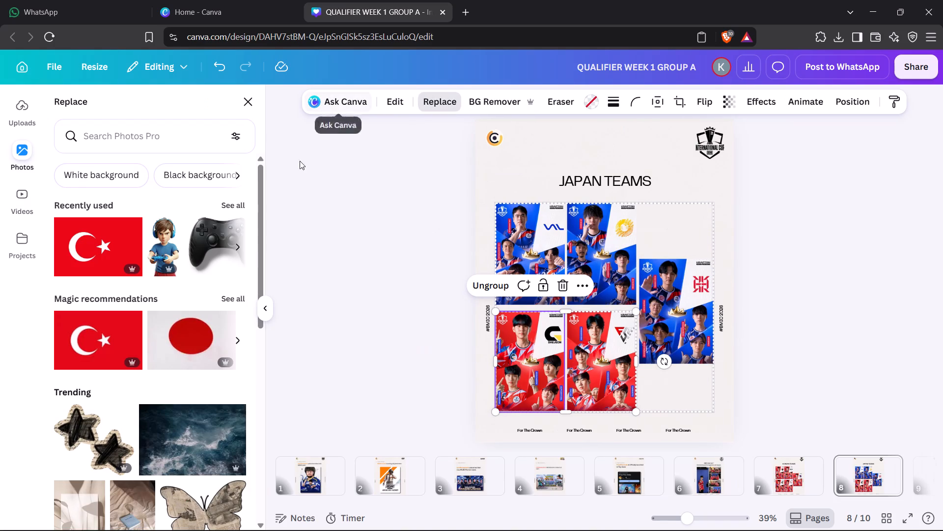
pyautogui.click(23, 112)
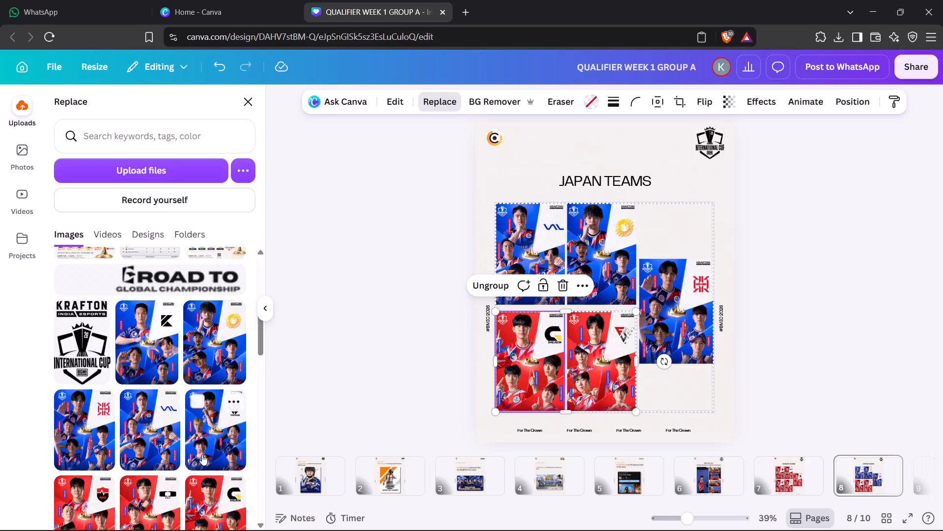
pyautogui.click(212, 436)
pyautogui.click(497, 372)
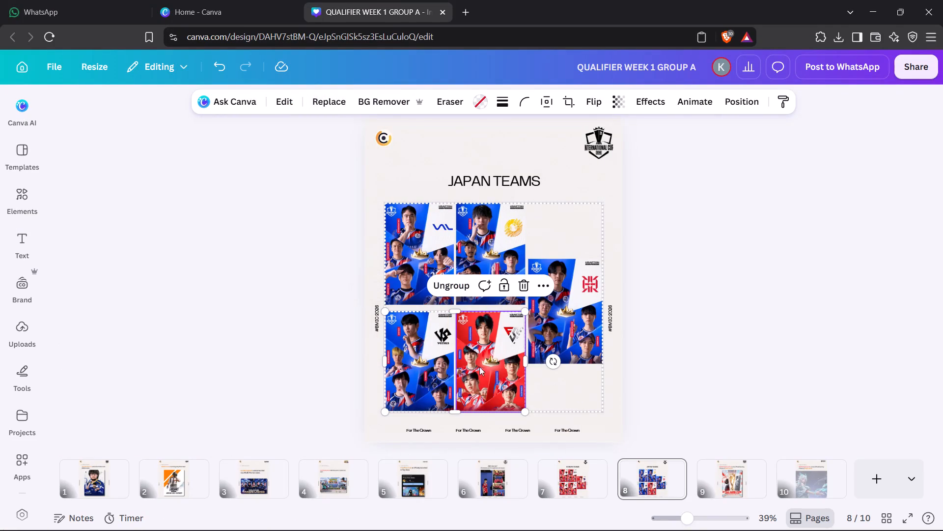
pyautogui.click(334, 99)
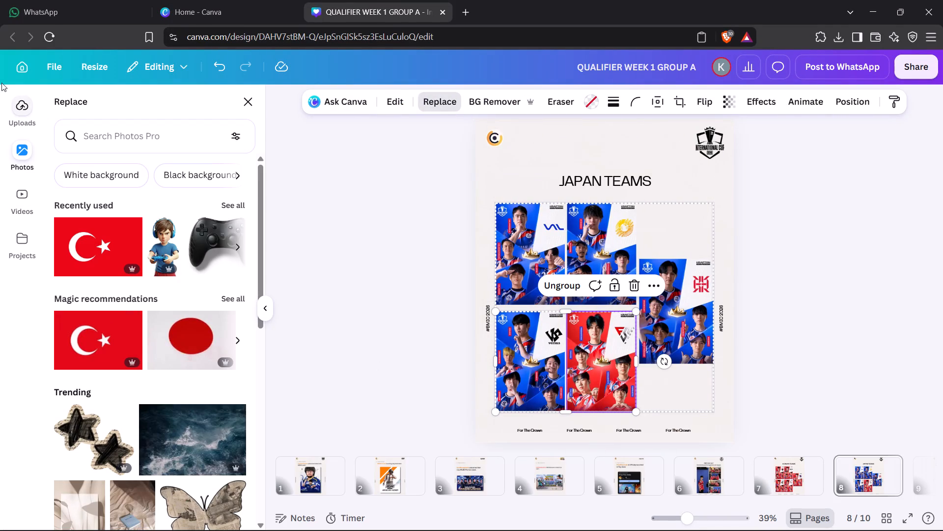
pyautogui.click(13, 105)
pyautogui.click(158, 349)
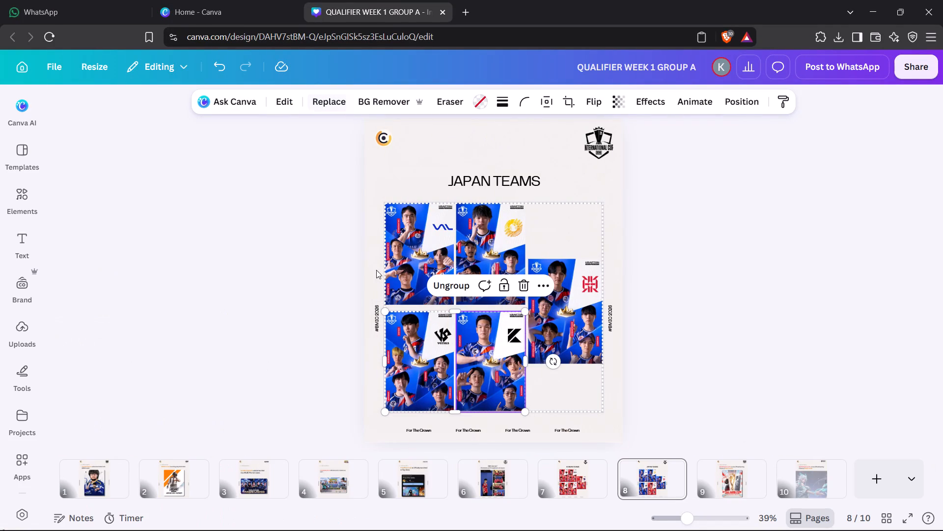
pyautogui.click(680, 218)
pyautogui.click(646, 215)
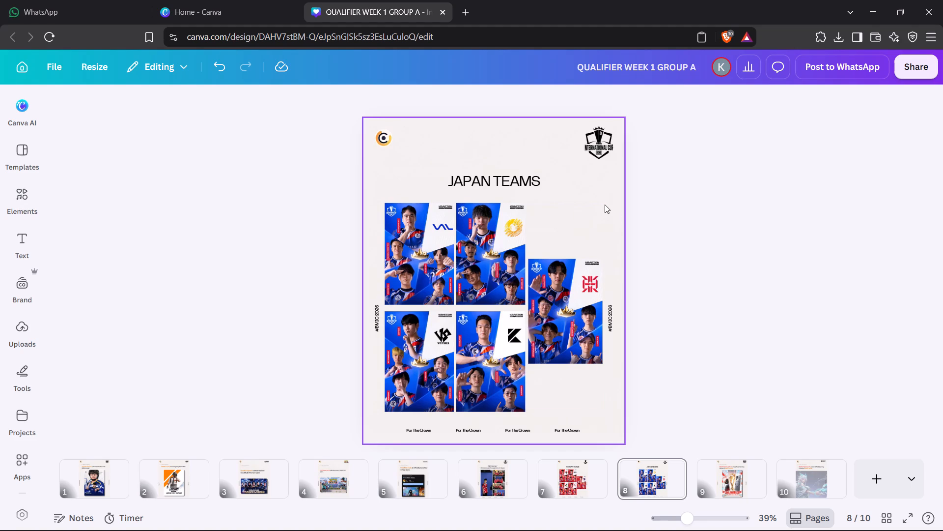
# Delete the repeated "For The Crown" text row at the bottom of the JAPAN TEAMS page.
pyautogui.click(535, 430)
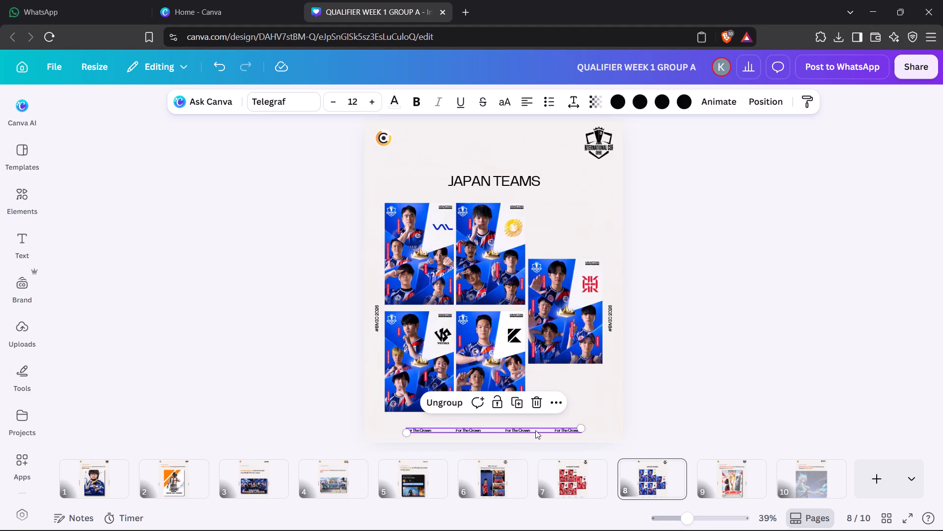
pyautogui.press('Delete')
pyautogui.click(692, 340)
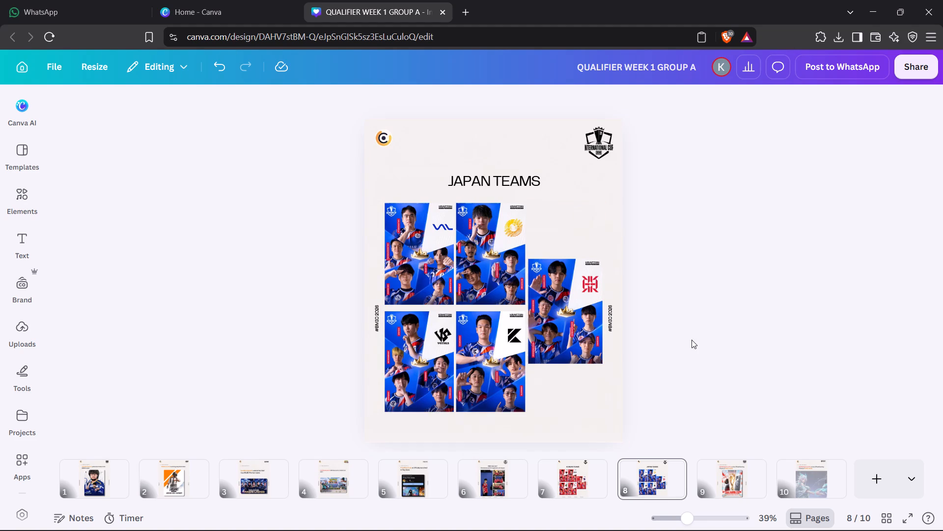
# Duplicate the JAPAN TEAMS page.
pyautogui.click(675, 467)
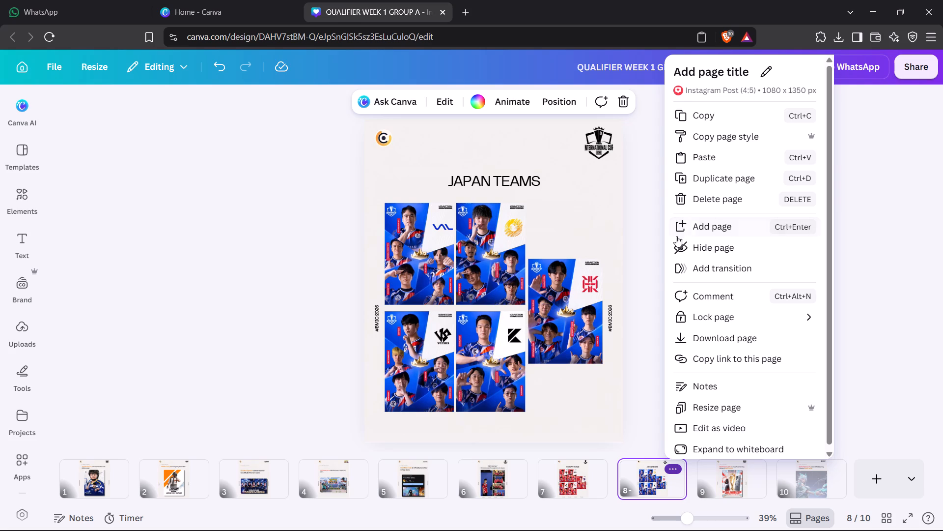
pyautogui.click(717, 179)
pyautogui.click(658, 298)
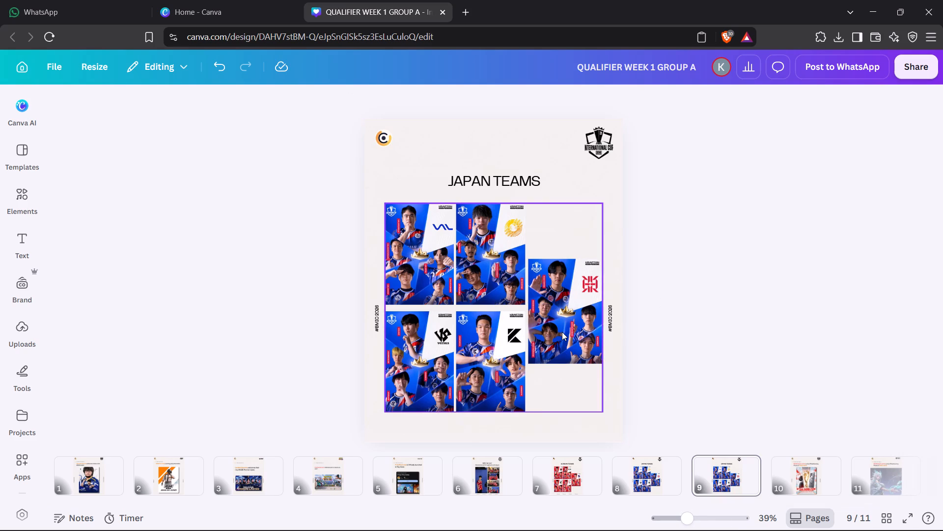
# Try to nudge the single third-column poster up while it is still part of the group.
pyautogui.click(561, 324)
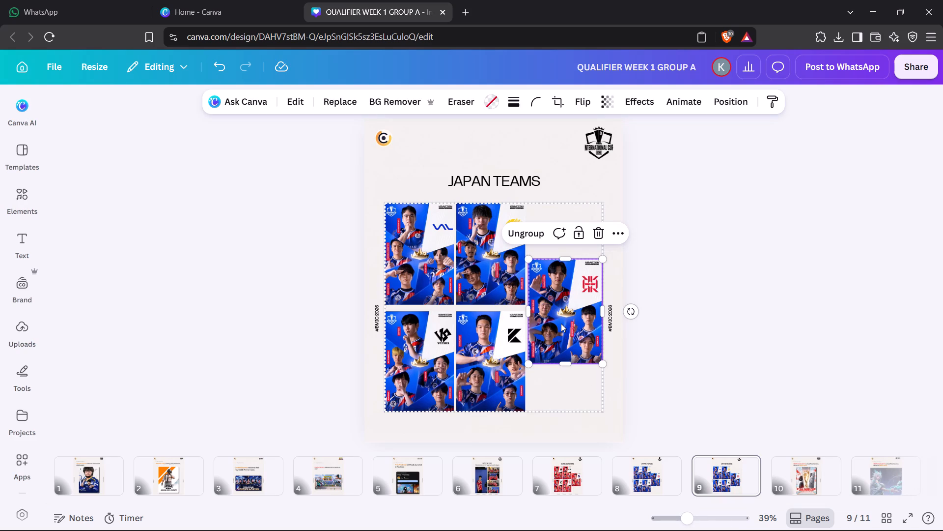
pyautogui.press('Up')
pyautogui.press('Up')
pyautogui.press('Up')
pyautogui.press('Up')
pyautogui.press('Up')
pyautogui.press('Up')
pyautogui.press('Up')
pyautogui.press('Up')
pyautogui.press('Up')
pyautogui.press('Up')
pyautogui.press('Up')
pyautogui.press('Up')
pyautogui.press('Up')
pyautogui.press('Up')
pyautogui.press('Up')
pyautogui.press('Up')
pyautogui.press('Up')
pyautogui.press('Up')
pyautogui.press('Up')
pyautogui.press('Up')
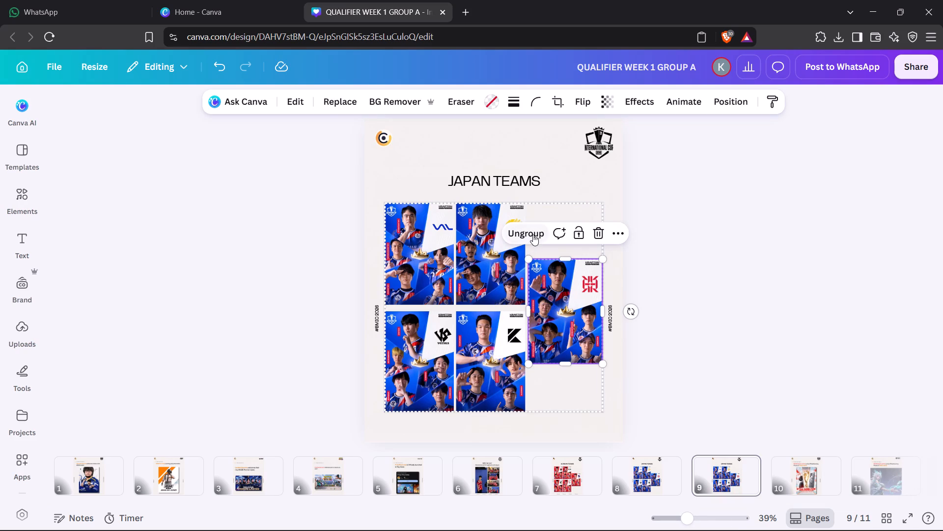
# Ungroup the poster grids on page 9 and nudge the single third-column poster upward.
pyautogui.click(533, 235)
pyautogui.click(701, 247)
pyautogui.click(560, 297)
pyautogui.press('Up')
pyautogui.press('Up')
pyautogui.press('Up')
pyautogui.press('Up')
pyautogui.press('Up')
pyautogui.press('Up')
pyautogui.press('Up')
pyautogui.press('Up')
pyautogui.press('Up')
pyautogui.press('Up')
pyautogui.press('Up')
pyautogui.press('Up')
pyautogui.press('Up')
pyautogui.press('Up')
pyautogui.press('Up')
pyautogui.press('Up')
pyautogui.press('Up')
pyautogui.press('Up')
pyautogui.press('Up')
pyautogui.press('Up')
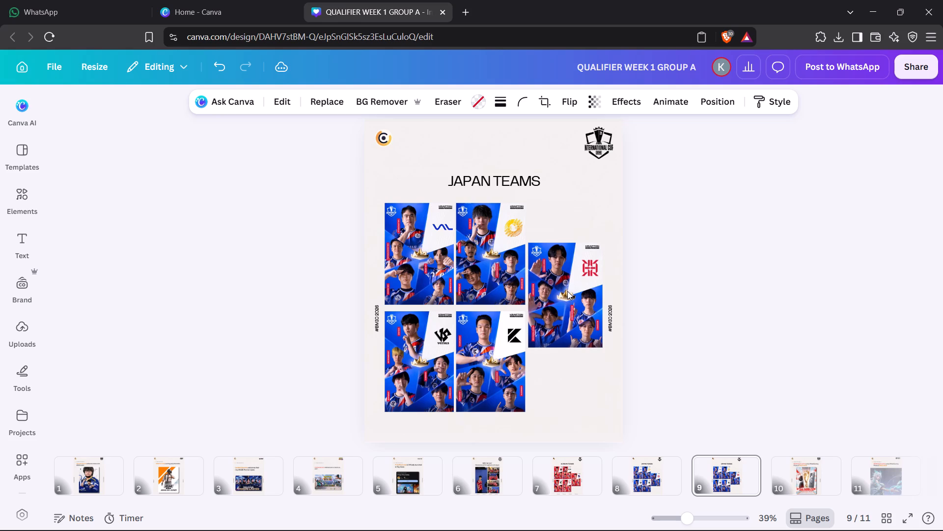
pyautogui.press('Up')
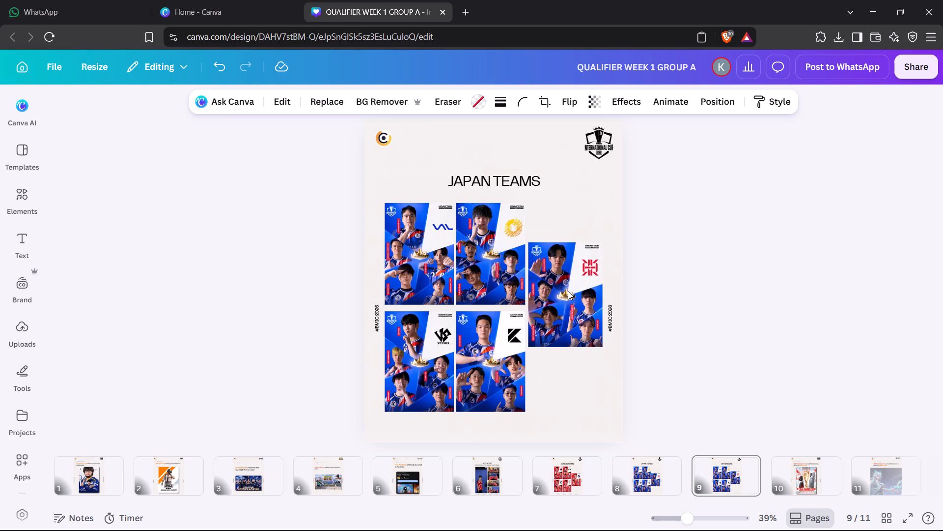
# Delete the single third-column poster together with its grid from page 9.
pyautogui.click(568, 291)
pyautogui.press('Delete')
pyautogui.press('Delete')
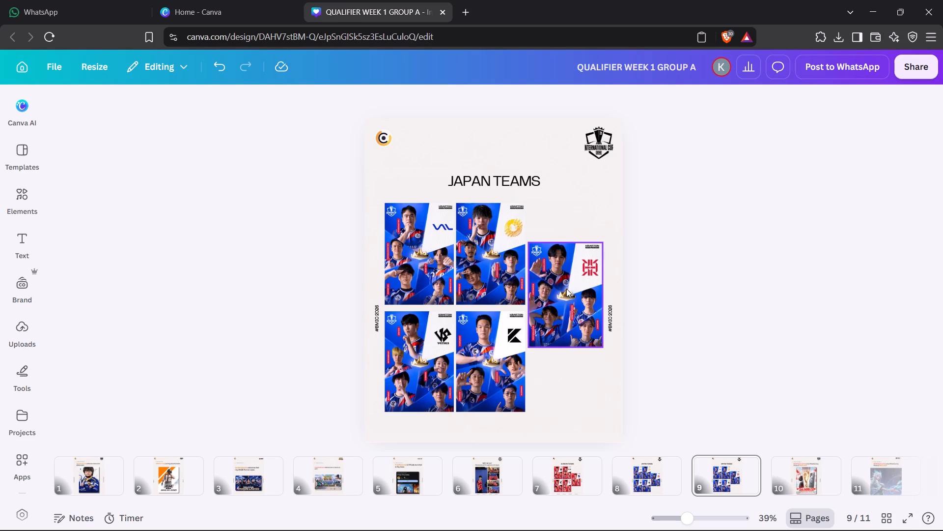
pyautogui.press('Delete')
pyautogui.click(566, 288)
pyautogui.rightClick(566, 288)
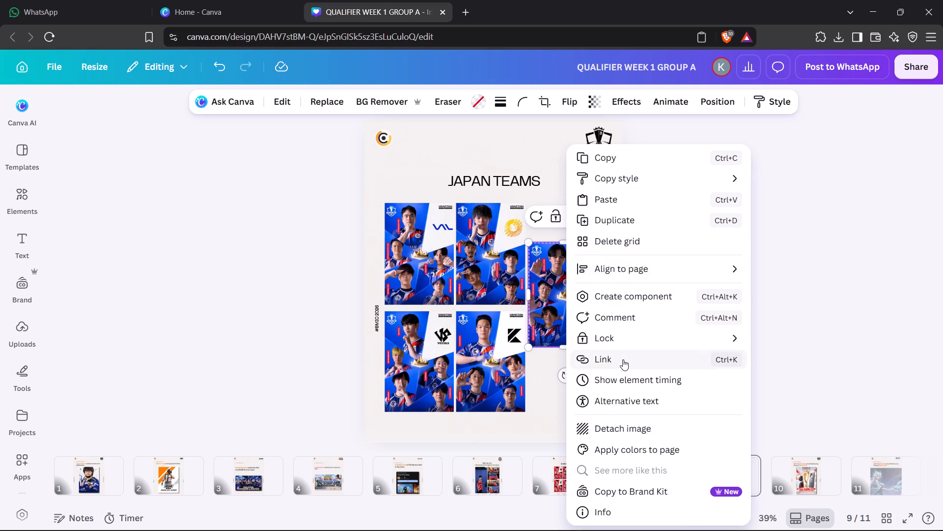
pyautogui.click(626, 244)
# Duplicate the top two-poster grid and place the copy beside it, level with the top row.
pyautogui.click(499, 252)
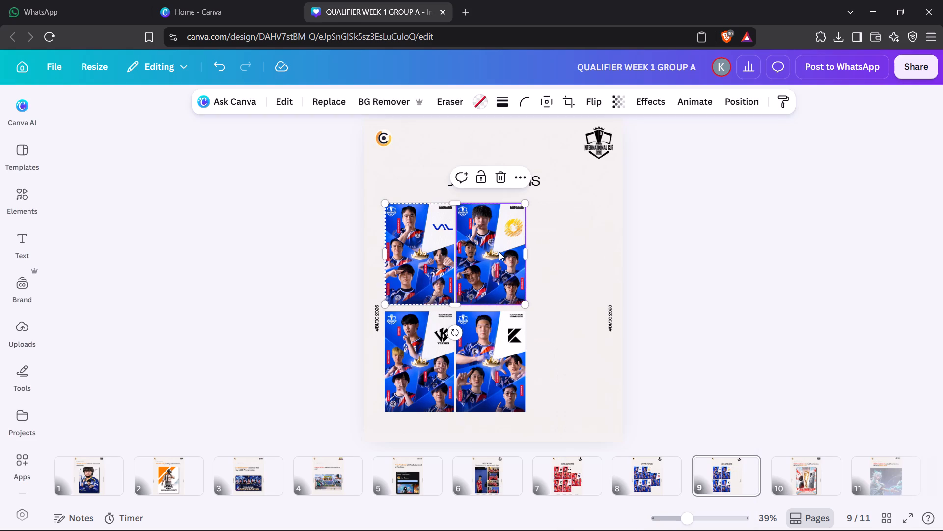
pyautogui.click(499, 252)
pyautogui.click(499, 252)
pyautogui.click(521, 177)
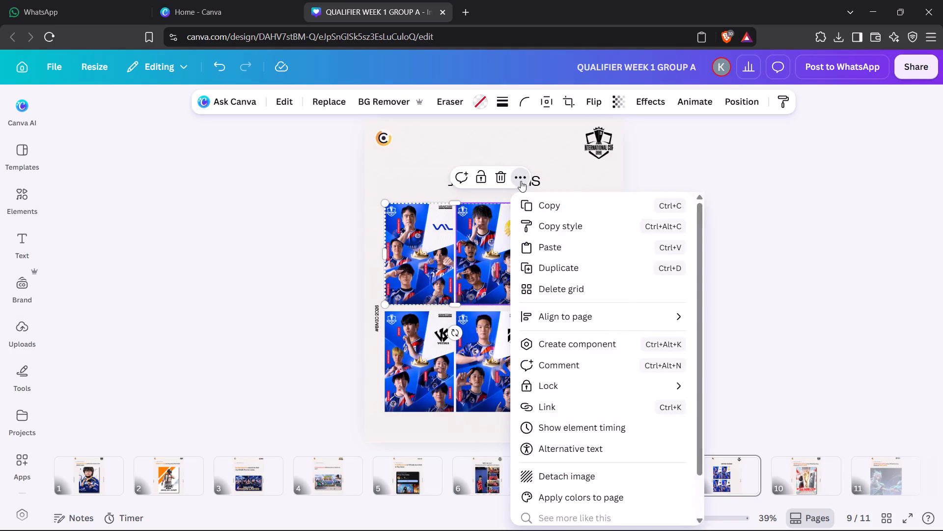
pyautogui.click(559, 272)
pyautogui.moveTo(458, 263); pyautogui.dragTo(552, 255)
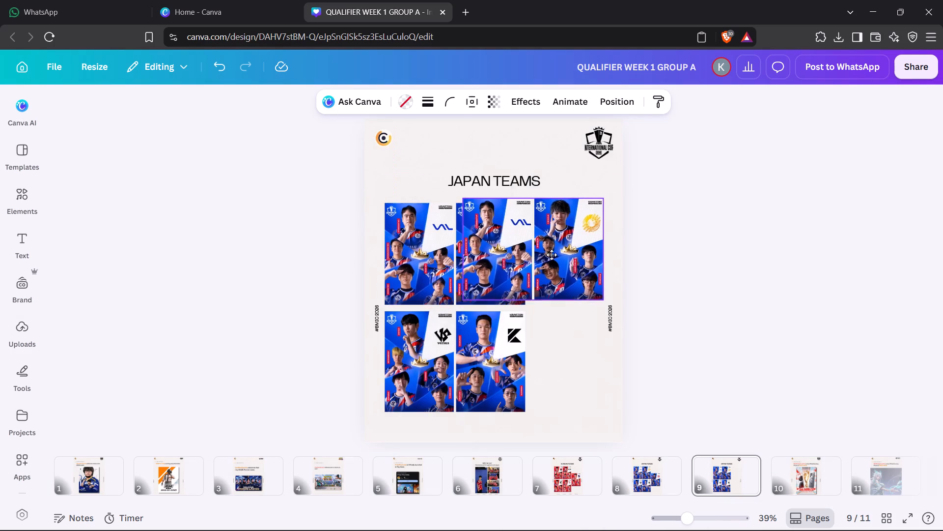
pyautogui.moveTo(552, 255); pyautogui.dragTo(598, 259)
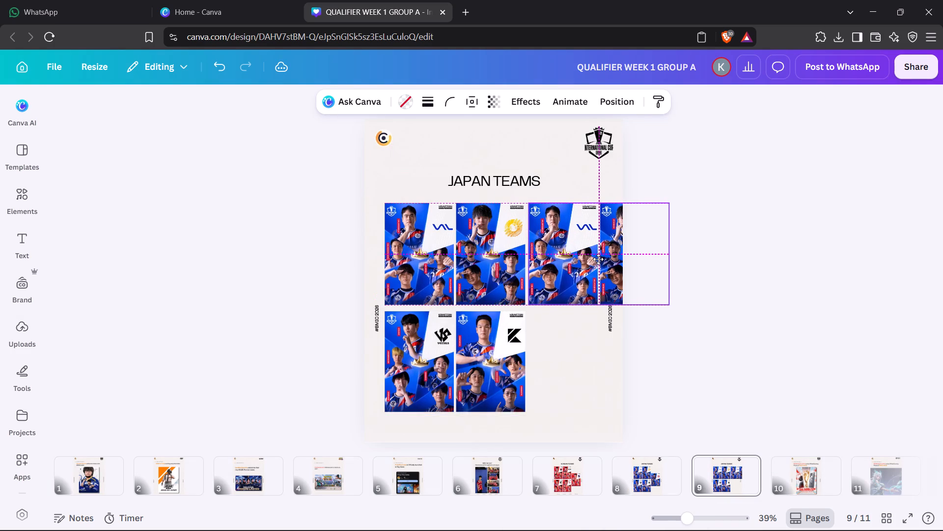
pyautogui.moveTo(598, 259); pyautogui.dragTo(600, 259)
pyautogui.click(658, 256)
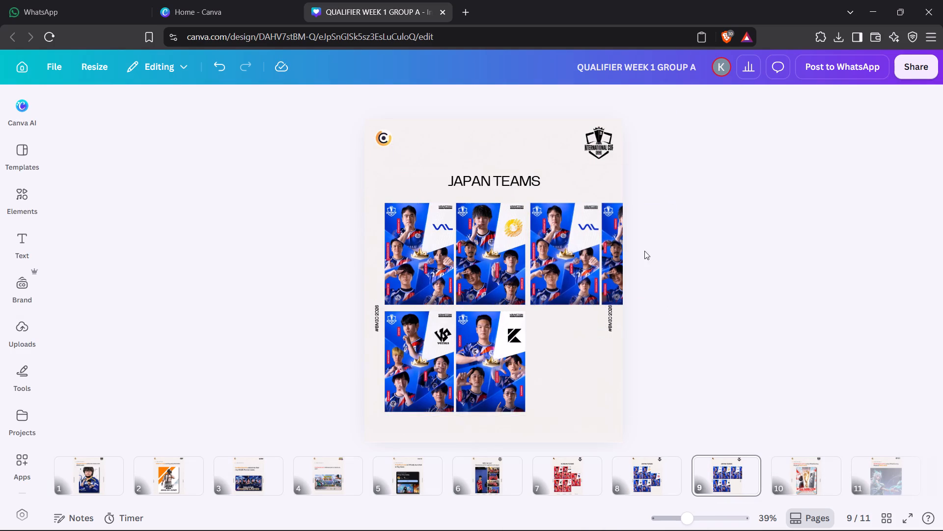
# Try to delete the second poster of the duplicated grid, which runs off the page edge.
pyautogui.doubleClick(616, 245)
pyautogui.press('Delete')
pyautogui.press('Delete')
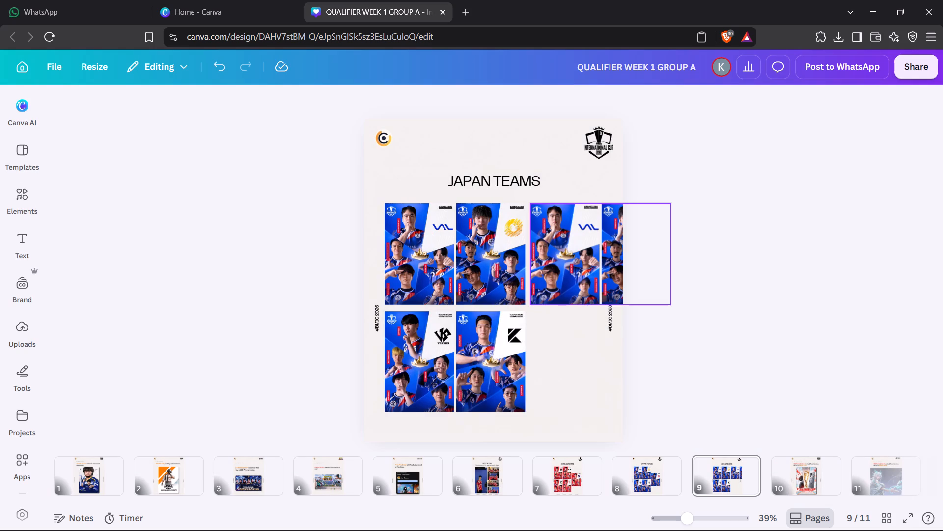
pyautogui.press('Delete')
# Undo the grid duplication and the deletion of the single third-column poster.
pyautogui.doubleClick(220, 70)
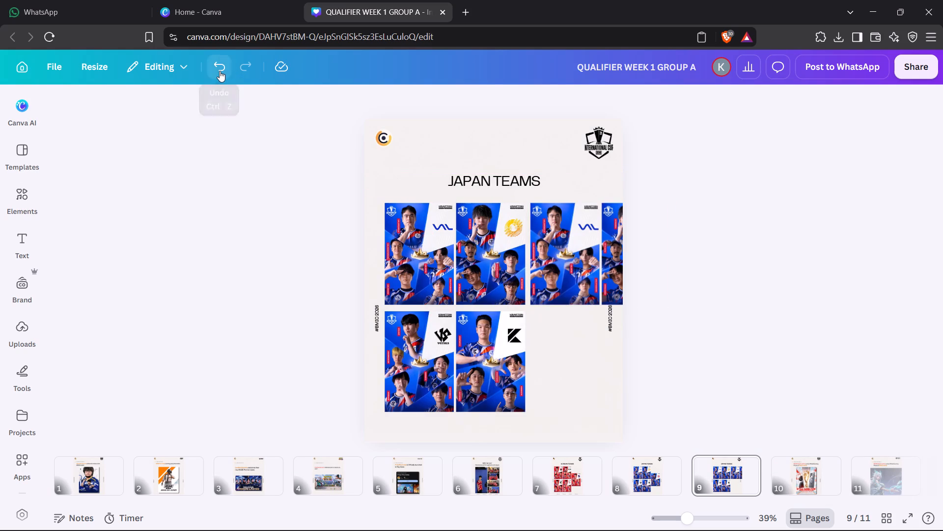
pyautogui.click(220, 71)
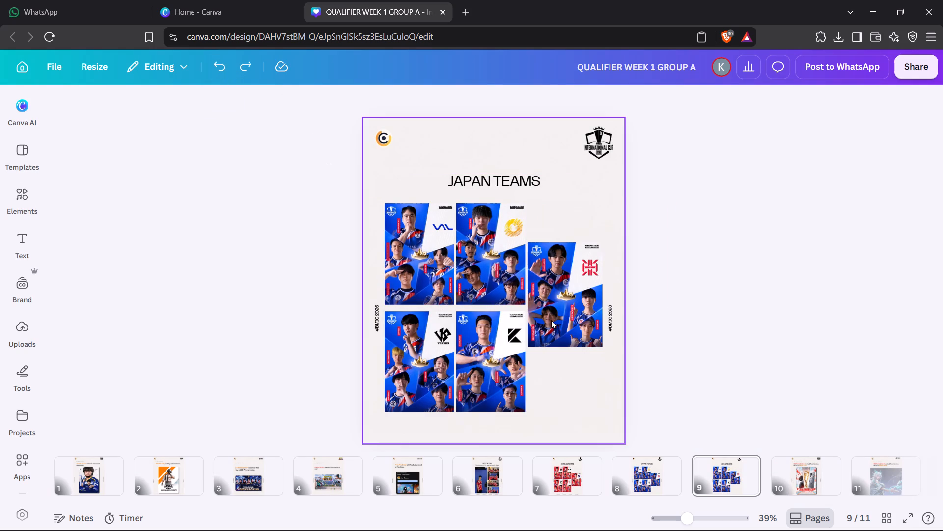
# Nudge the single third-column poster up until its top edge lines up with the top row of posters.
pyautogui.click(562, 312)
pyautogui.press('Up')
pyautogui.press('Up')
pyautogui.press('Up')
pyautogui.press('Up')
pyautogui.press('Up')
pyautogui.press('Up')
pyautogui.press('Up')
pyautogui.press('Up')
pyautogui.press('Up')
pyautogui.press('Up')
pyautogui.press('Up')
pyautogui.press('Up')
pyautogui.press('Up')
pyautogui.press('Up')
pyautogui.press('Up')
pyautogui.press('Up')
pyautogui.press('Up')
pyautogui.press('Up')
pyautogui.press('Up')
pyautogui.press('Up')
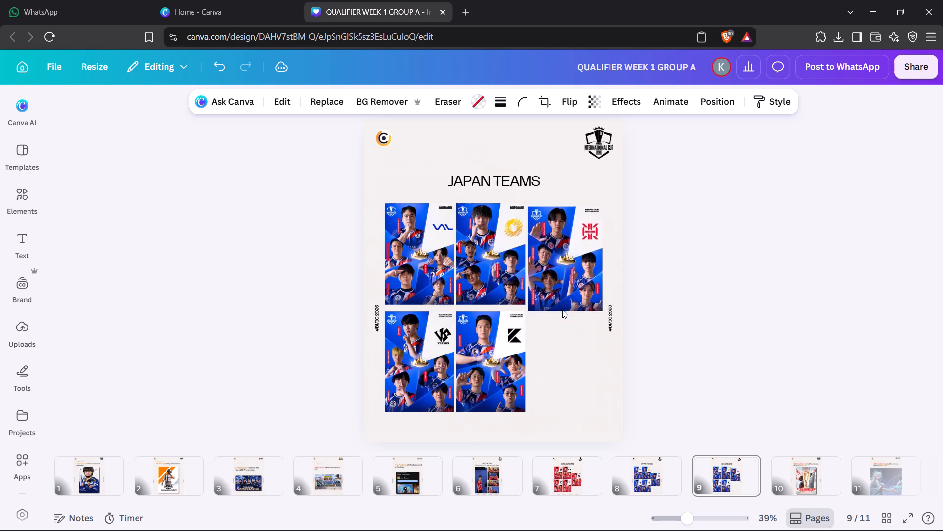
pyautogui.press('Down')
pyautogui.press('Down')
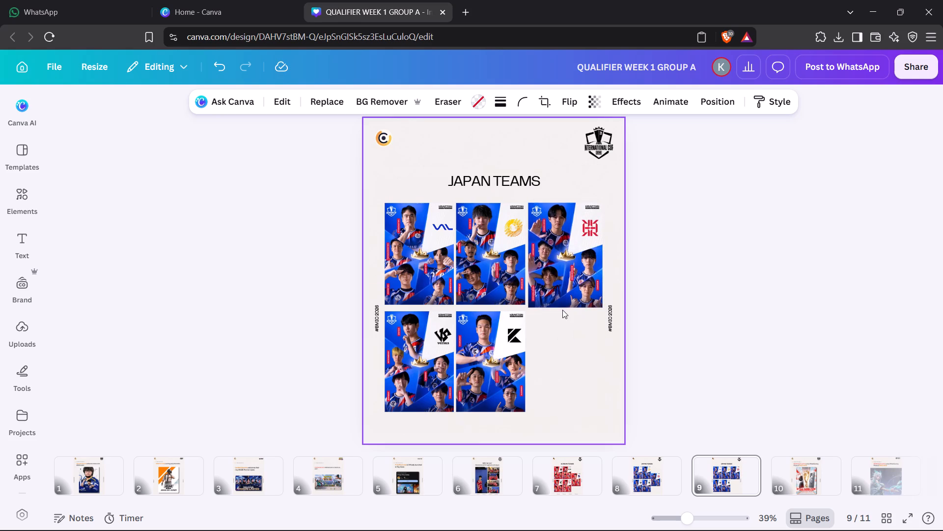
pyautogui.press('Down')
pyautogui.press('Down')
pyautogui.press('Down')
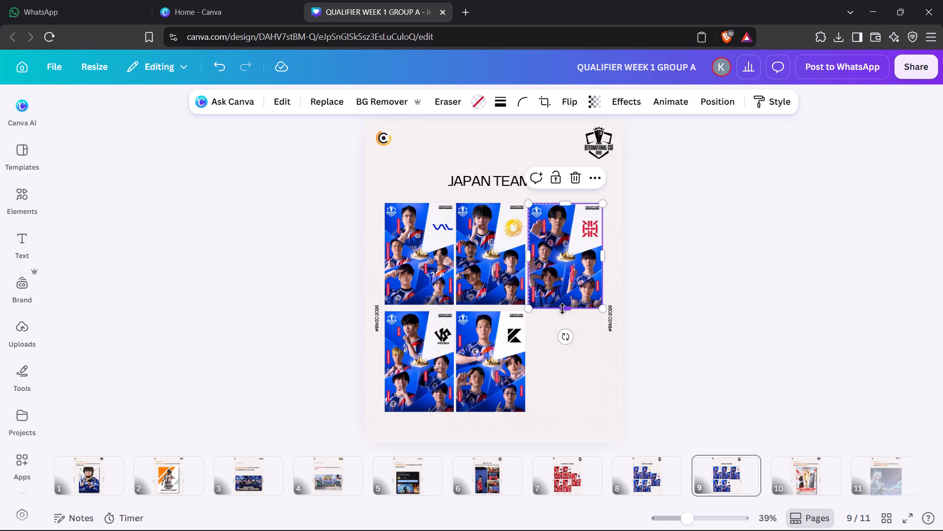
# Nudge the third-column poster up and shrink it to match the height of the other top-row posters.
pyautogui.press('Up')
pyautogui.press('Up')
pyautogui.click(599, 308)
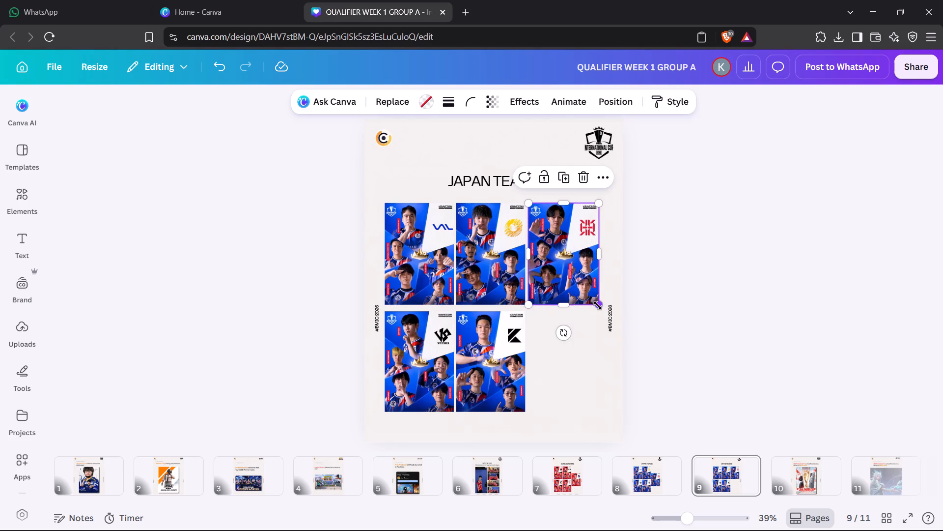
pyautogui.click(648, 269)
# Nudge the top third-column poster sideways until its gap matches the spacing between the first two posters.
pyautogui.click(554, 281)
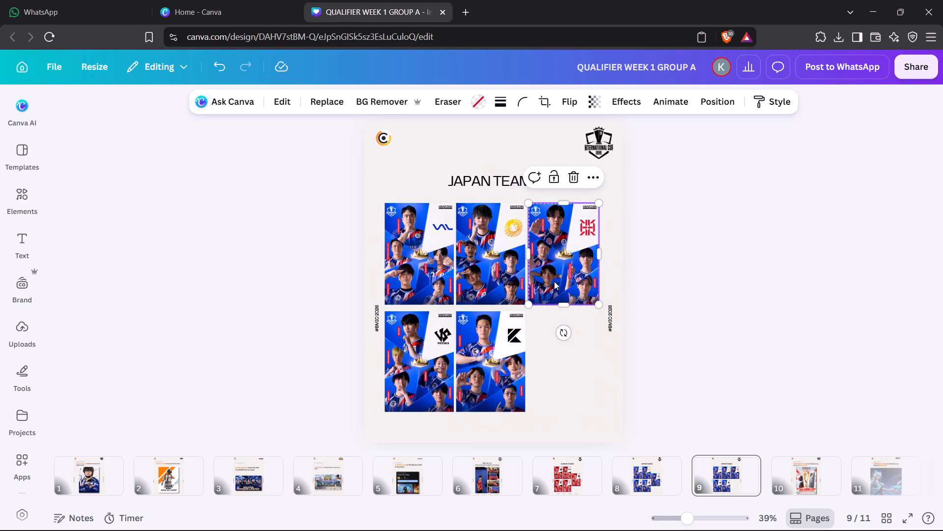
pyautogui.press('Right')
pyautogui.press('Right')
pyautogui.press('Right')
pyautogui.press('Right')
pyautogui.press('Right')
pyautogui.press('Right')
pyautogui.press('Right')
pyautogui.press('Right')
pyautogui.press('Right')
pyautogui.press('Right')
pyautogui.press('Left')
pyautogui.press('Left')
pyautogui.press('Left')
pyautogui.press('Left')
pyautogui.press('Left')
pyautogui.press('Left')
pyautogui.press('Left')
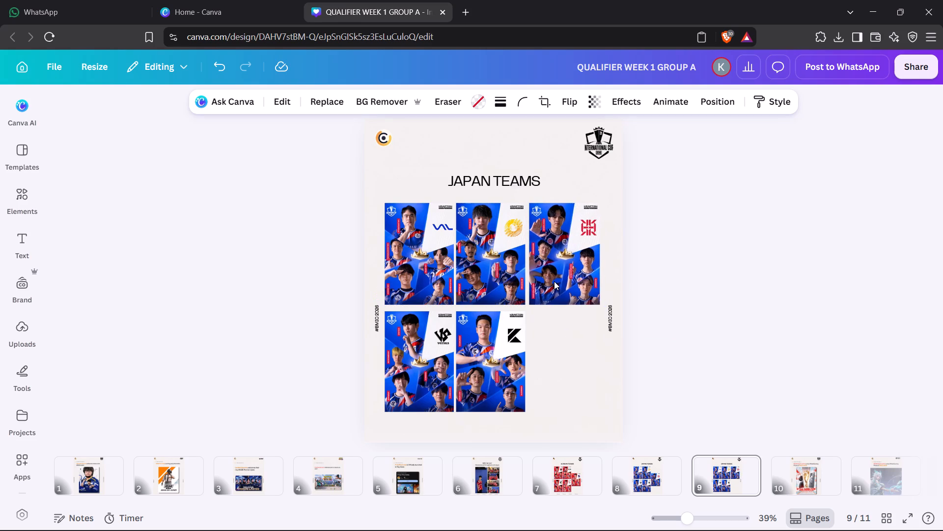
pyautogui.press('Left')
pyautogui.press('Left')
pyautogui.press('Left')
pyautogui.press('Left')
pyautogui.press('Left')
pyautogui.press('Left')
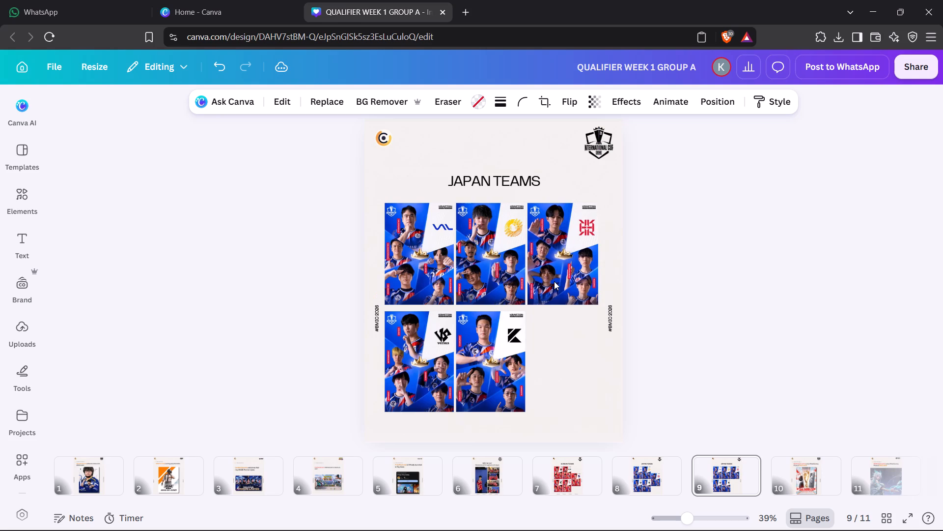
pyautogui.press('Left')
pyautogui.press('Left')
pyautogui.press('Left')
pyautogui.press('Left')
pyautogui.press('Left')
pyautogui.press('Left')
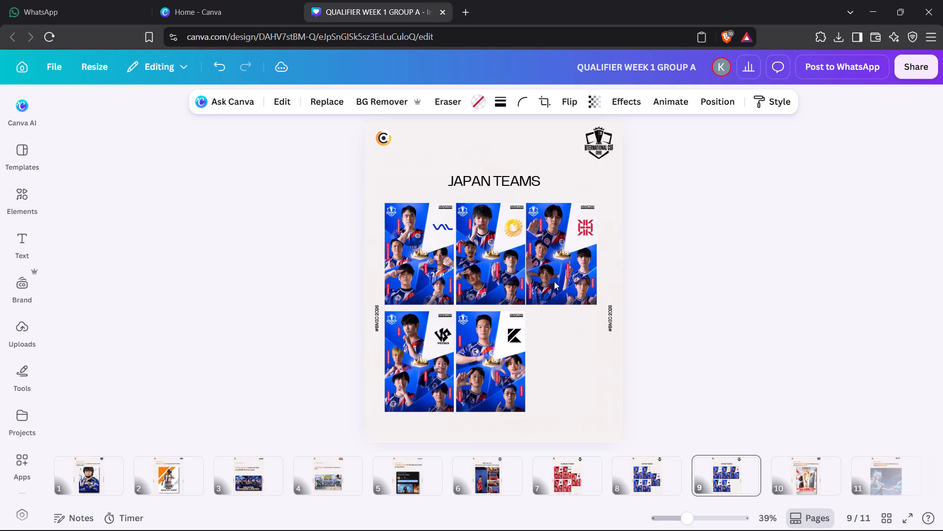
pyautogui.press('Right')
pyautogui.press('Right')
pyautogui.press('Right')
pyautogui.press('Right')
pyautogui.press('Right')
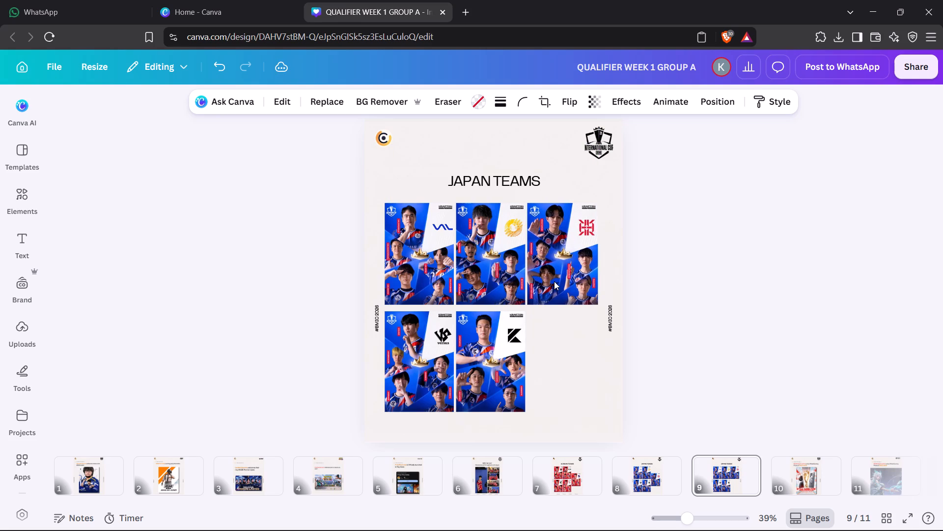
pyautogui.press('Right')
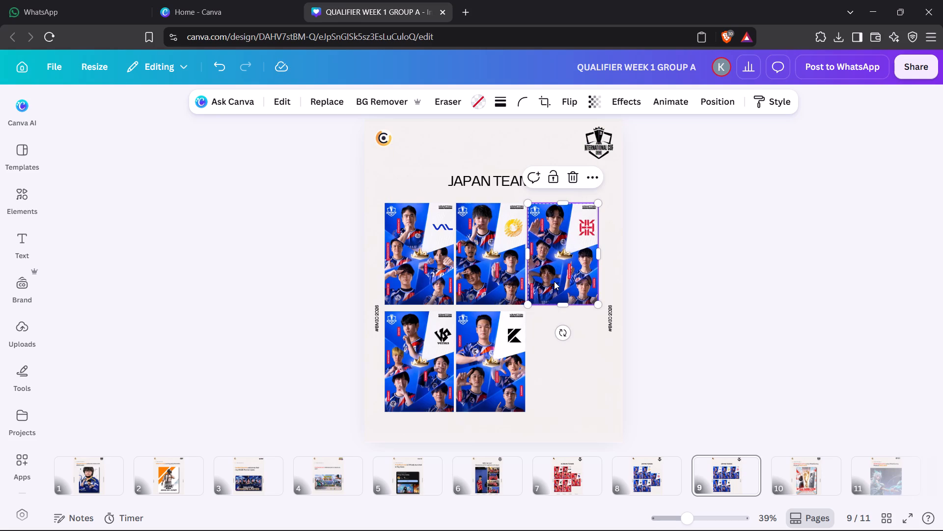
# Duplicate the top third-column poster and place the copy directly below it in the bottom row.
pyautogui.click(592, 173)
pyautogui.click(624, 262)
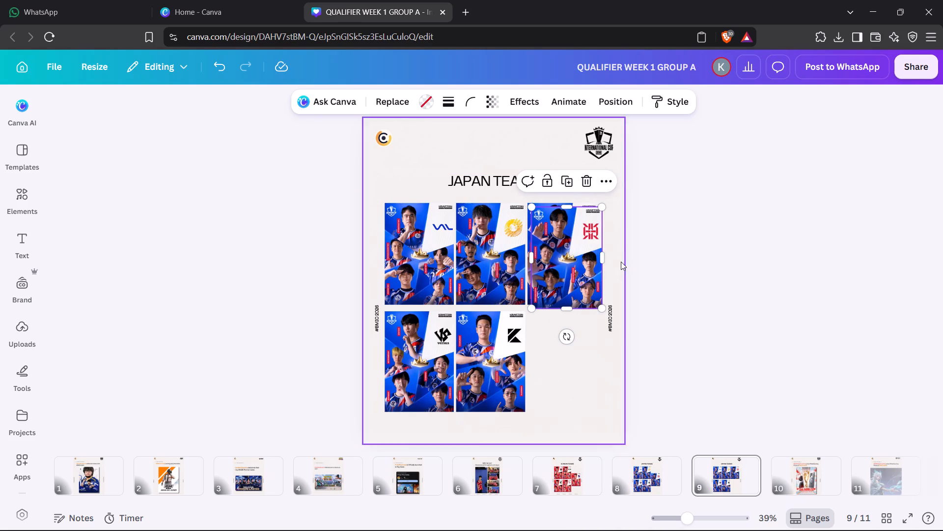
pyautogui.moveTo(550, 269); pyautogui.dragTo(553, 375)
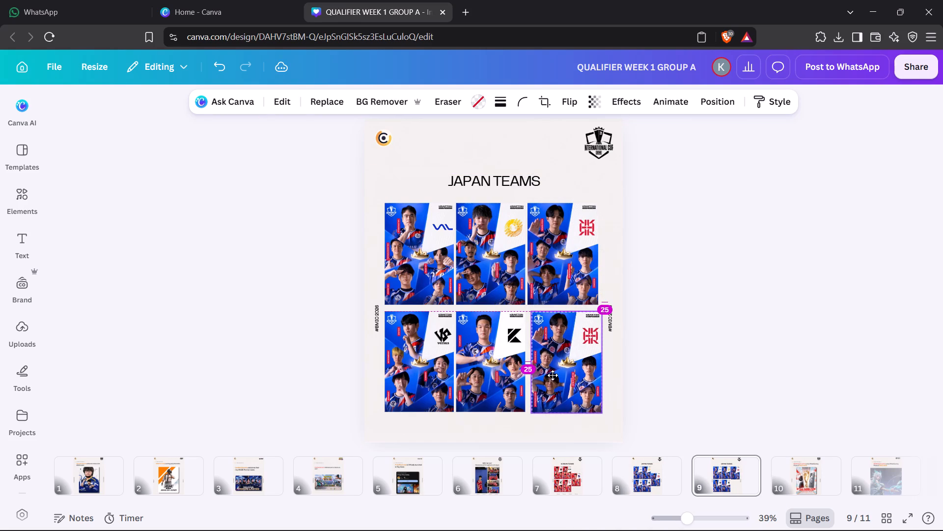
pyautogui.moveTo(553, 375); pyautogui.dragTo(548, 374)
pyautogui.click(713, 270)
# Nudge the copied poster up and adjust its top edge so it lines up with the bottom row.
pyautogui.click(565, 358)
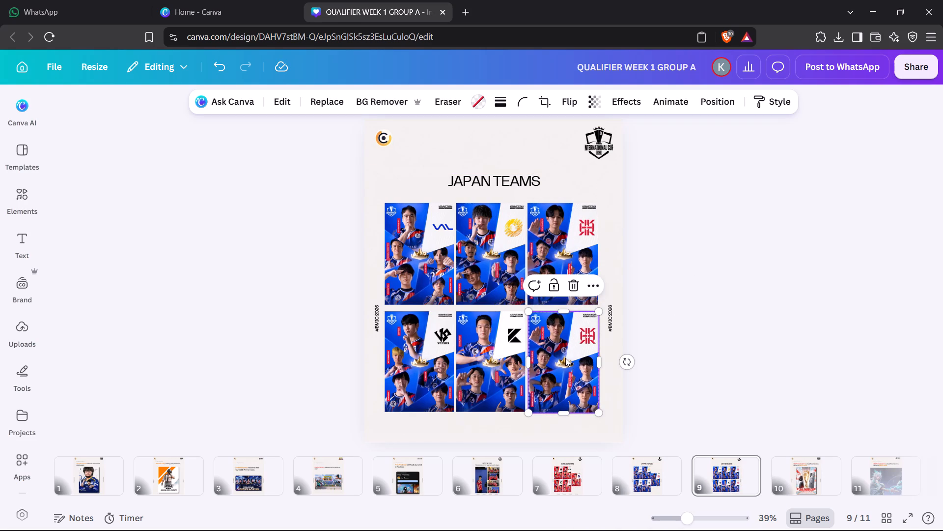
pyautogui.press('Up')
pyautogui.press('Up')
pyautogui.press('Up')
pyautogui.press('Up')
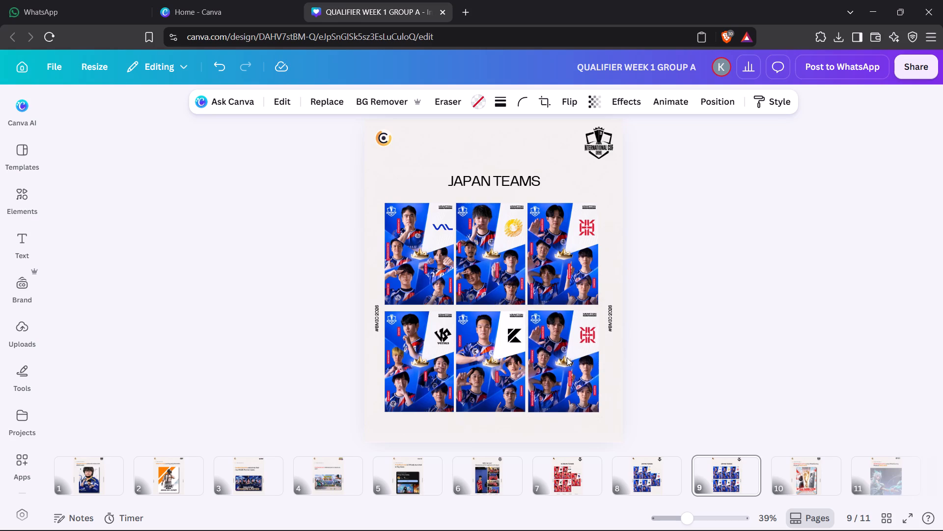
pyautogui.press('Up')
pyautogui.press('Up')
pyautogui.press('Down')
pyautogui.press('Up')
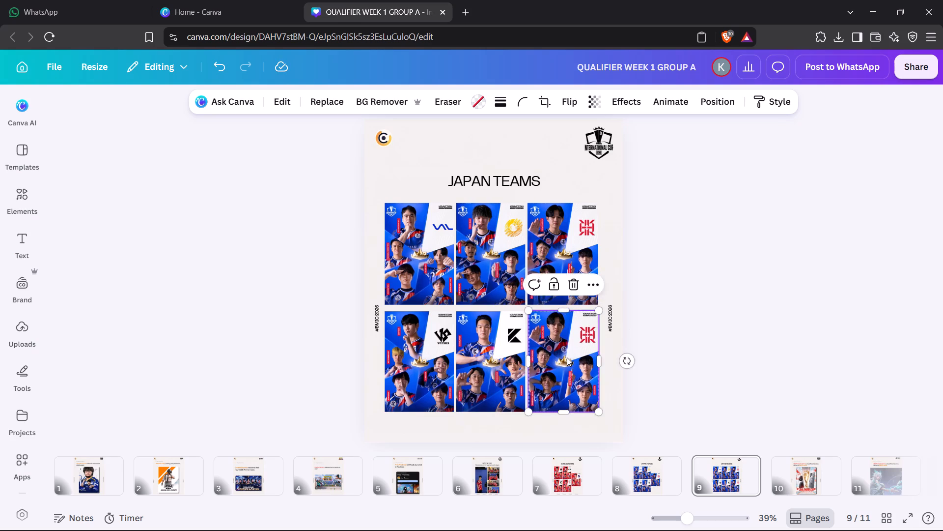
pyautogui.click(564, 307)
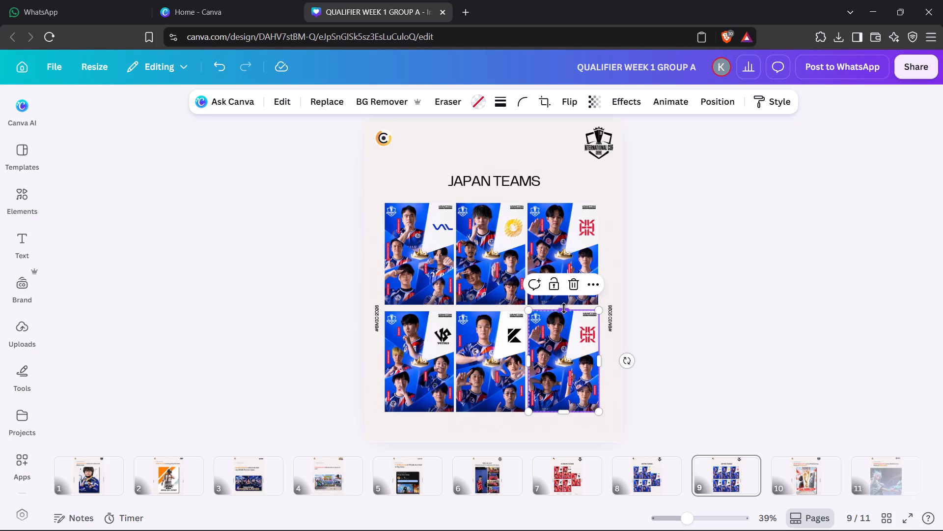
pyautogui.click(651, 309)
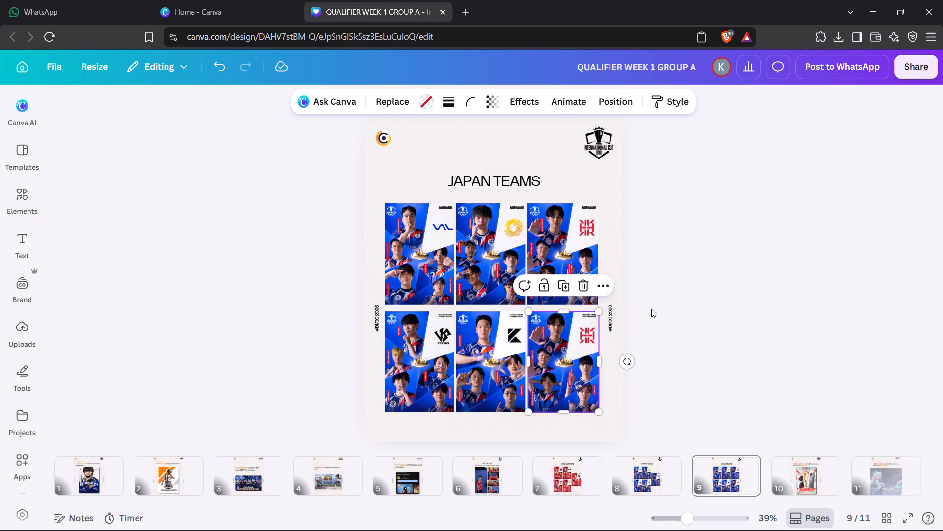
pyautogui.click(651, 309)
# Select all six posters in both rows and group them.
pyautogui.moveTo(609, 413); pyautogui.dragTo(467, 305)
pyautogui.click(441, 420)
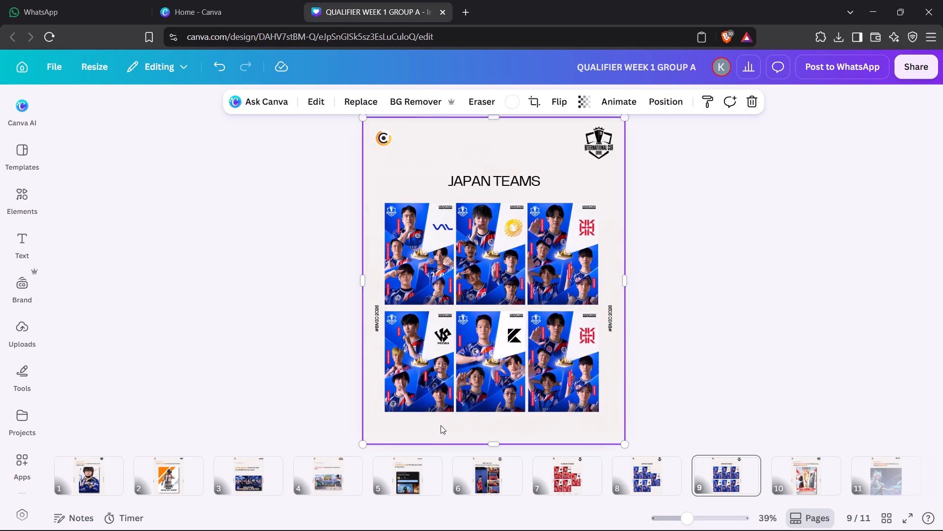
pyautogui.moveTo(438, 435); pyautogui.dragTo(566, 236)
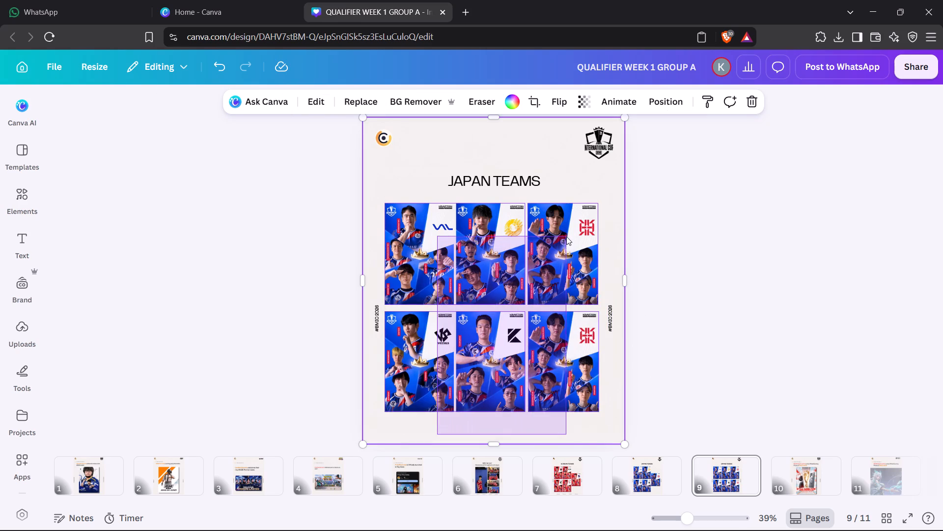
pyautogui.moveTo(566, 236); pyautogui.dragTo(565, 239)
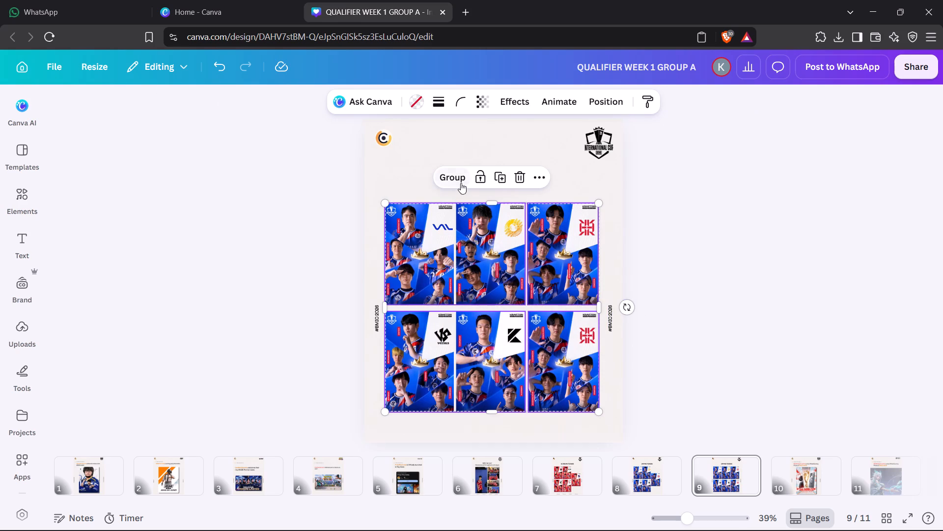
pyautogui.click(457, 177)
pyautogui.click(754, 273)
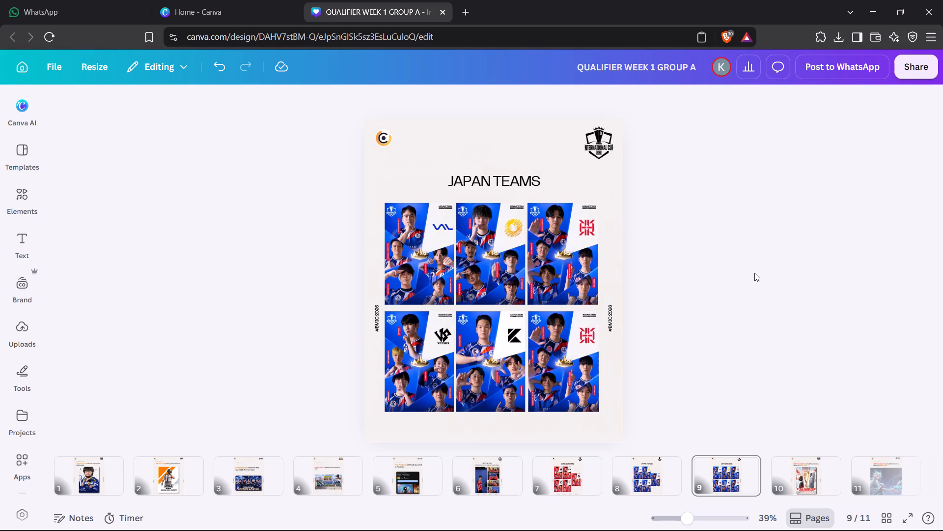
# Nudge the top two-poster grid inside the group up slightly.
pyautogui.click(508, 287)
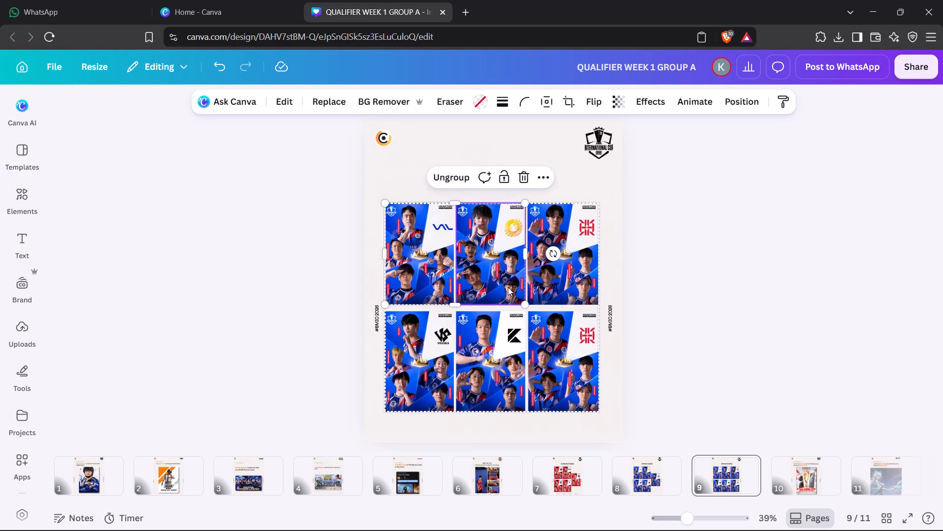
pyautogui.press('Up')
pyautogui.press('Up')
pyautogui.click(709, 303)
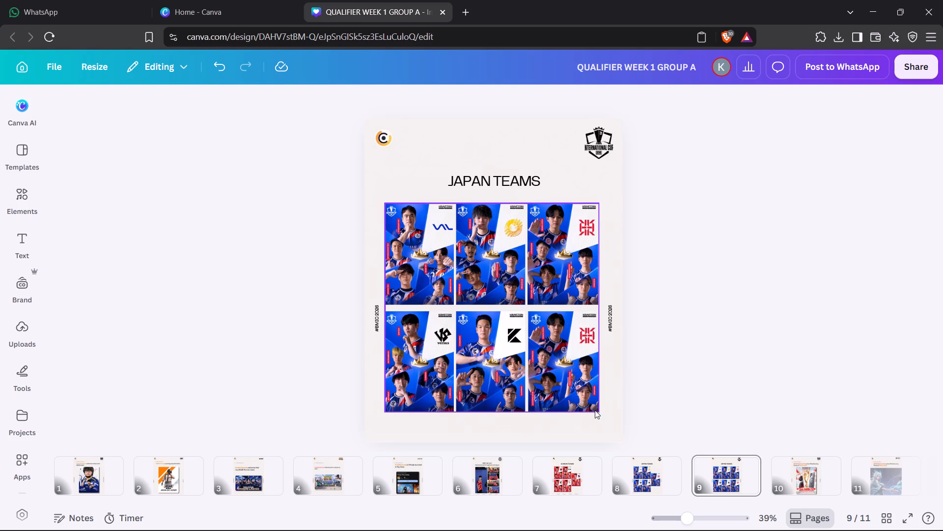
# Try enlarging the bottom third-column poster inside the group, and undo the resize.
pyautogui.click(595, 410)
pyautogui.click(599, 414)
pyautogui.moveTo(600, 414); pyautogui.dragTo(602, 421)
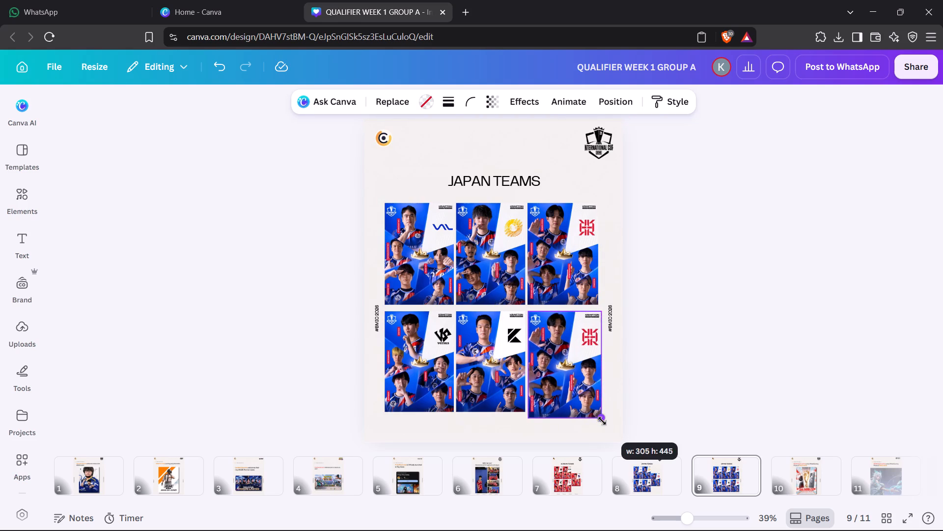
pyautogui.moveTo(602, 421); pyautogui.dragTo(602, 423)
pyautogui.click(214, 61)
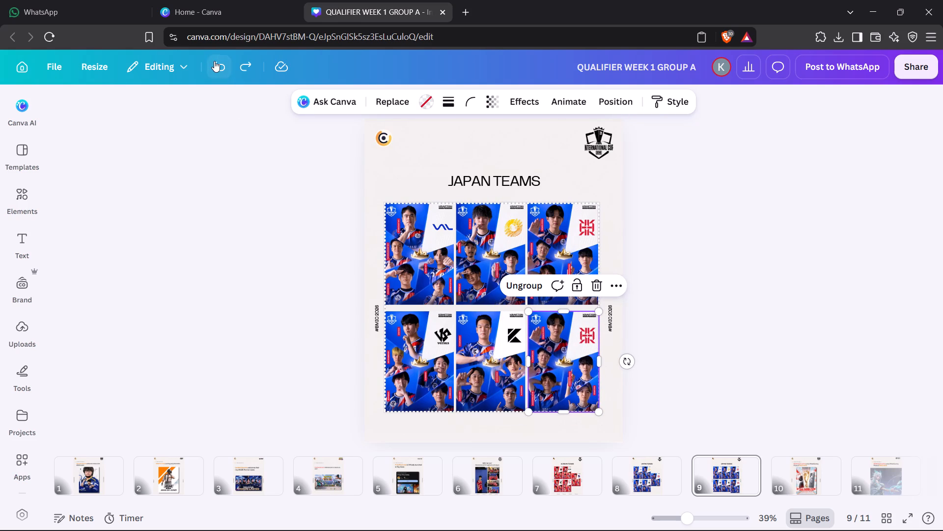
# Select the whole six-poster group through its layer and enlarge it proportionally to about 915 by 891.
pyautogui.click(390, 304)
pyautogui.click(386, 303)
pyautogui.click(429, 366)
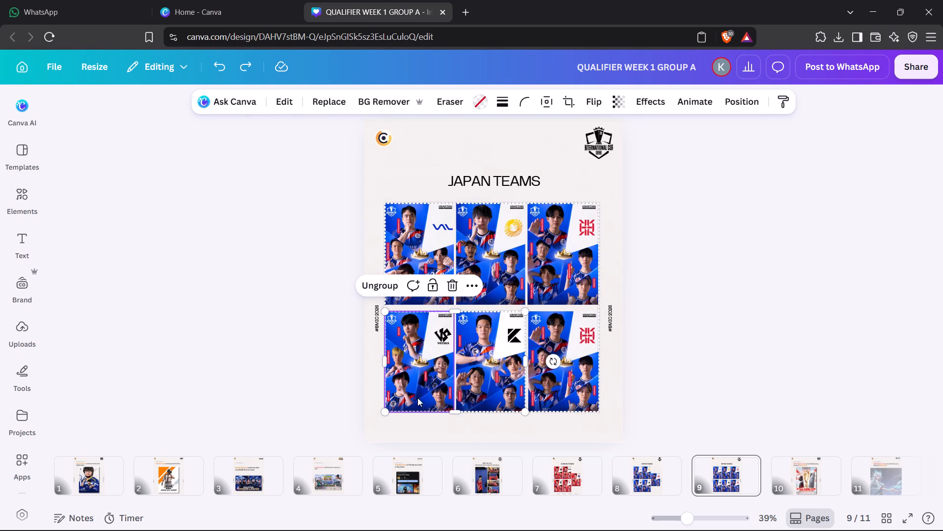
pyautogui.click(401, 398)
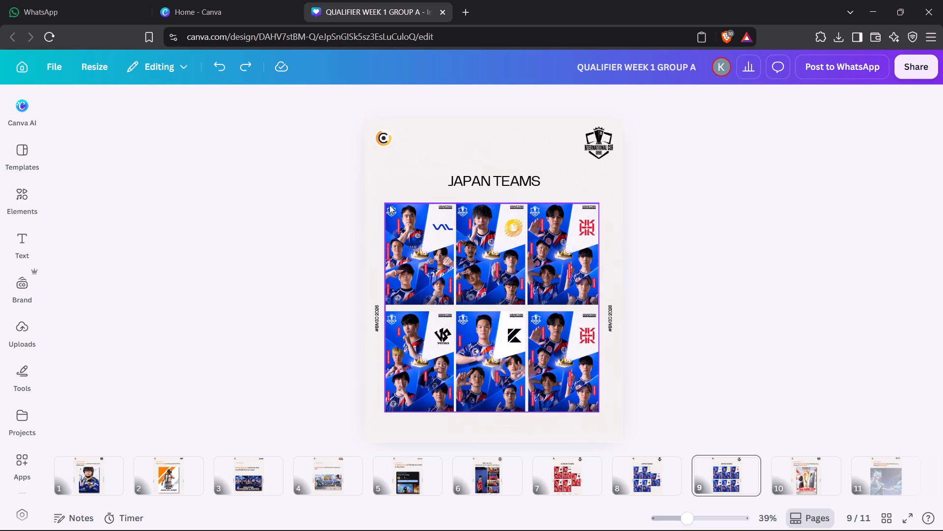
pyautogui.click(389, 205)
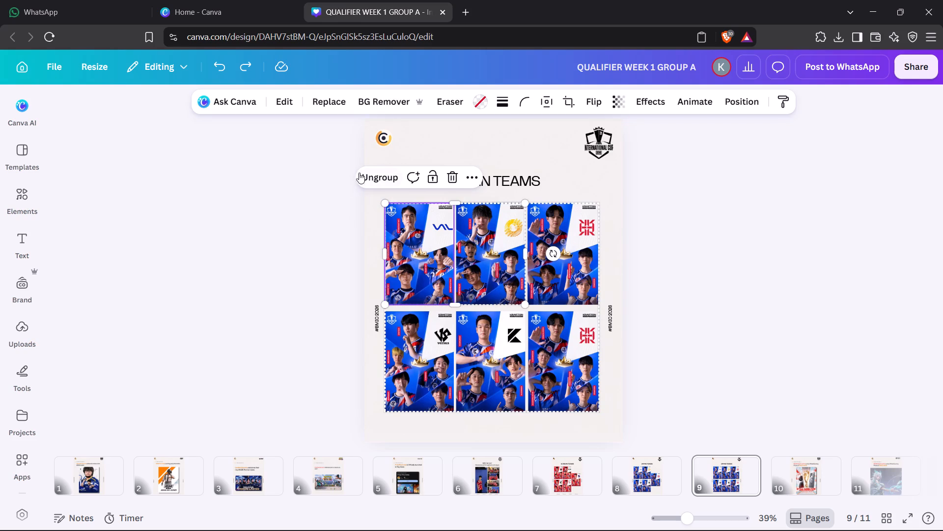
pyautogui.click(739, 105)
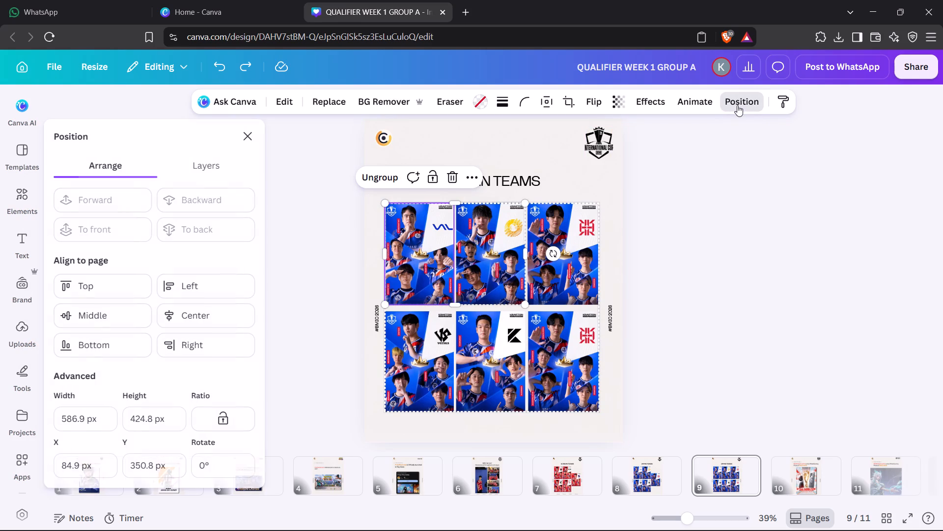
pyautogui.click(186, 163)
pyautogui.click(186, 250)
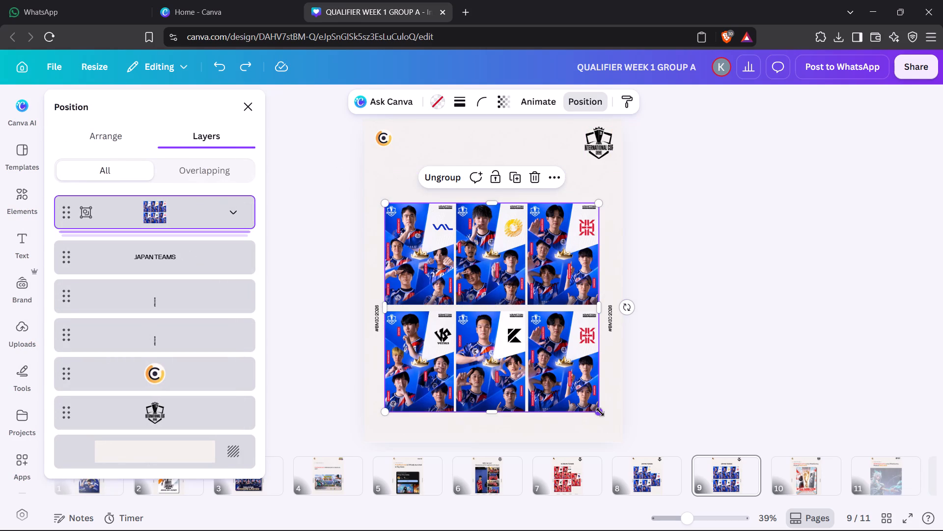
pyautogui.moveTo(600, 412); pyautogui.dragTo(600, 421)
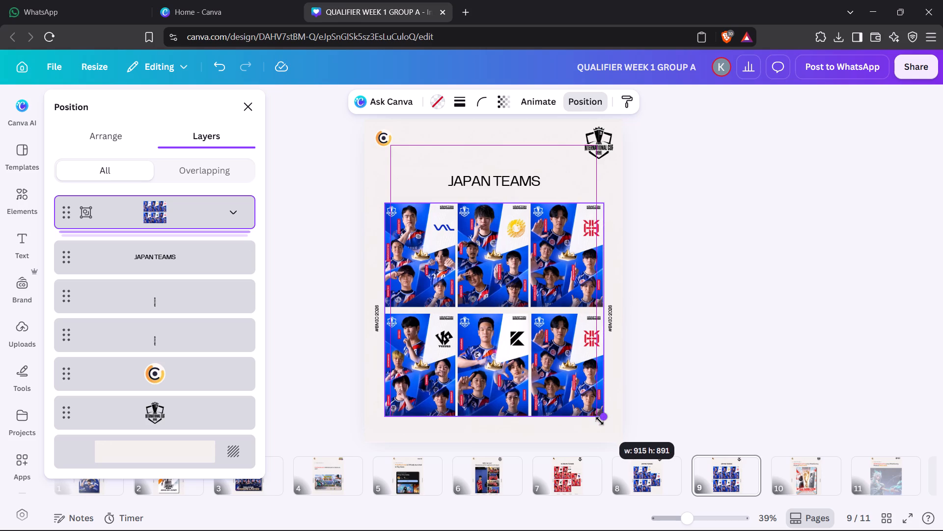
pyautogui.moveTo(600, 421); pyautogui.dragTo(600, 425)
pyautogui.click(552, 178)
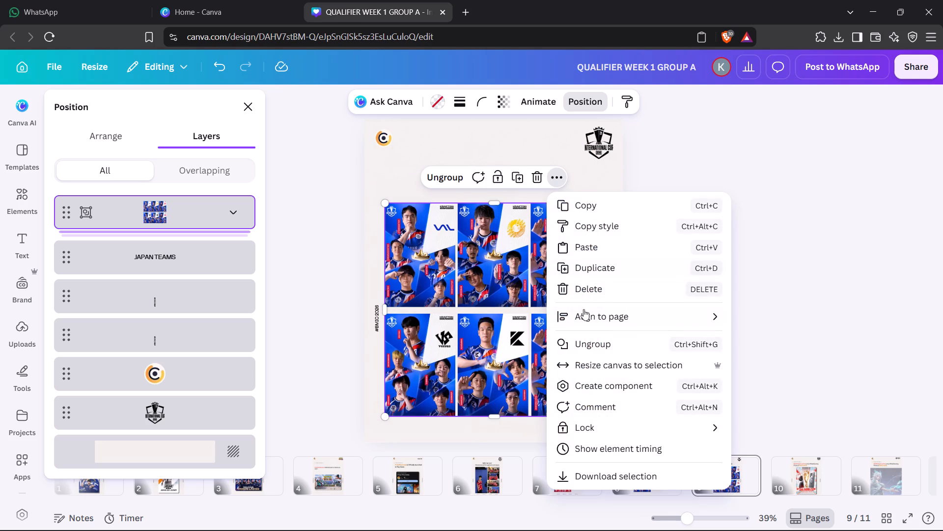
pyautogui.click(759, 340)
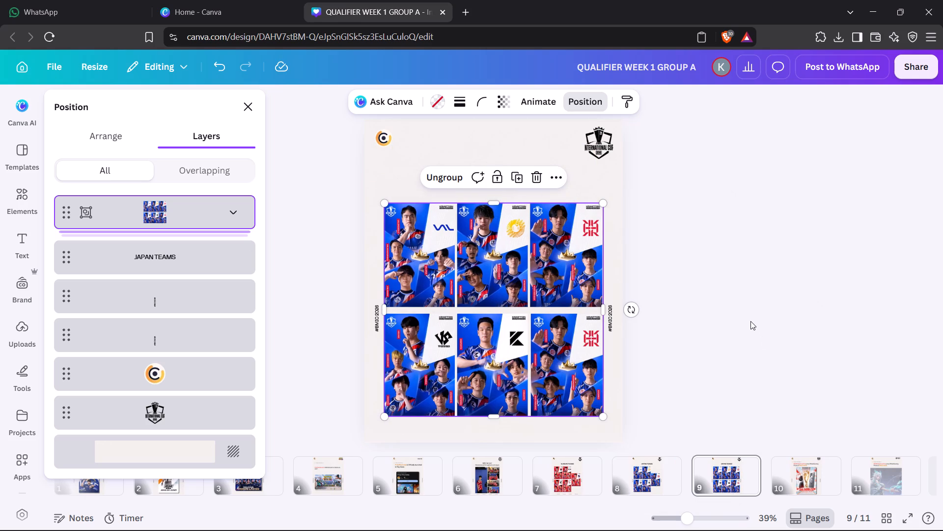
pyautogui.click(750, 317)
pyautogui.click(750, 317)
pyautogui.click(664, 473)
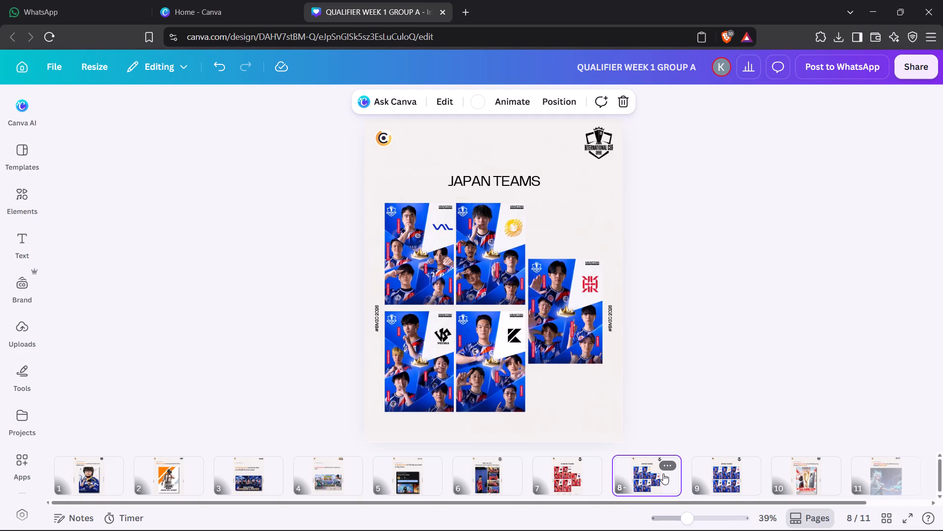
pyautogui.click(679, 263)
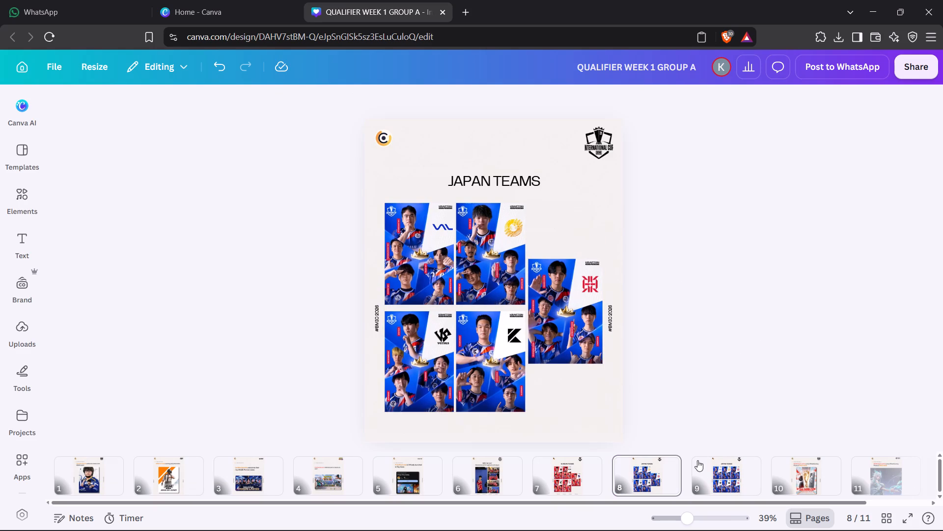
# Change the title on the duplicated six-poster page 9 from JAPAN TEAMS to INDIAN TEAMS.
pyautogui.click(718, 472)
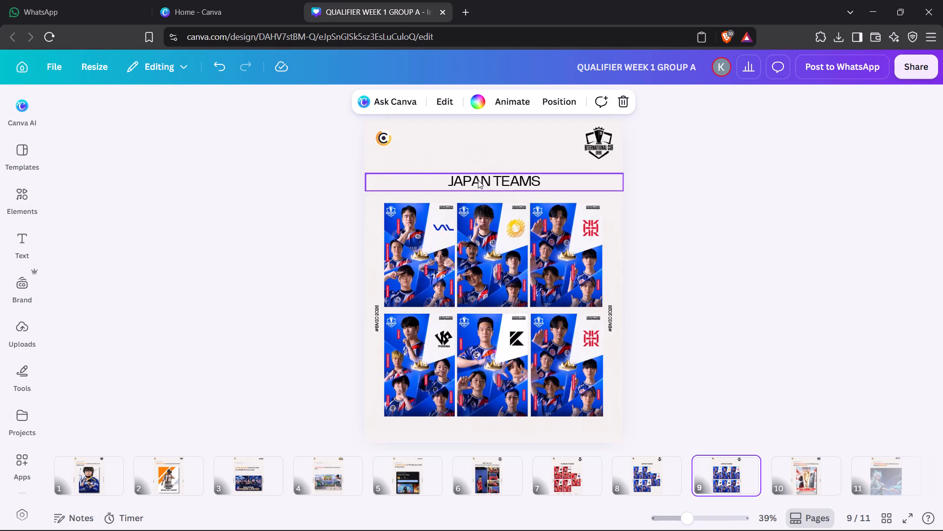
pyautogui.doubleClick(473, 180)
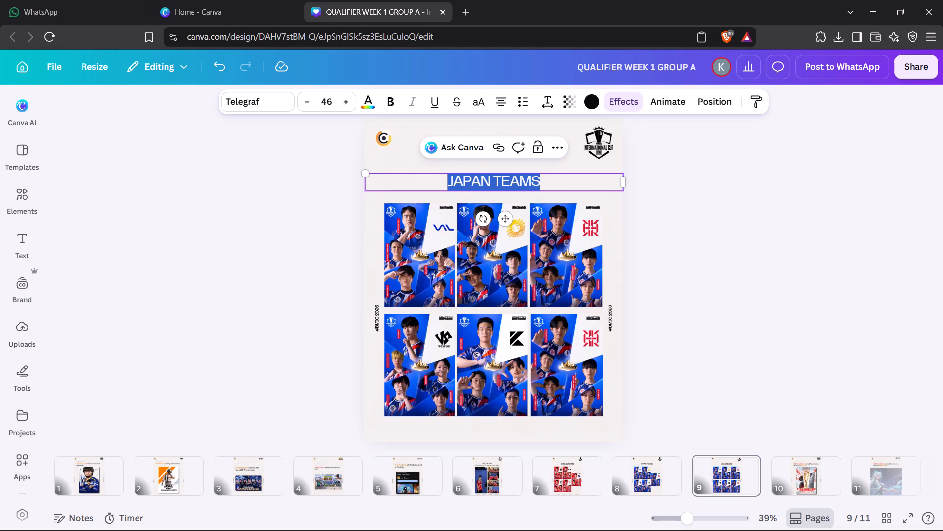
pyautogui.write('INDIA')
pyautogui.press('space')
pyautogui.press('BackSpace')
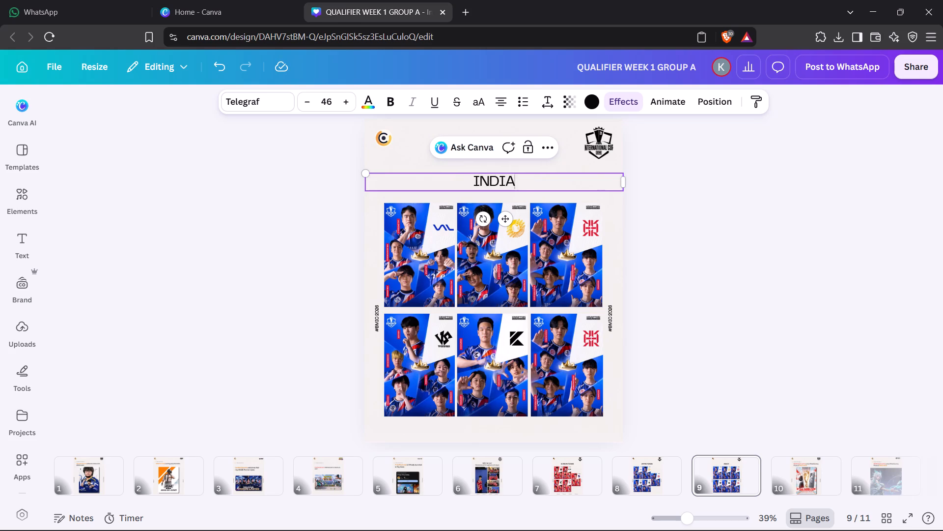
pyautogui.write('N TEAMS')
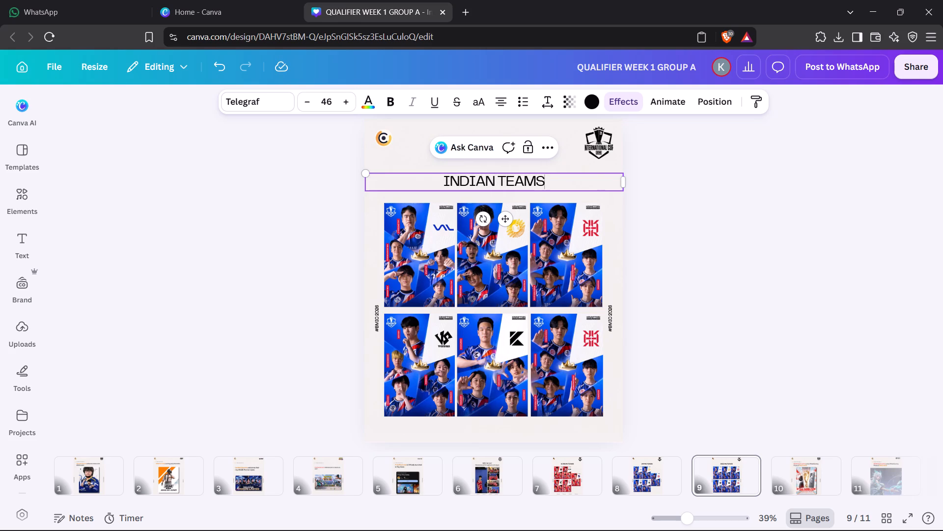
pyautogui.click(729, 286)
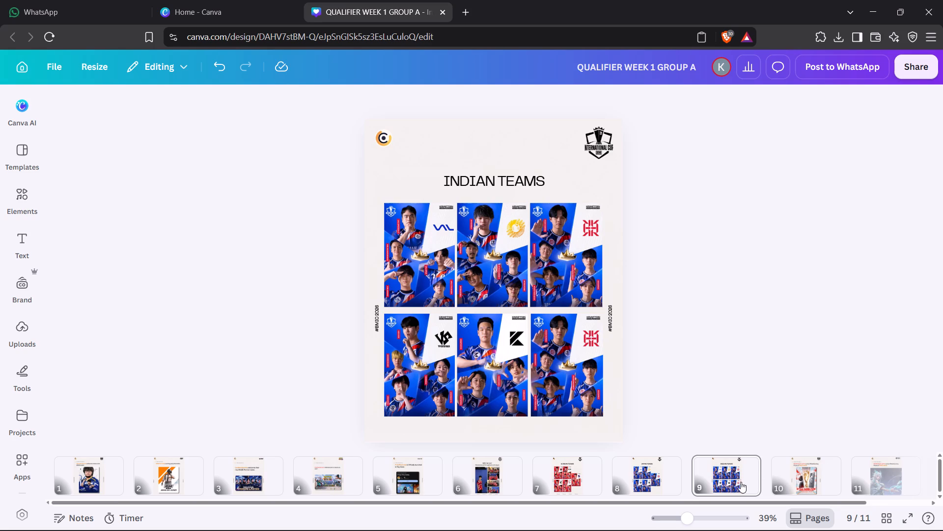
# Move the INDIAN TEAMS page ahead of the Korean and Japan team pages, to position 7.
pyautogui.moveTo(711, 475); pyautogui.dragTo(535, 470)
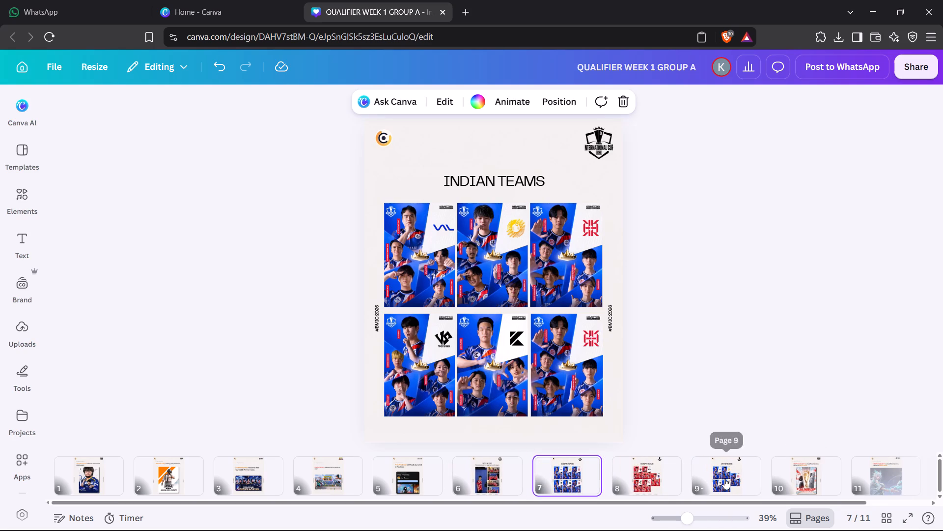
# Replace the top-row posters with uploaded orange ones, in order: iQOO with green emblem, black-and-white emblem, iQOO with red emblem.
pyautogui.click(417, 257)
pyautogui.click(312, 100)
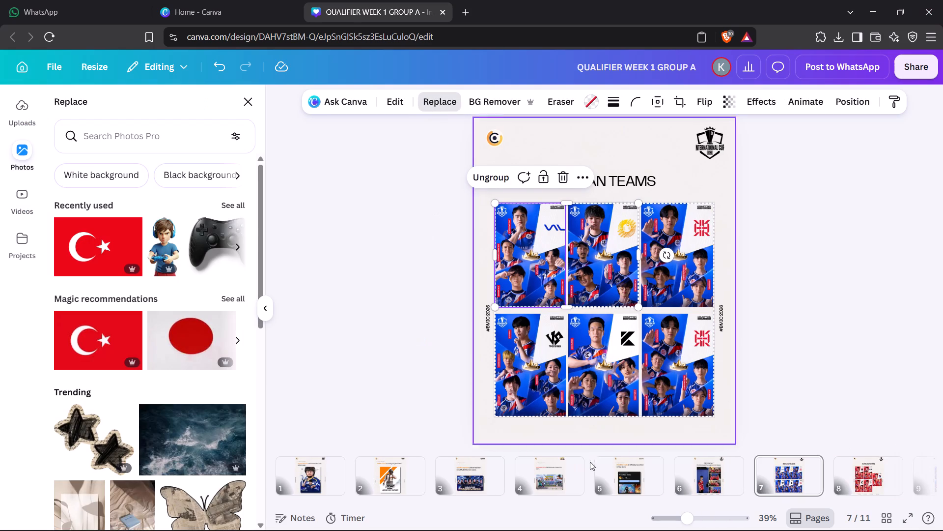
pyautogui.click(18, 112)
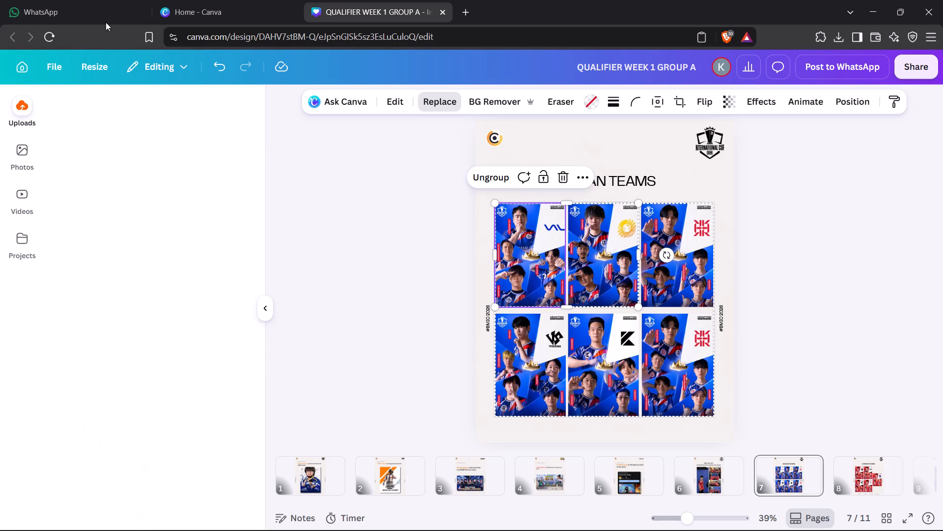
pyautogui.scroll(7, 171, 500)
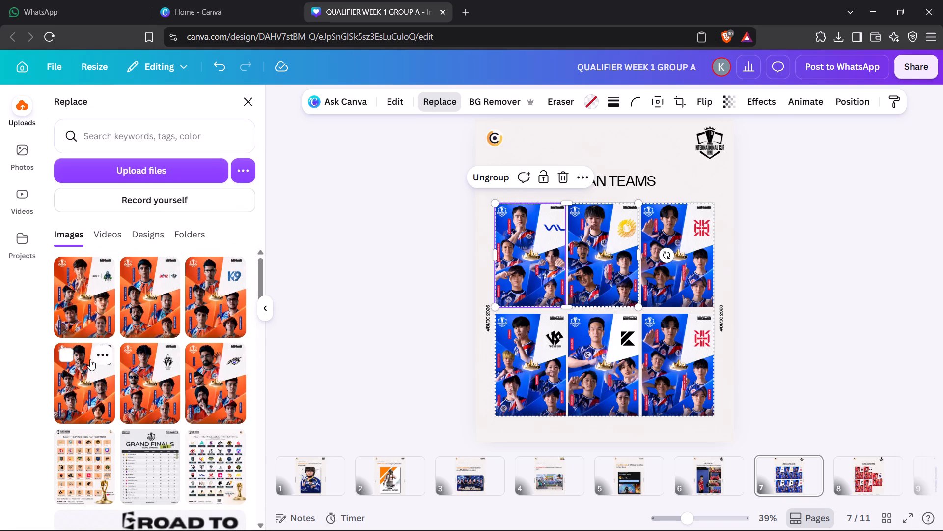
pyautogui.click(92, 293)
pyautogui.click(498, 243)
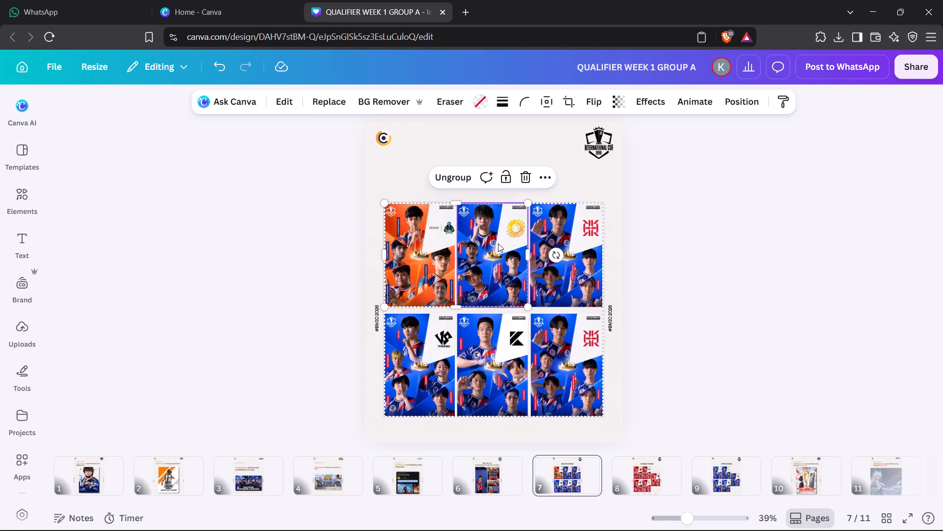
pyautogui.click(330, 103)
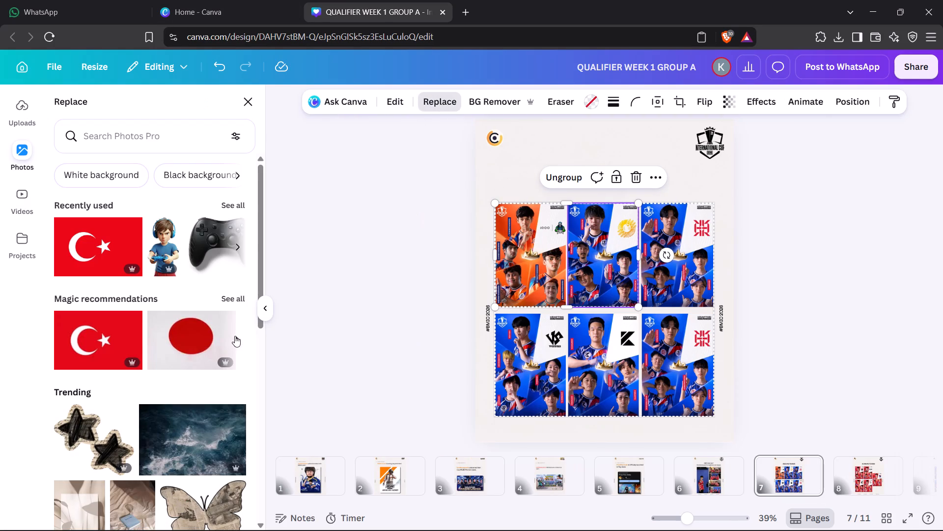
pyautogui.click(28, 116)
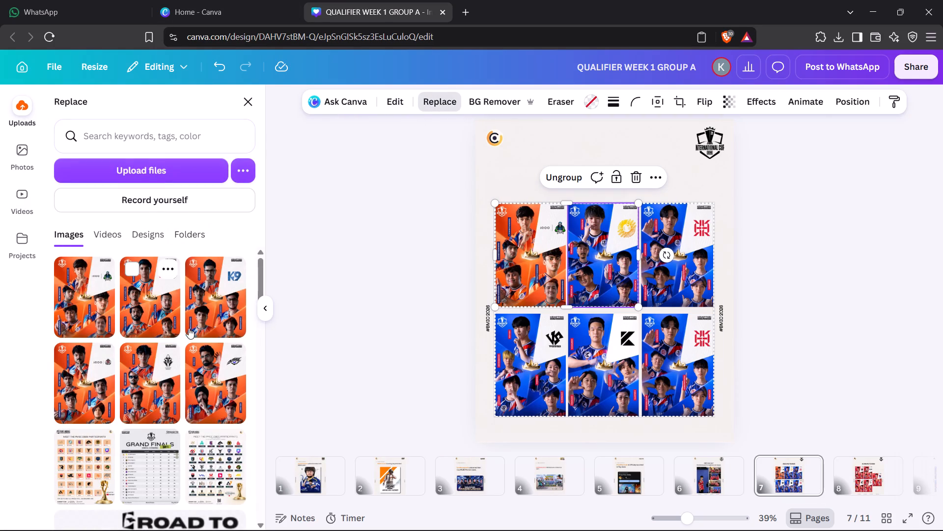
pyautogui.click(145, 383)
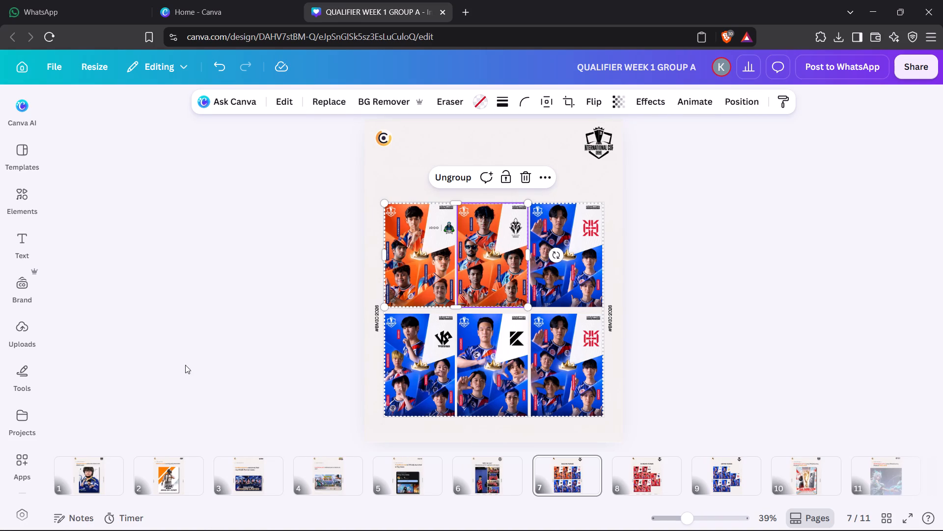
pyautogui.click(559, 274)
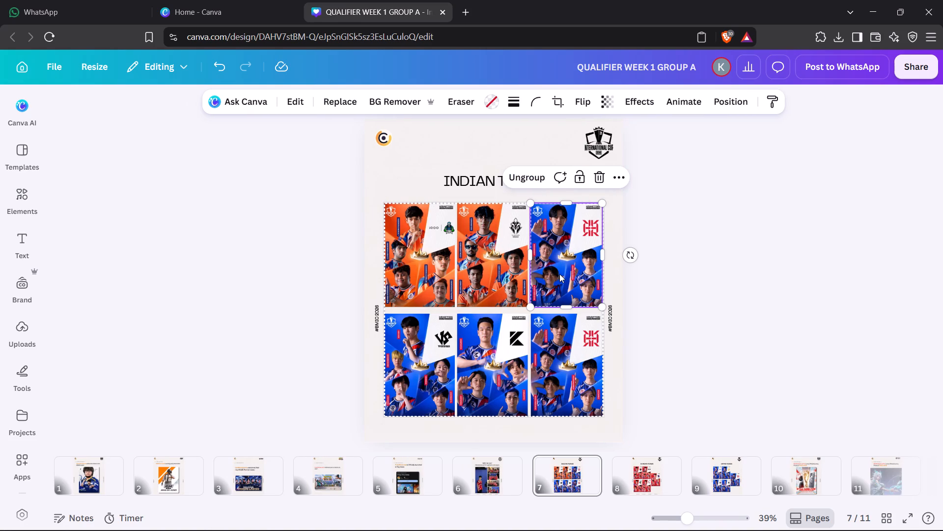
pyautogui.click(342, 105)
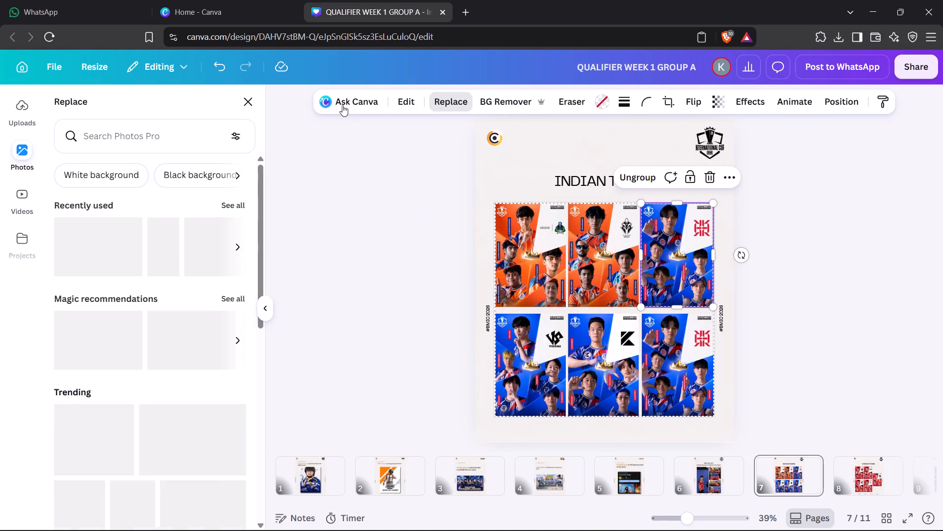
pyautogui.click(23, 120)
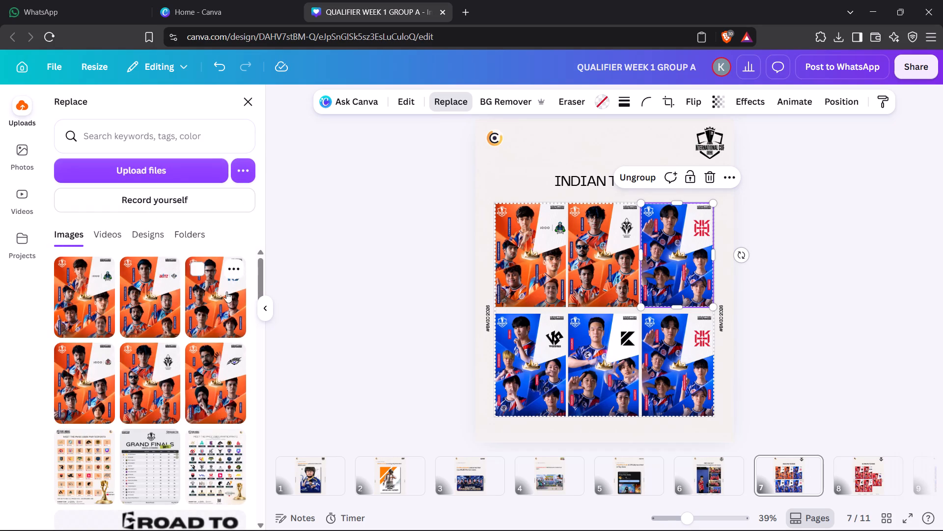
pyautogui.click(88, 389)
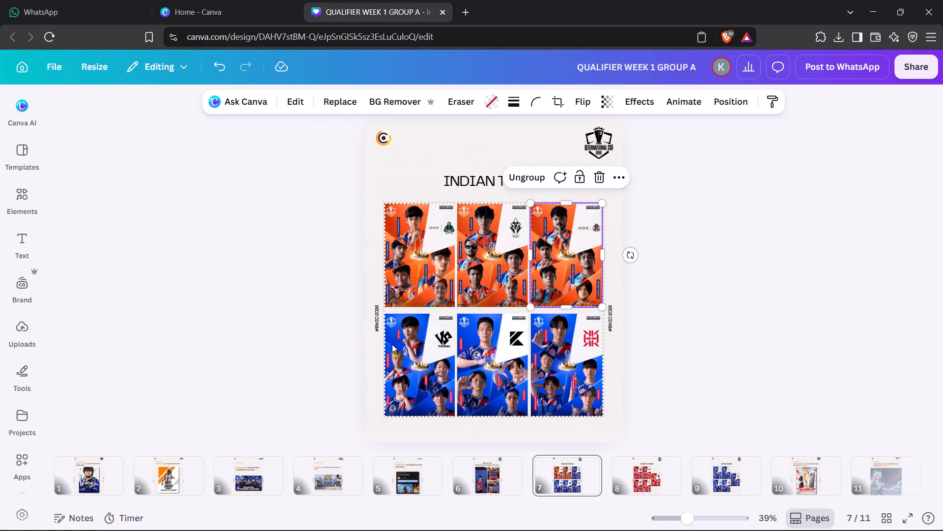
# Replace the bottom-row posters with the remaining uploaded orange ones, in order: K9, red-lettered logo, and eye-shaped logo.
pyautogui.click(396, 367)
pyautogui.click(315, 100)
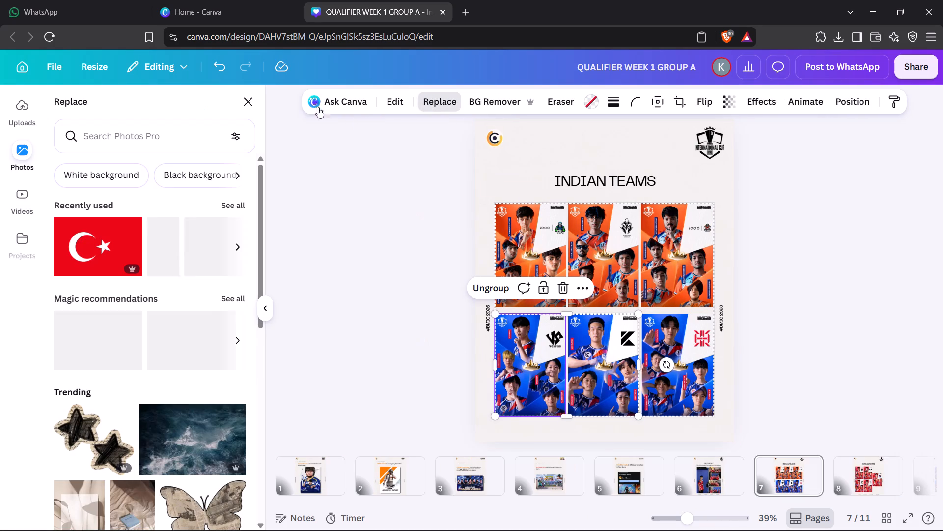
pyautogui.click(35, 117)
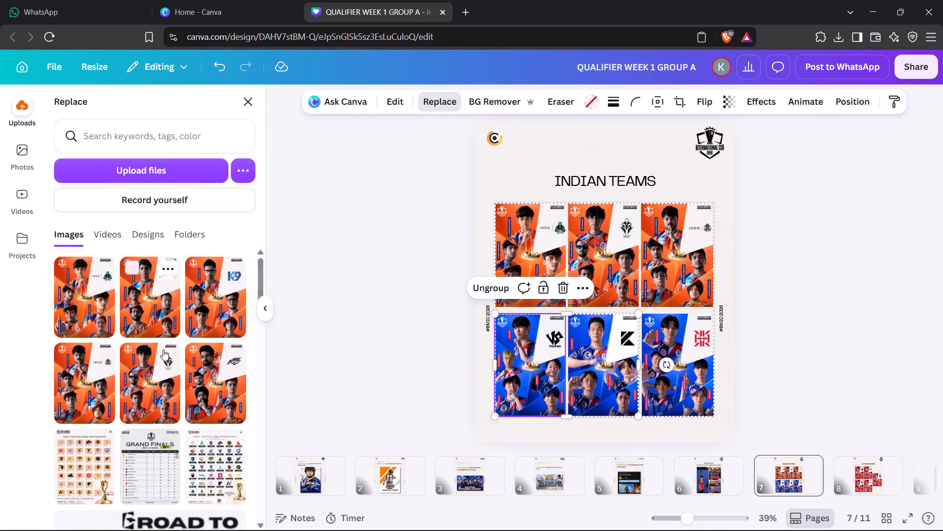
pyautogui.click(219, 294)
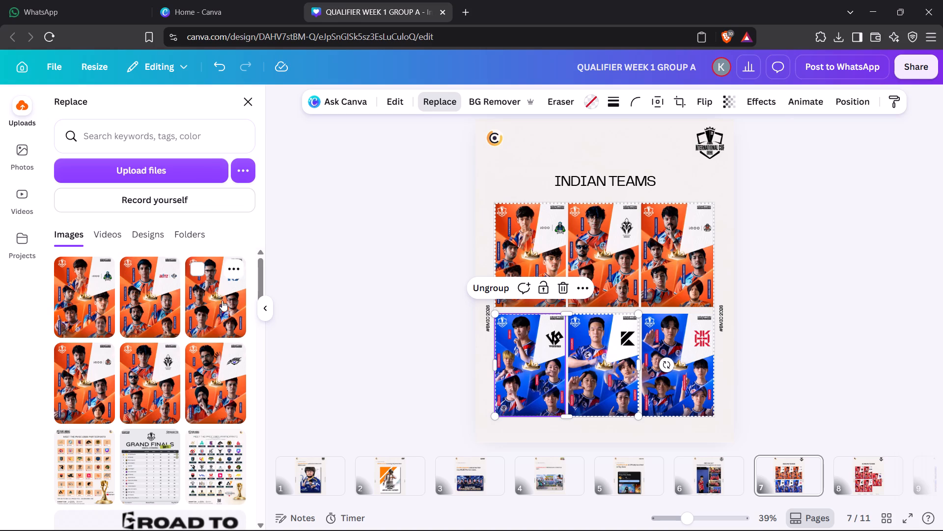
pyautogui.click(473, 356)
pyautogui.click(326, 99)
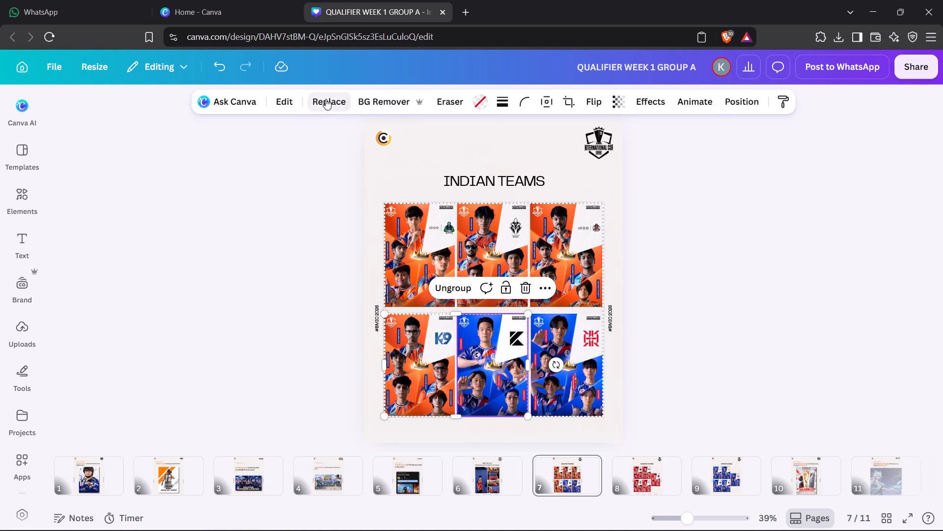
pyautogui.click(25, 106)
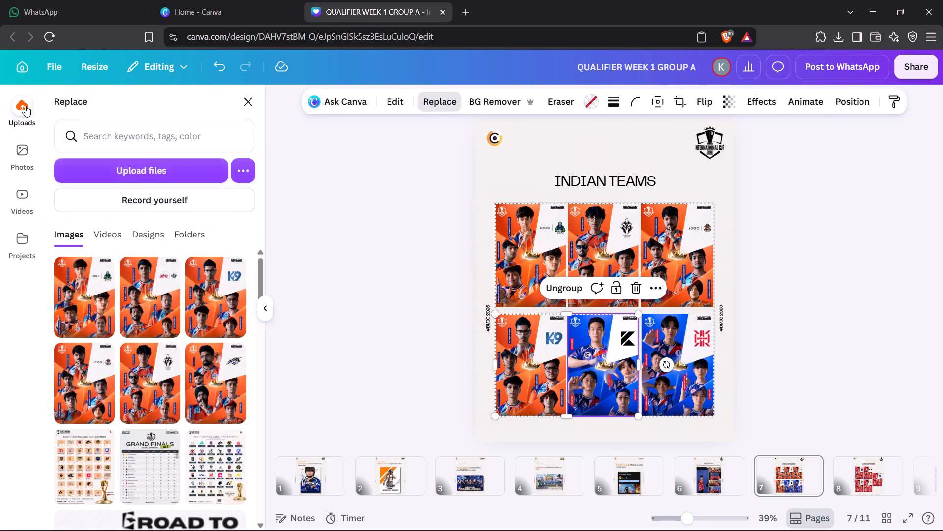
pyautogui.click(149, 299)
pyautogui.click(551, 369)
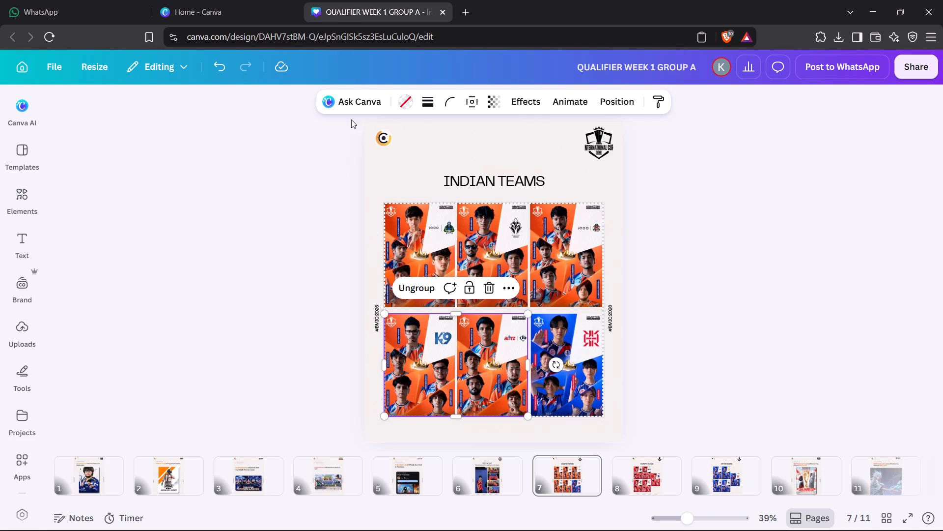
pyautogui.click(562, 329)
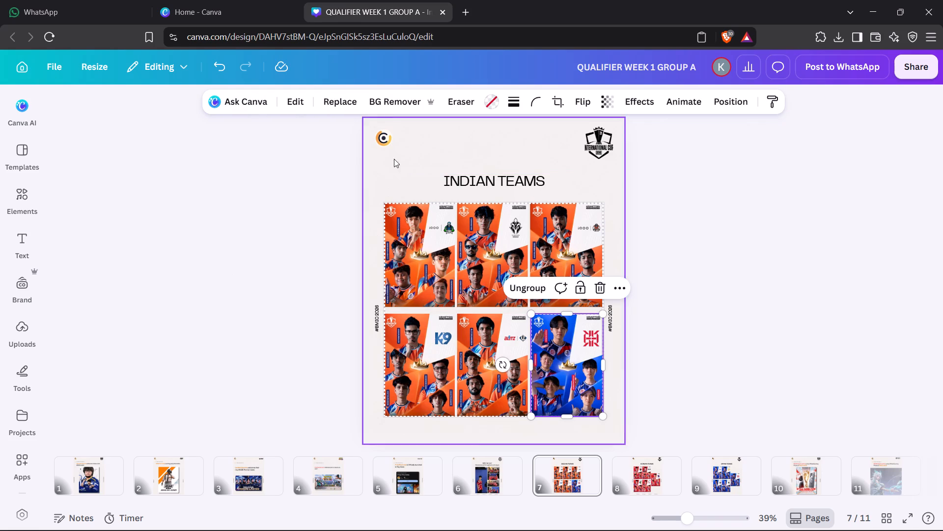
pyautogui.click(341, 97)
pyautogui.click(29, 105)
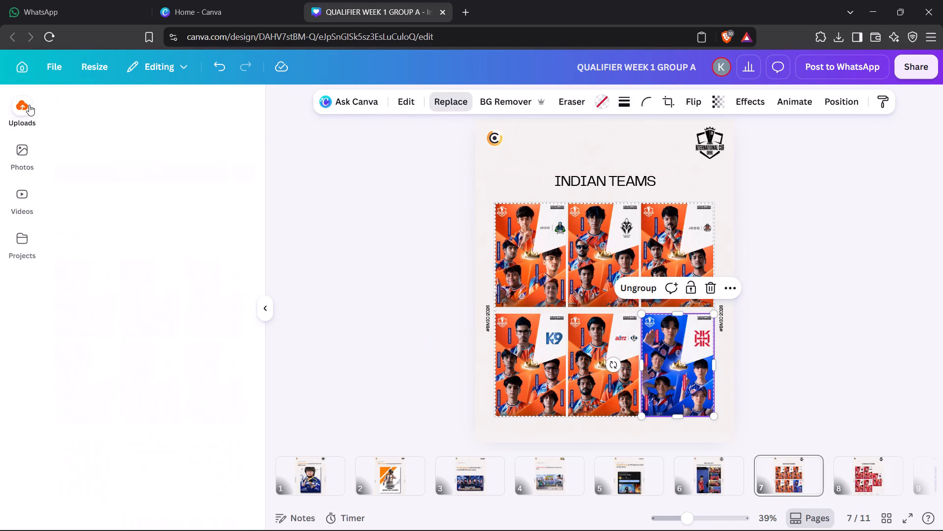
pyautogui.click(222, 383)
pyautogui.click(692, 326)
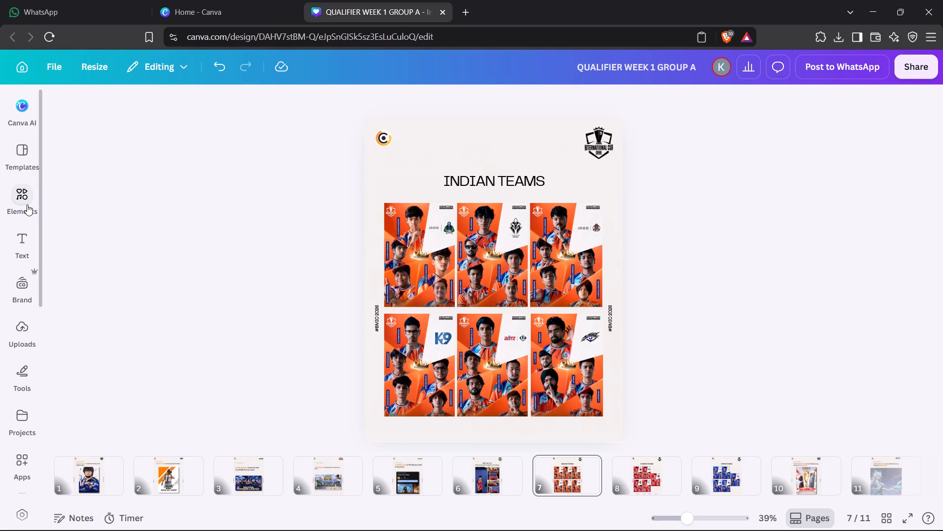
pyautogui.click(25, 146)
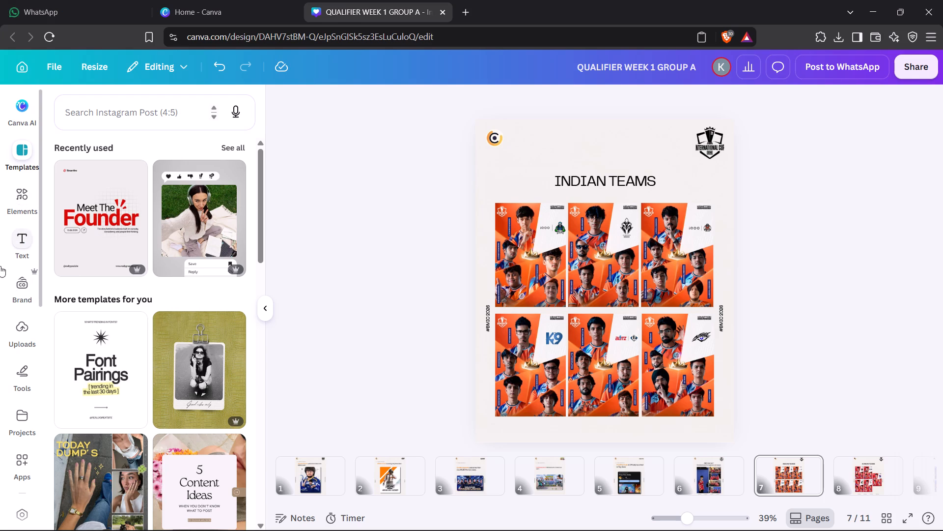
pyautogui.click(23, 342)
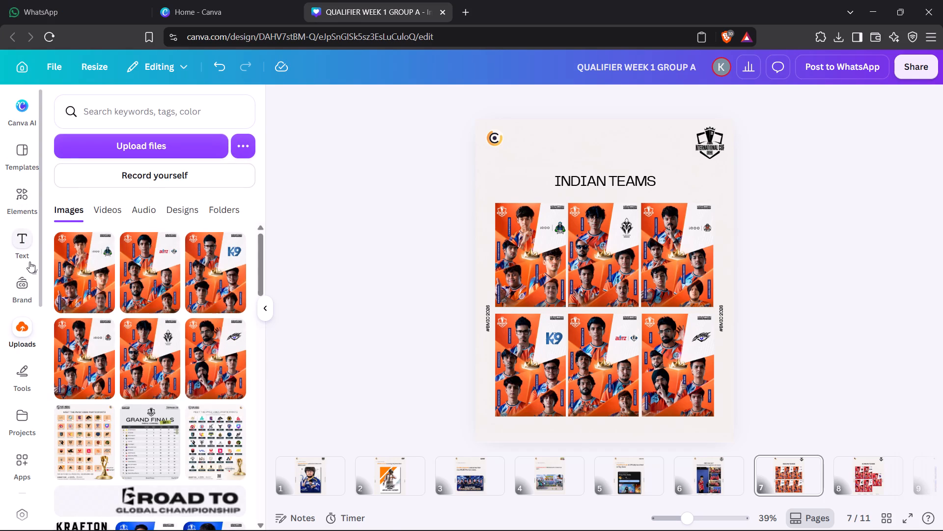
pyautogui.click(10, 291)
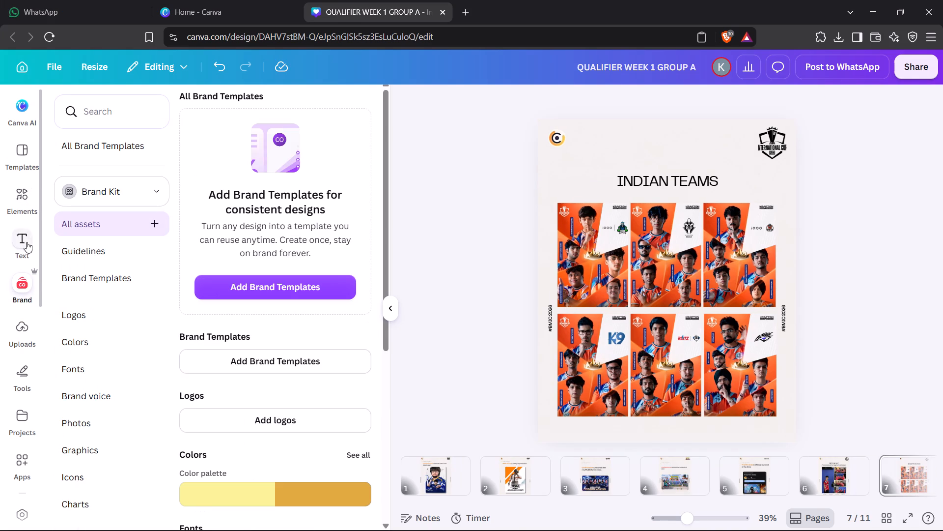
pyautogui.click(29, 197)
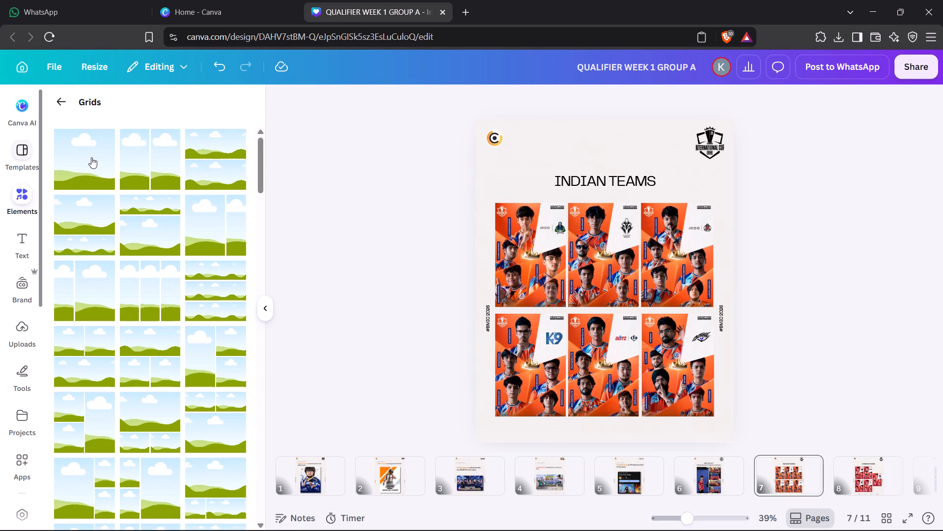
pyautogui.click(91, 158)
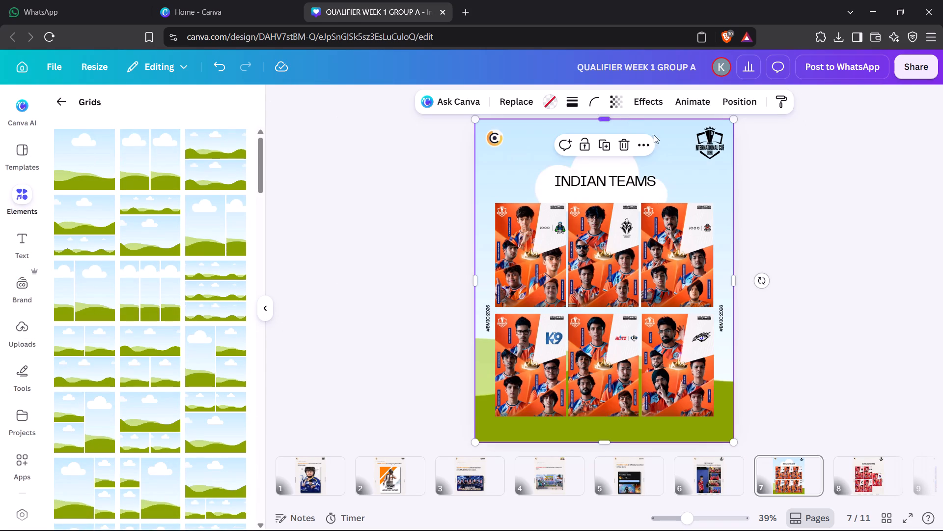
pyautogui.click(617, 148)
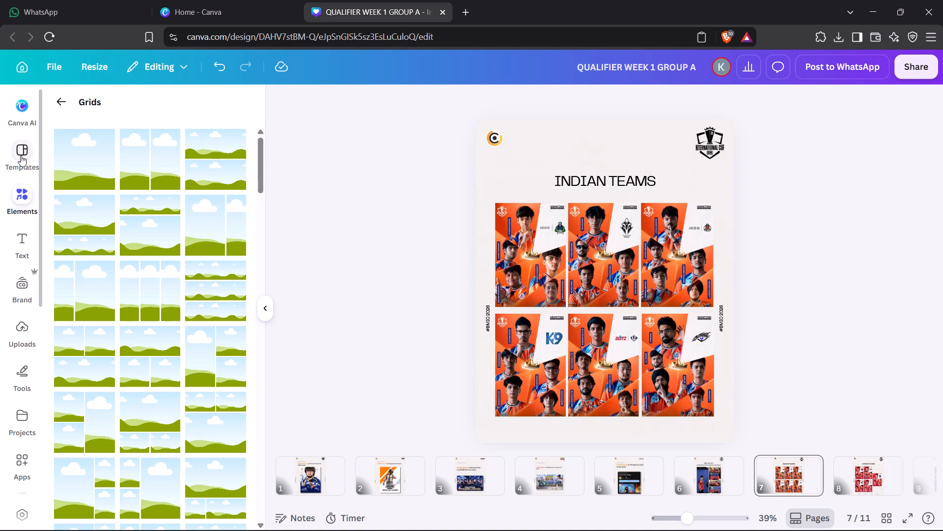
# Insert a rounded-square frame from the basic shape frames onto the INDIAN TEAMS page.
pyautogui.click(21, 155)
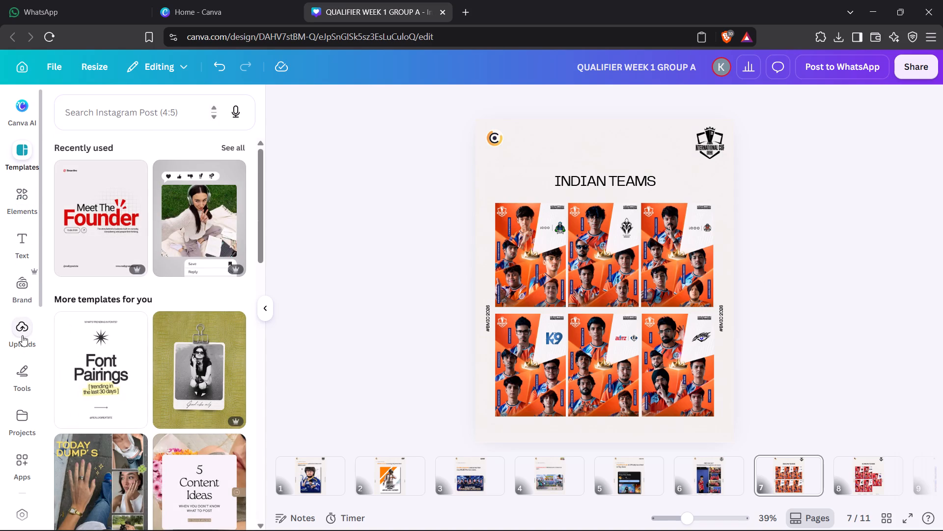
pyautogui.click(19, 184)
pyautogui.click(59, 103)
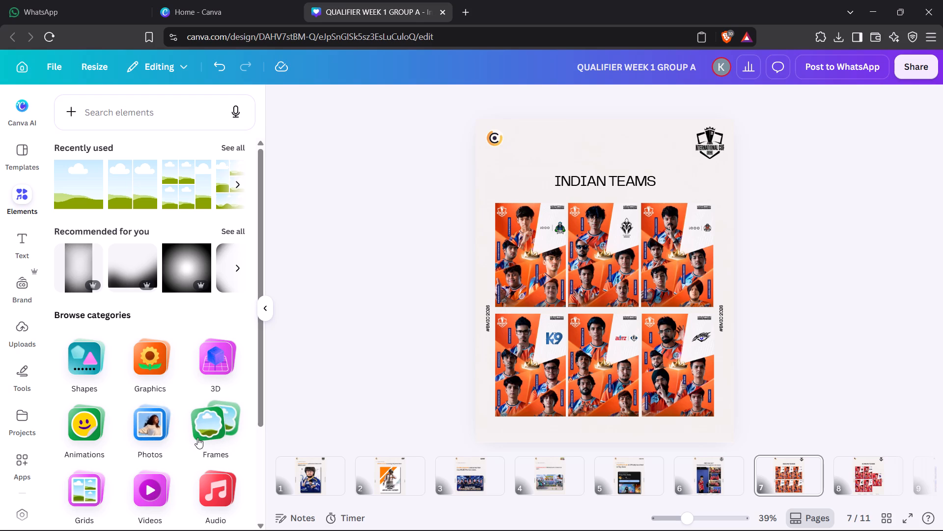
pyautogui.click(204, 425)
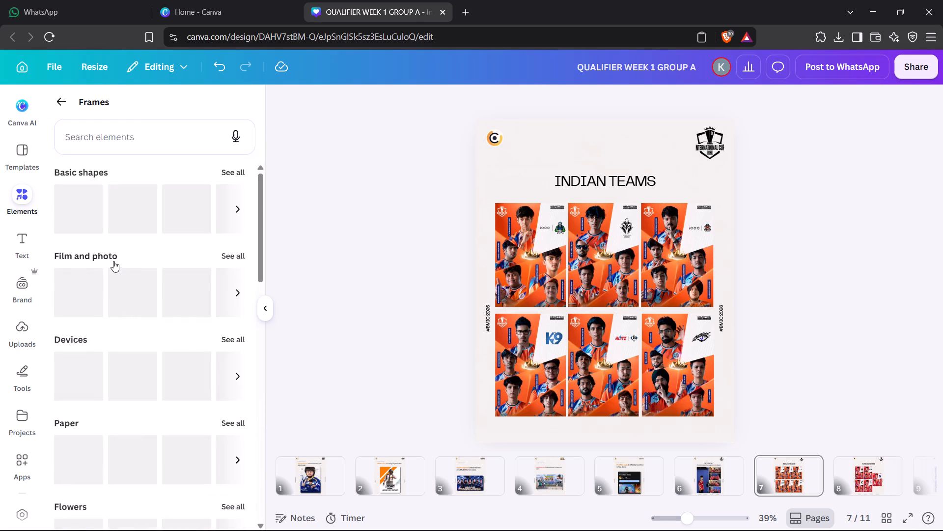
pyautogui.click(120, 224)
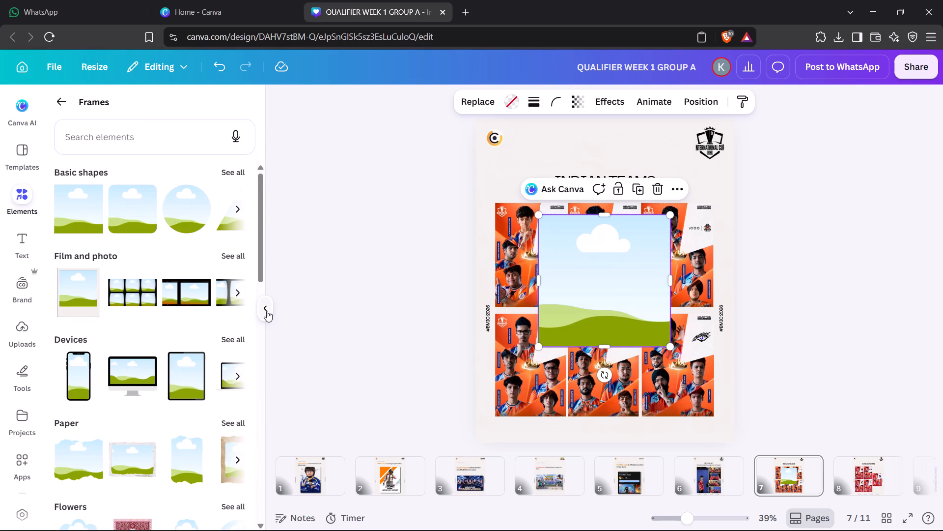
pyautogui.click(267, 311)
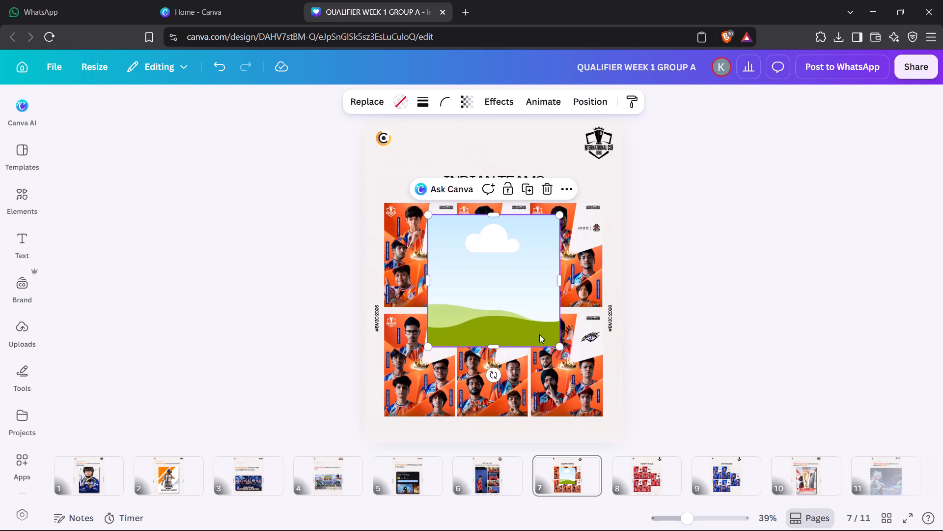
# Shrink the frame to about 121 by 121 and place it just above the INDIAN TEAMS title.
pyautogui.moveTo(561, 349); pyautogui.dragTo(481, 250)
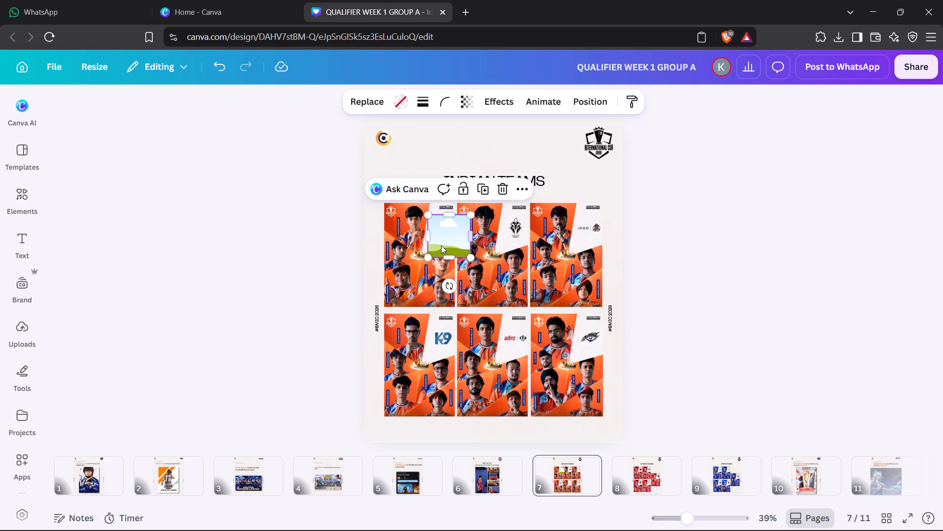
pyautogui.moveTo(436, 233); pyautogui.dragTo(482, 144)
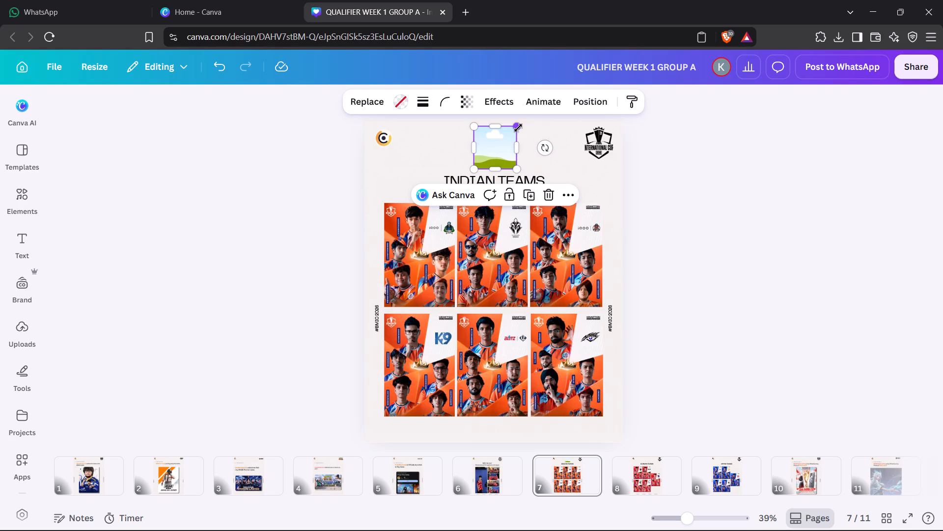
pyautogui.moveTo(518, 128); pyautogui.dragTo(510, 147)
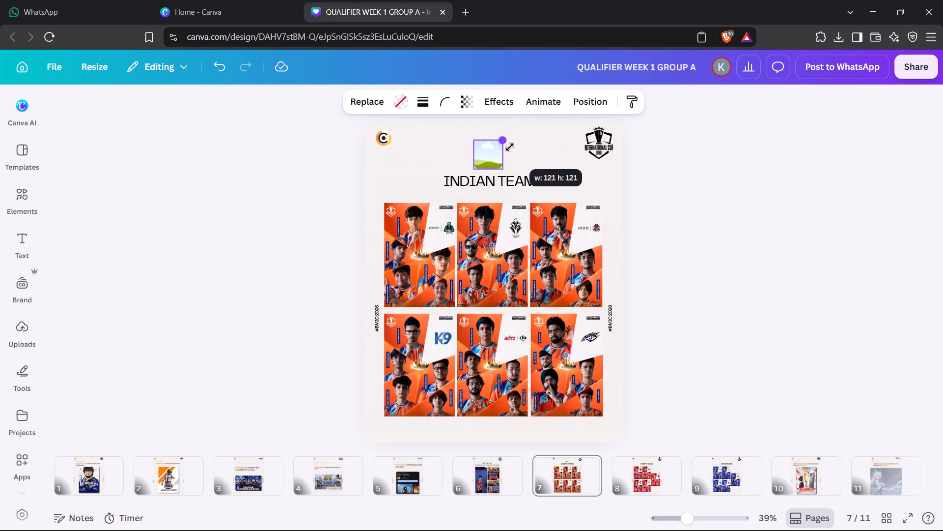
pyautogui.moveTo(510, 147); pyautogui.dragTo(510, 147)
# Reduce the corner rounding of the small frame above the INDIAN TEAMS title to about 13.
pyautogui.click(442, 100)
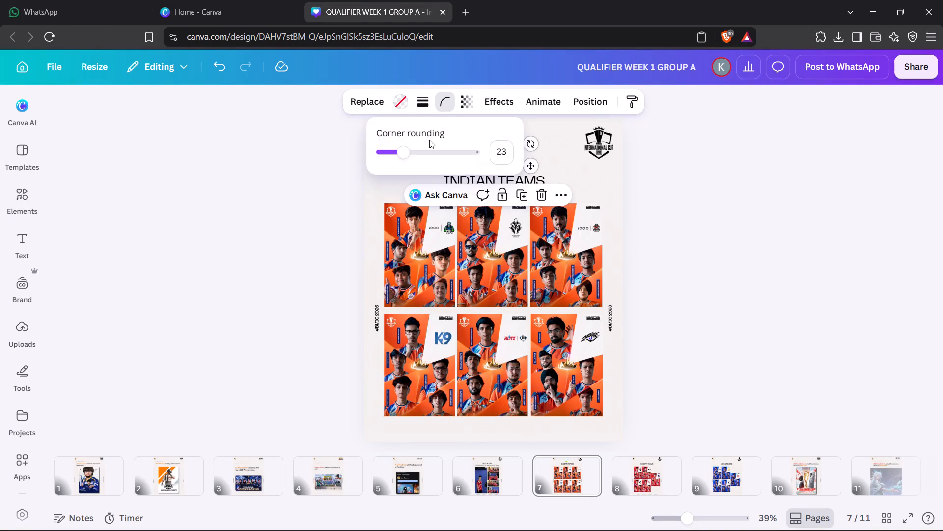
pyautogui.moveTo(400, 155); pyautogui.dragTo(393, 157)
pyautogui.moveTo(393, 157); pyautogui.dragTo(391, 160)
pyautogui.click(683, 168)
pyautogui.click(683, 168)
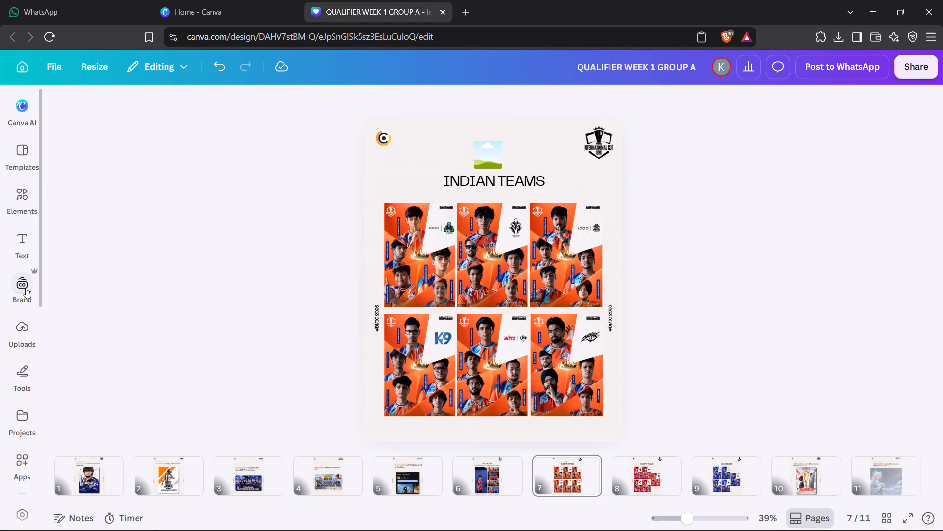
# Insert the Indian flag from the recently used elements and move it up over the INDIAN TEAMS title area.
pyautogui.click(33, 200)
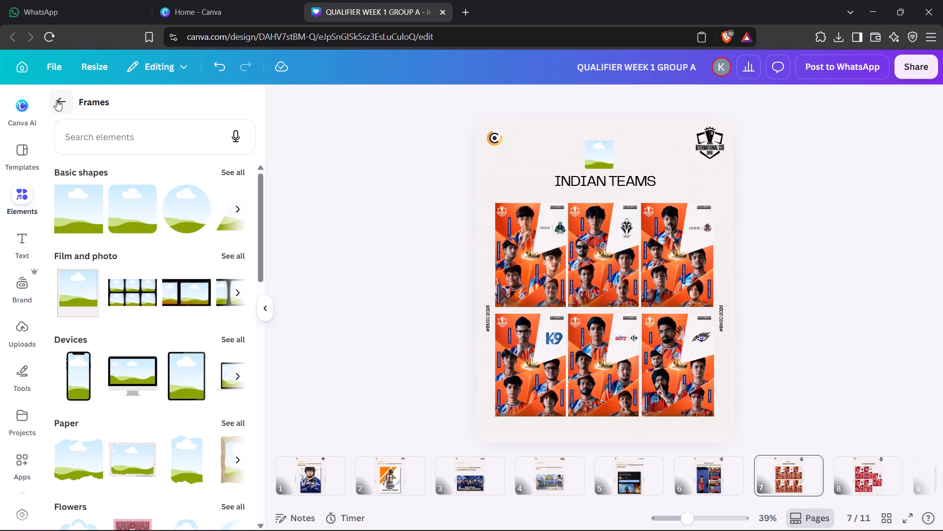
pyautogui.click(56, 100)
pyautogui.scroll(-3, 198, 226)
pyautogui.scroll(4, 198, 226)
pyautogui.click(233, 147)
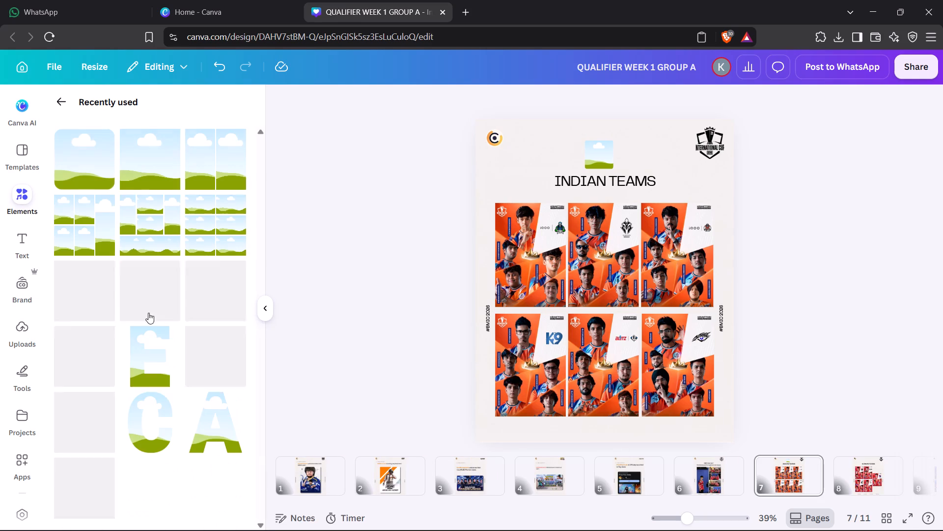
pyautogui.scroll(-9, 148, 310)
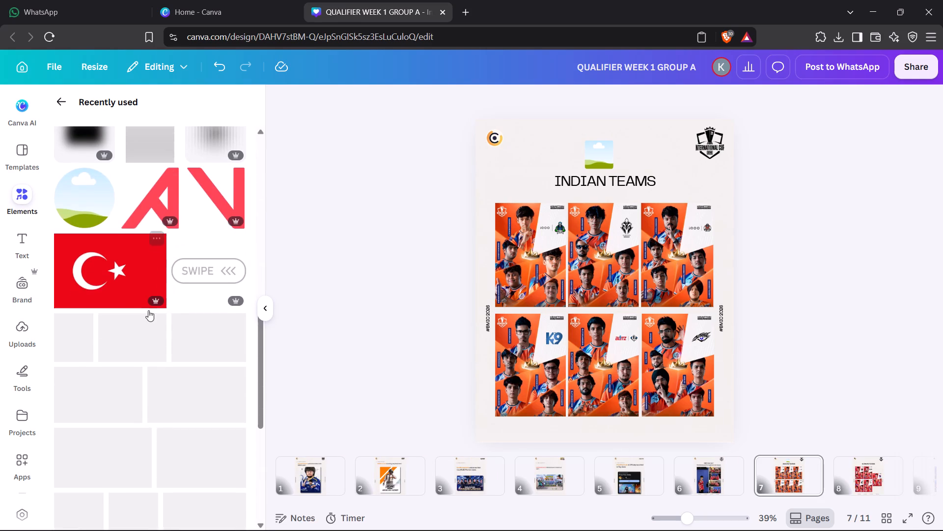
pyautogui.scroll(-4, 148, 310)
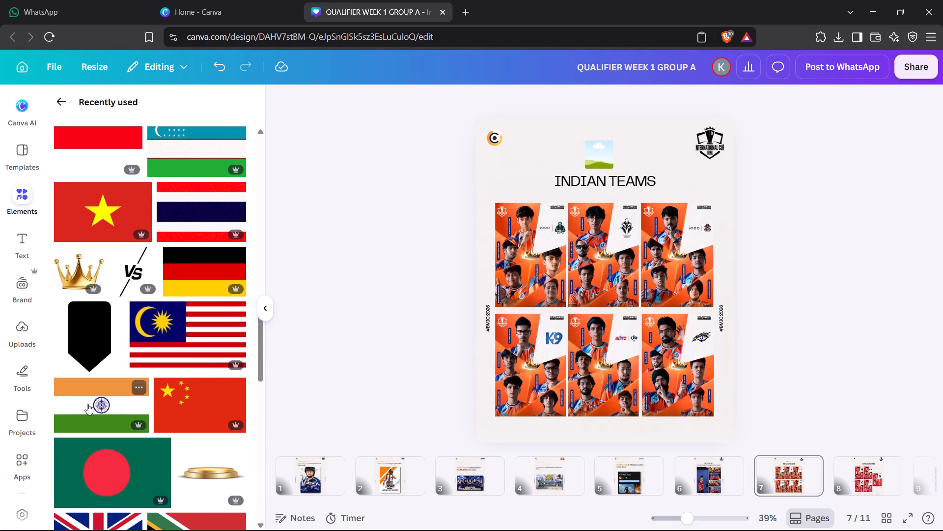
pyautogui.click(87, 404)
pyautogui.moveTo(565, 287); pyautogui.dragTo(565, 158)
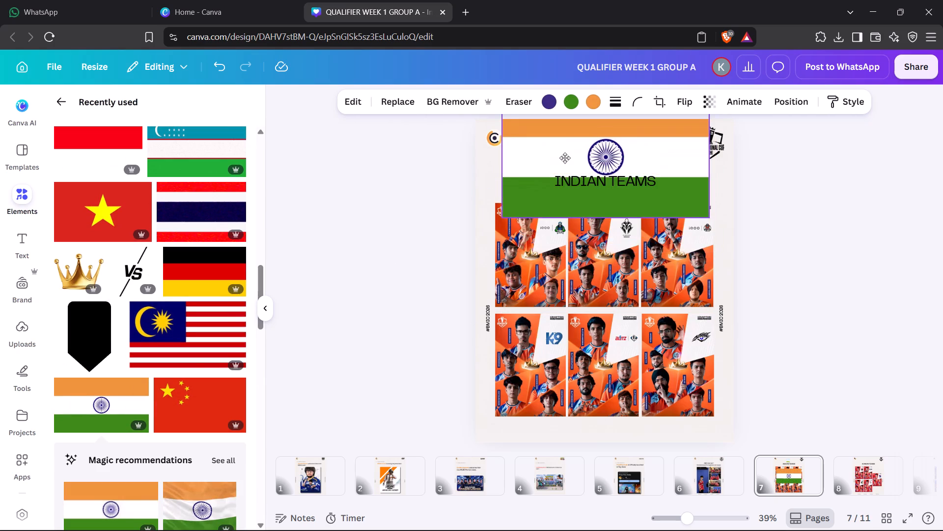
pyautogui.moveTo(565, 158); pyautogui.dragTo(564, 157)
pyautogui.click(762, 208)
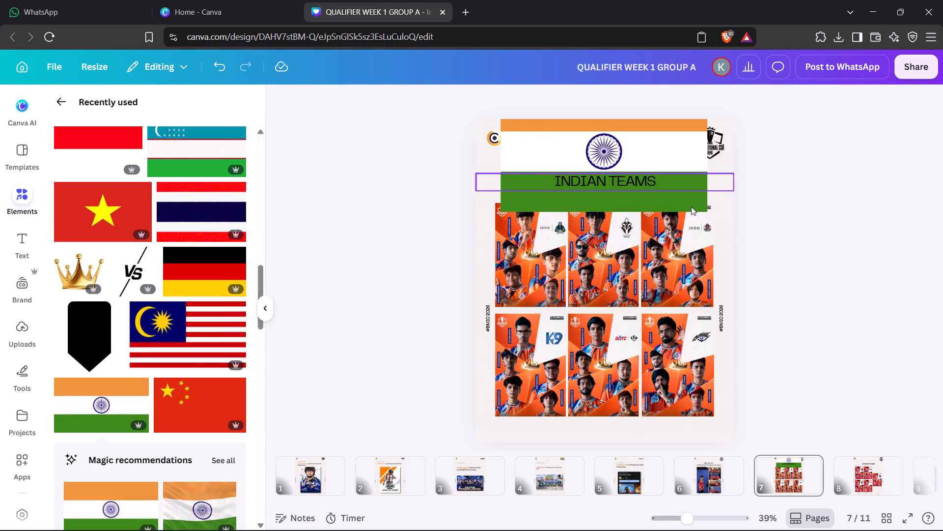
# Shrink the Indian flag enough to expose the small empty frame above the title, and delete that frame.
pyautogui.click(662, 170)
pyautogui.moveTo(705, 210); pyautogui.dragTo(610, 172)
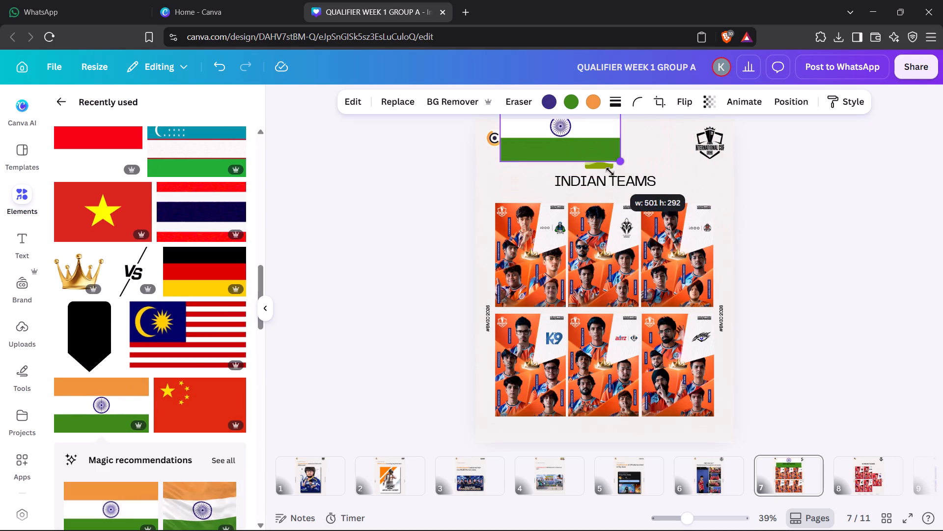
pyautogui.moveTo(610, 172); pyautogui.dragTo(608, 170)
pyautogui.click(601, 168)
pyautogui.press('Delete')
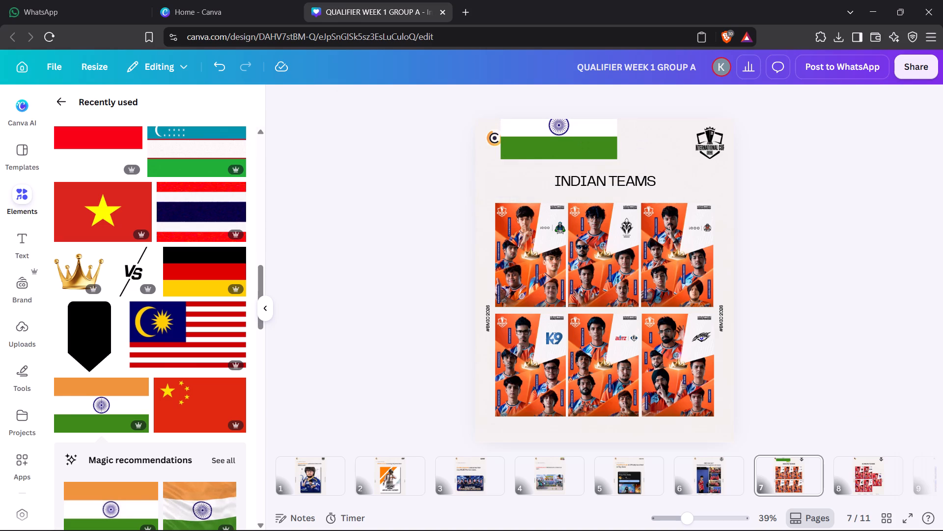
# Shrink the Indian flag further to a small banner and place it just above the INDIAN TEAMS title.
pyautogui.moveTo(577, 128); pyautogui.dragTo(637, 172)
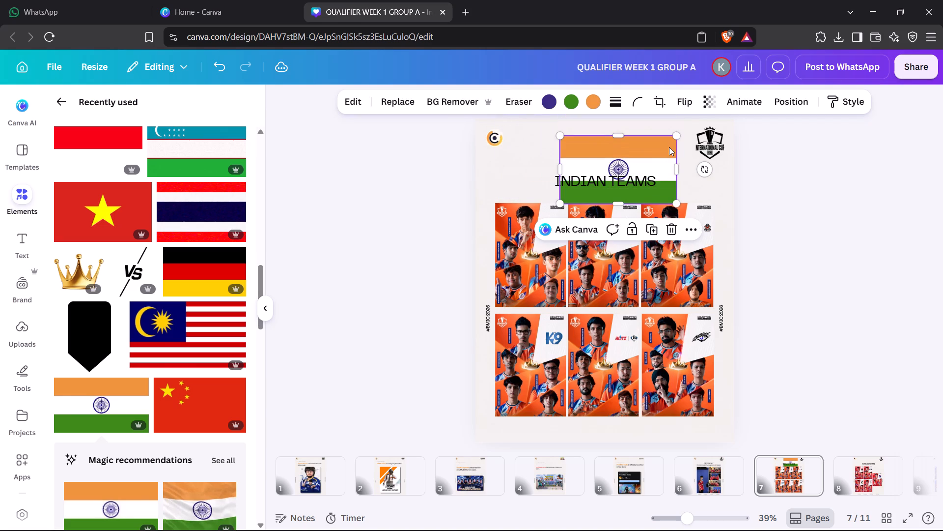
pyautogui.moveTo(676, 140); pyautogui.dragTo(613, 176)
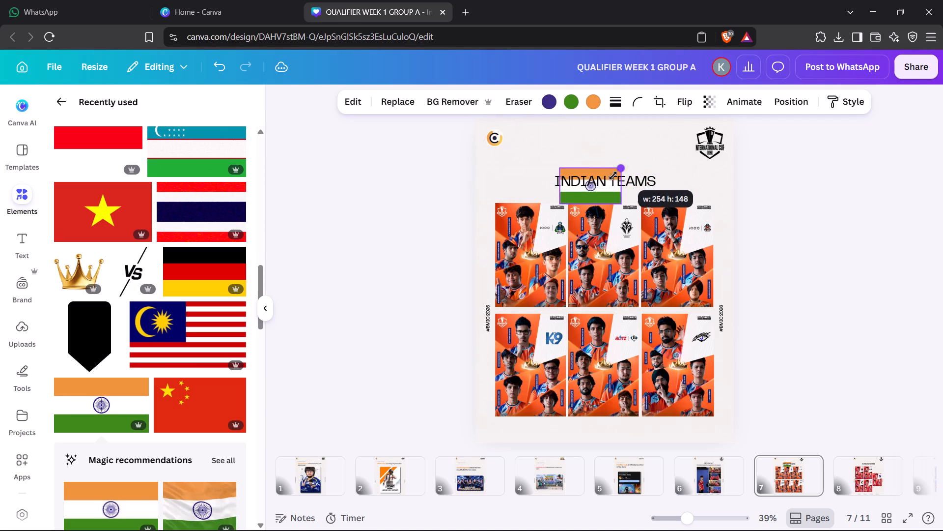
pyautogui.moveTo(613, 176); pyautogui.dragTo(612, 177)
pyautogui.moveTo(596, 231); pyautogui.dragTo(614, 192)
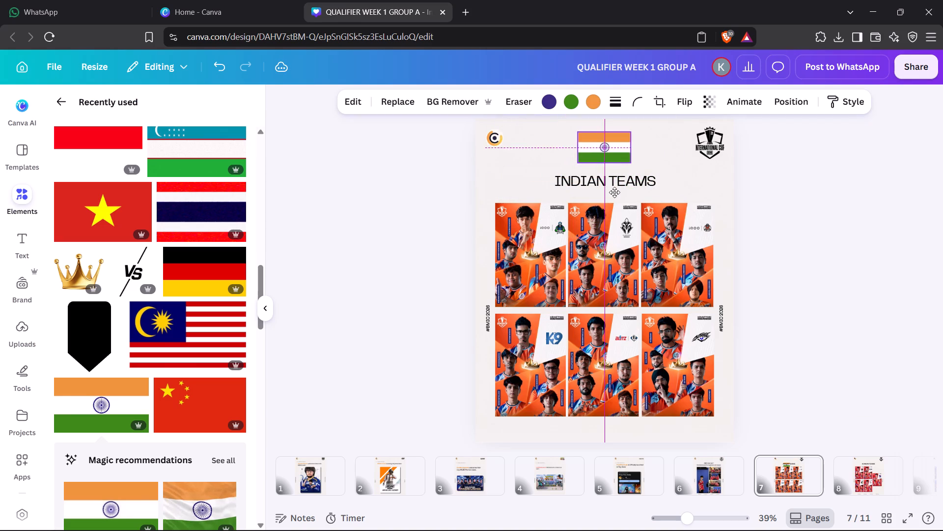
pyautogui.moveTo(614, 192); pyautogui.dragTo(618, 198)
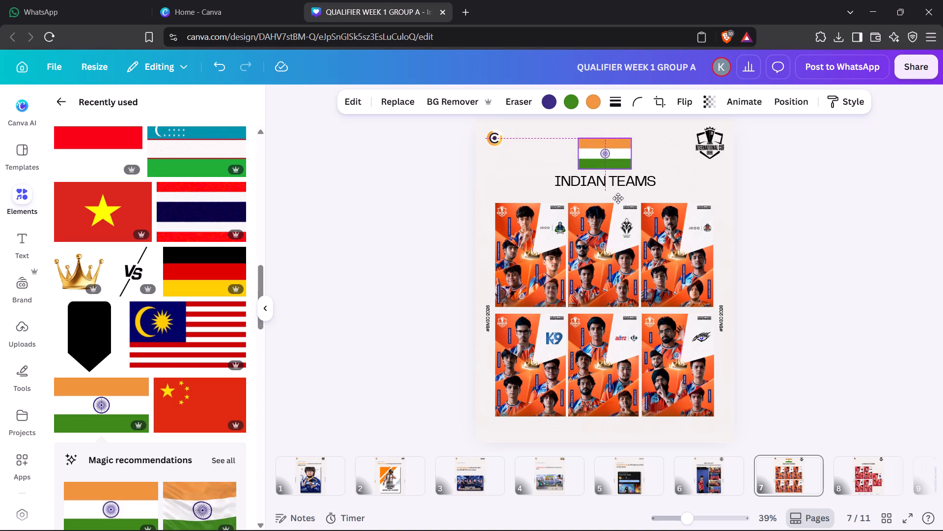
pyautogui.moveTo(618, 198); pyautogui.dragTo(618, 199)
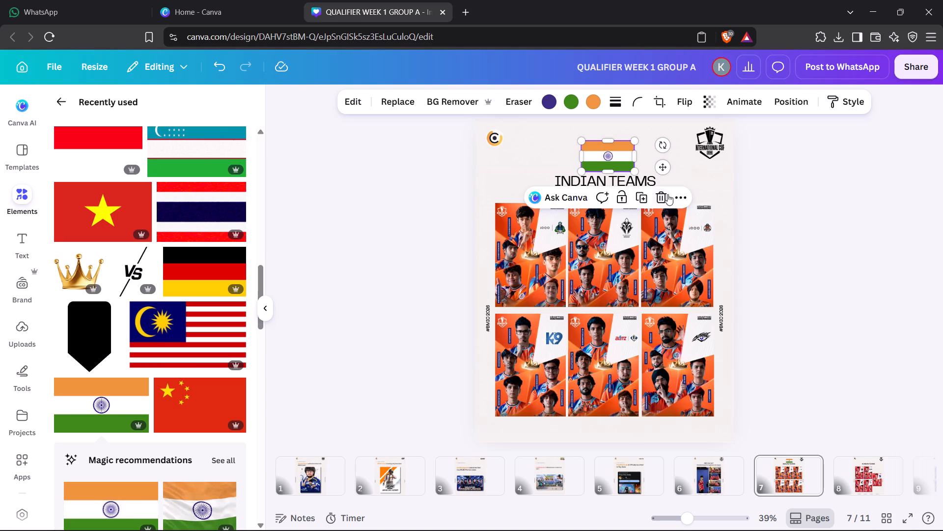
# Align the Indian flag horizontally to the center of the page.
pyautogui.click(677, 198)
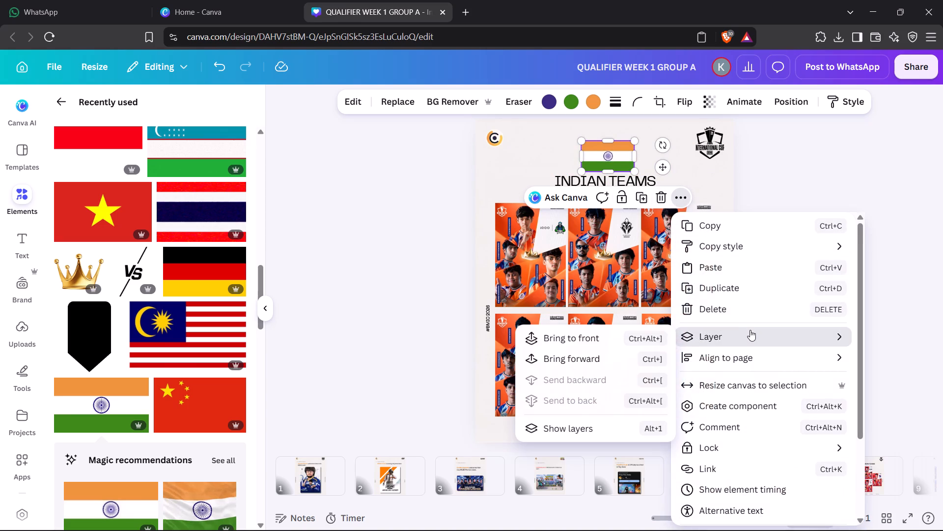
pyautogui.click(623, 381)
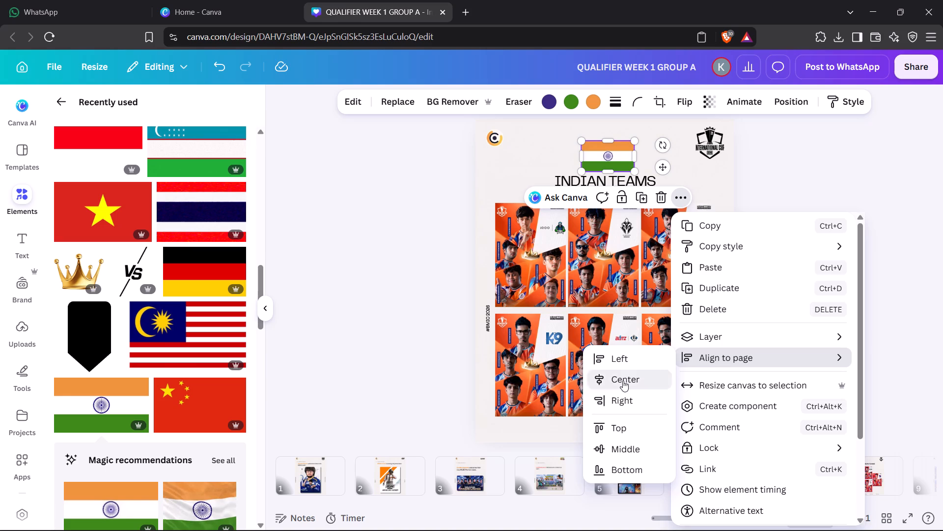
pyautogui.click(811, 260)
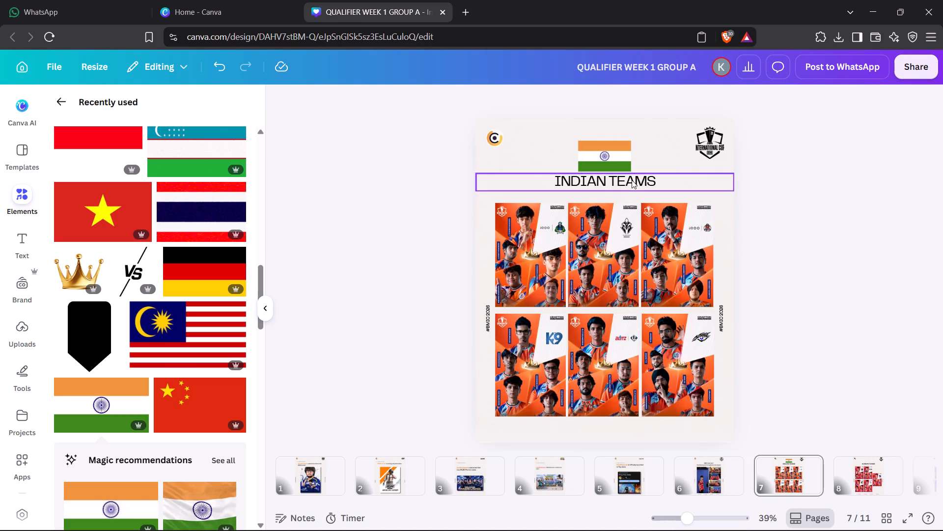
pyautogui.click(799, 192)
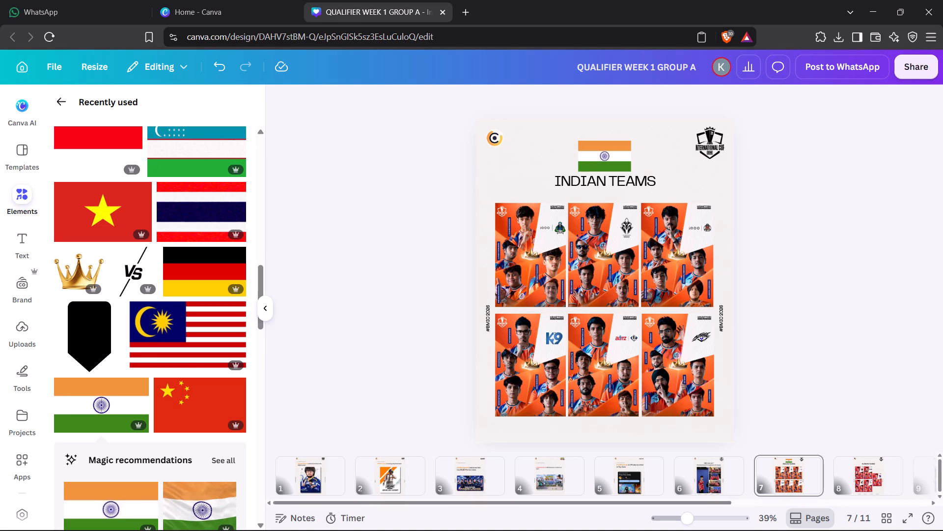
# Copy the Indian flag from the INDIAN TEAMS page onto the KOREAN TEAMS and JAPAN TEAMS pages, above their titles.
pyautogui.click(852, 478)
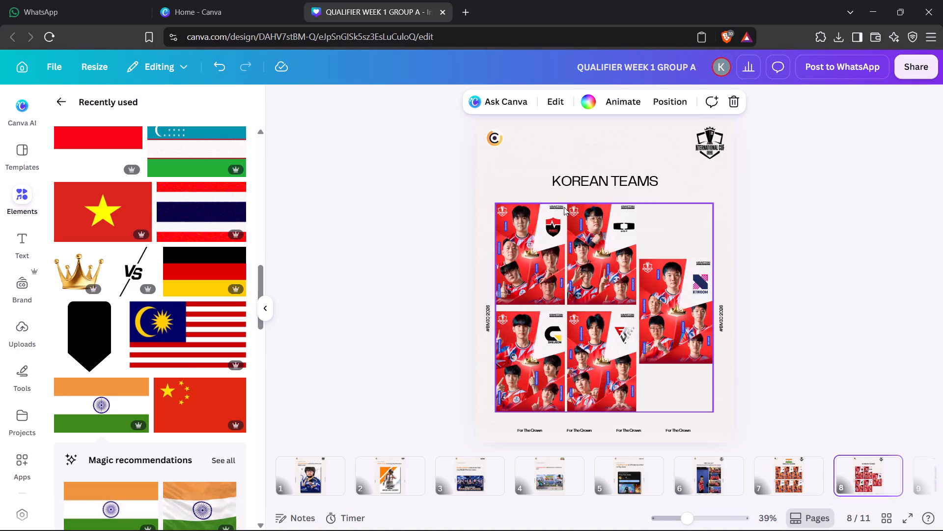
pyautogui.click(794, 474)
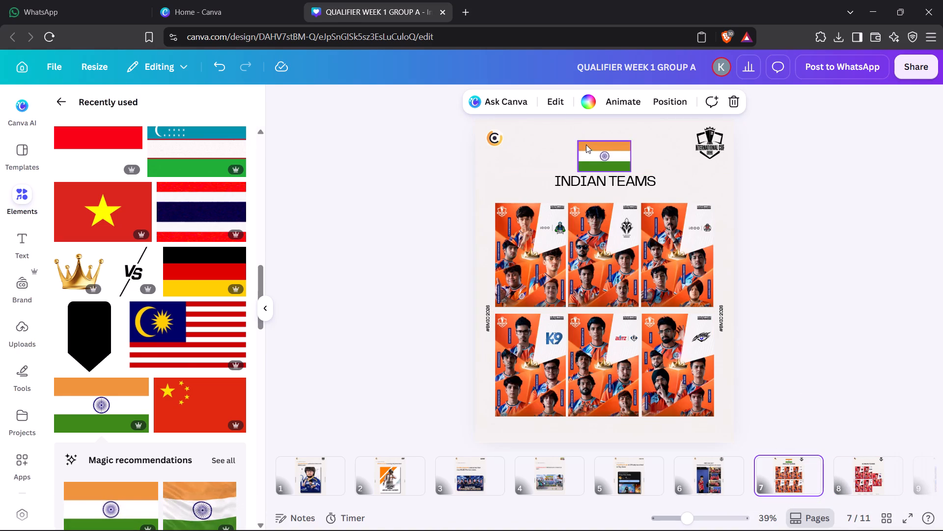
pyautogui.click(587, 147)
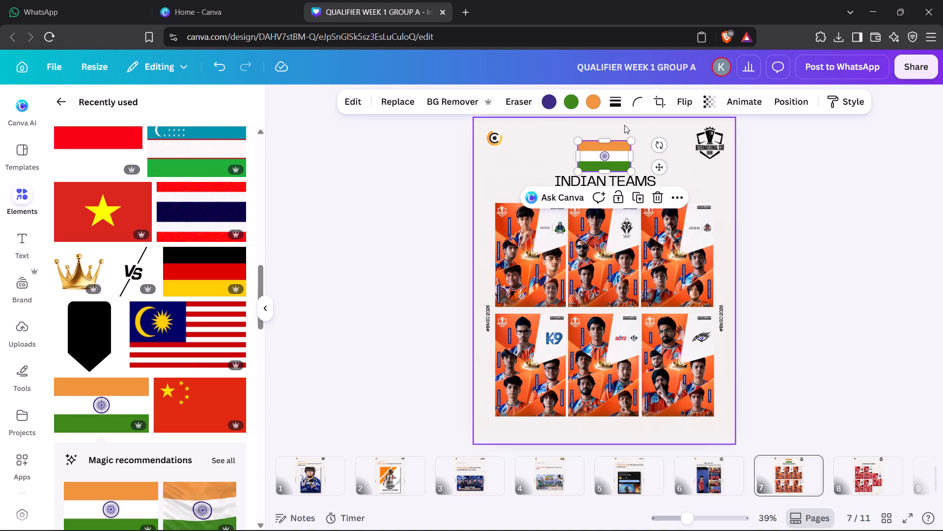
pyautogui.hotkey('ctrl', 'c')
pyautogui.click(871, 254)
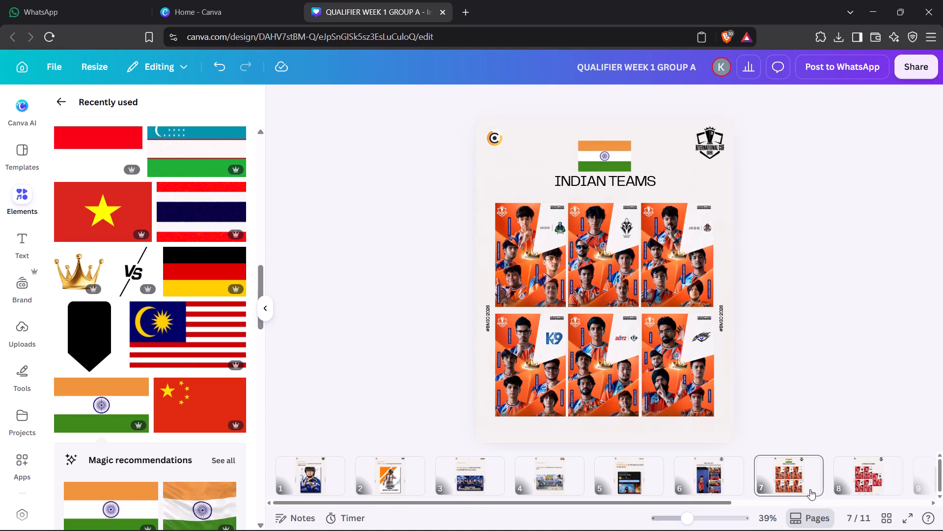
pyautogui.click(770, 481)
pyautogui.click(851, 472)
pyautogui.hotkey('ctrl', 'v')
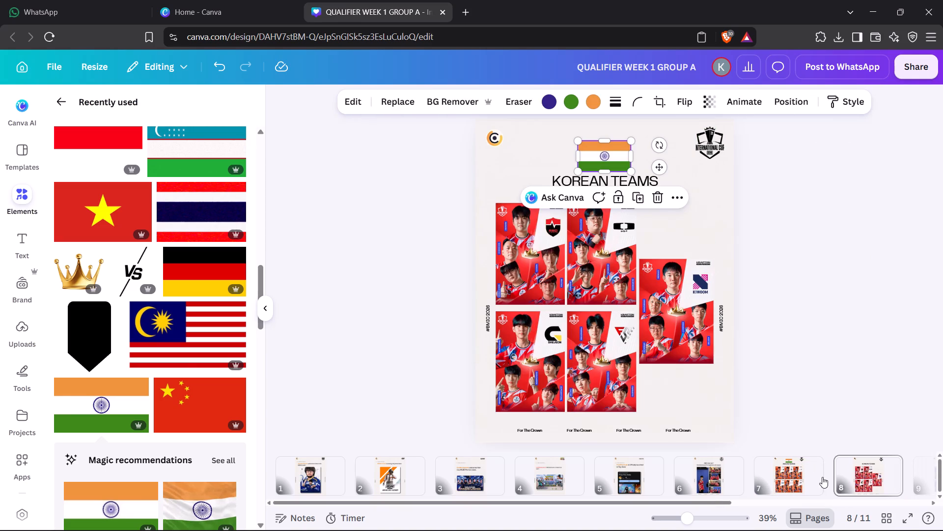
pyautogui.click(918, 476)
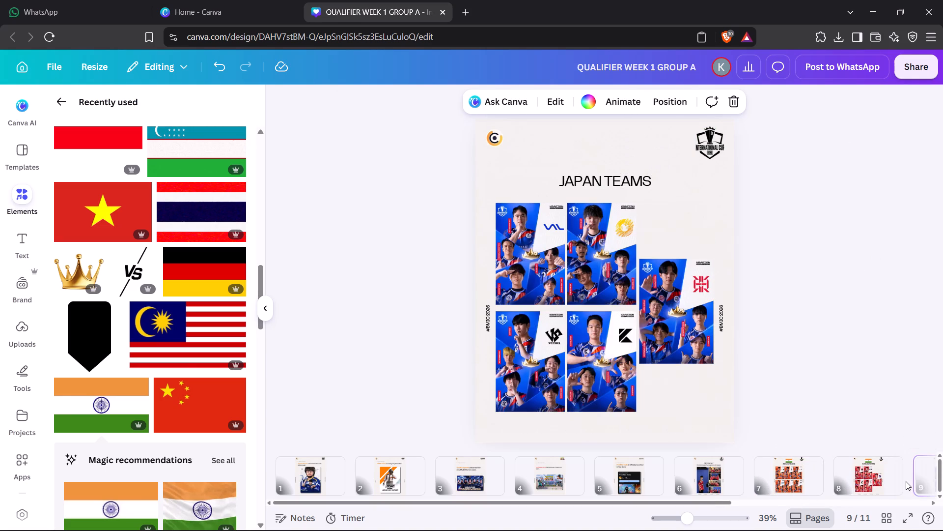
pyautogui.hotkey('ctrl', 'v')
pyautogui.click(778, 351)
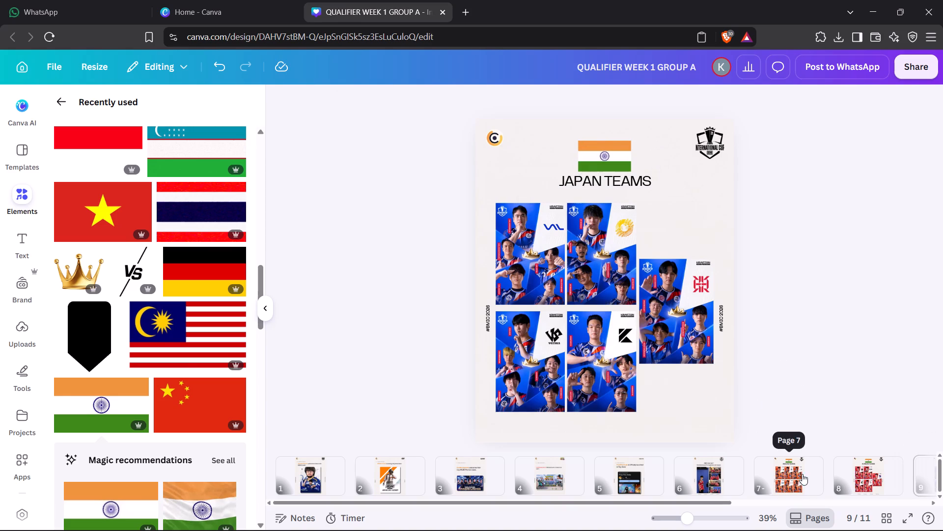
# Replace the Indian flag on the KOREAN TEAMS page with the South Korean flag from the recently used photos.
pyautogui.click(797, 475)
pyautogui.click(859, 485)
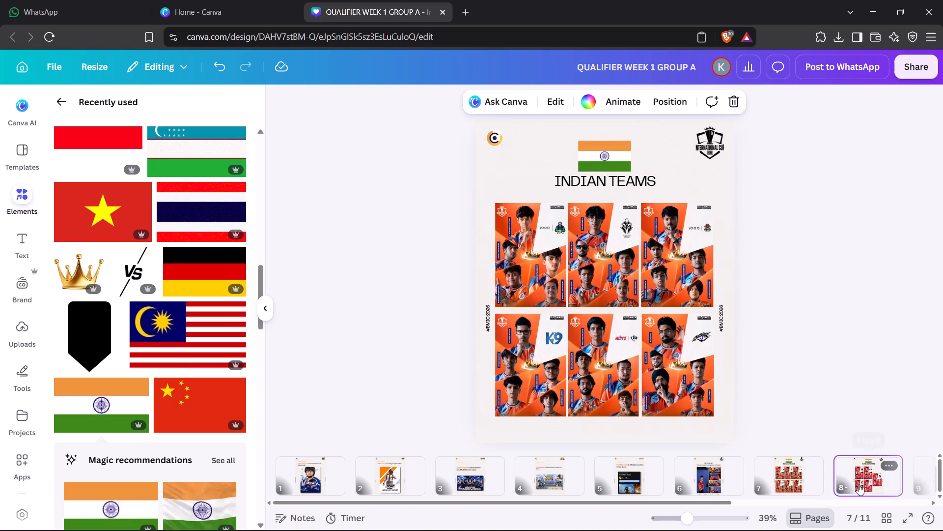
pyautogui.click(593, 150)
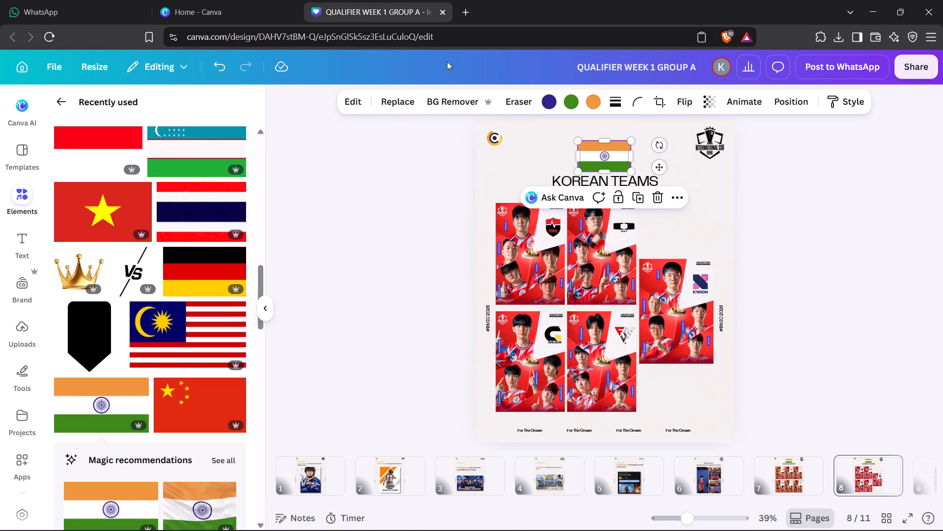
pyautogui.click(398, 93)
pyautogui.click(27, 114)
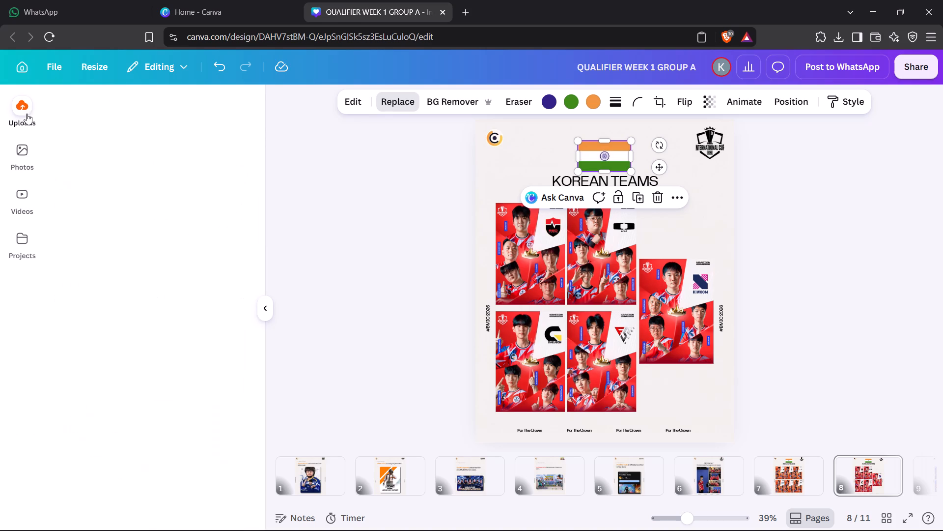
pyautogui.click(30, 161)
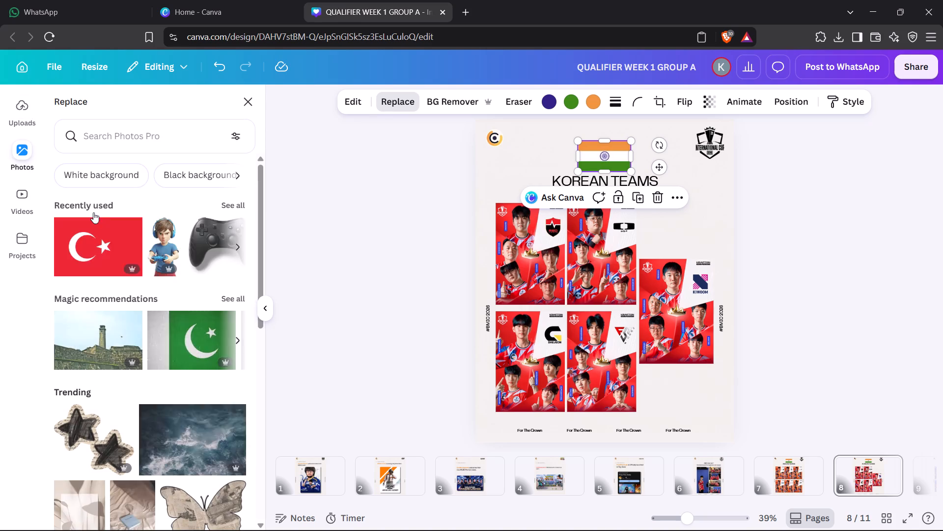
pyautogui.click(229, 201)
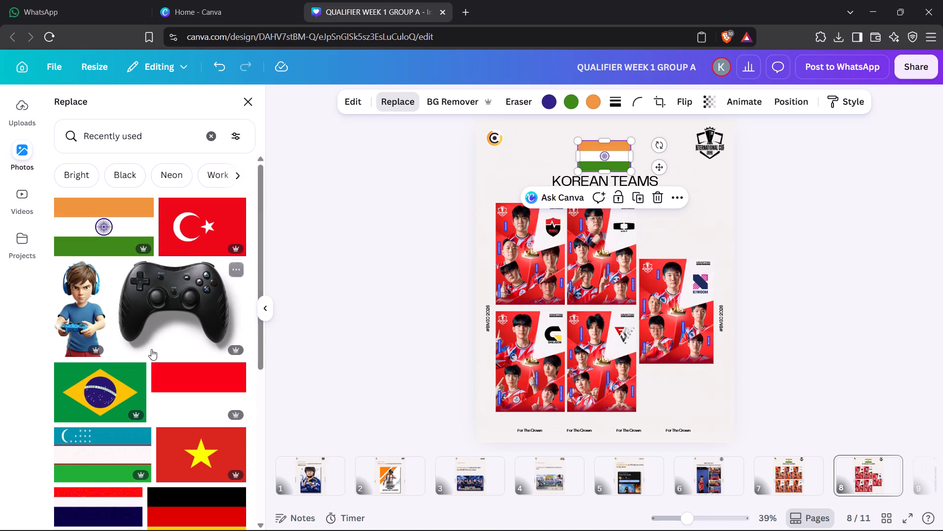
pyautogui.scroll(-5, 151, 349)
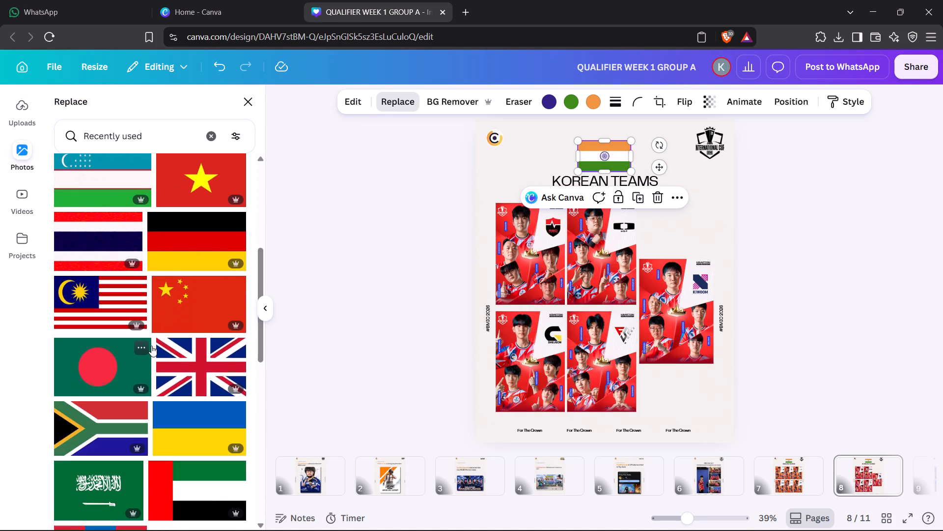
pyautogui.scroll(-4, 151, 346)
pyautogui.click(198, 314)
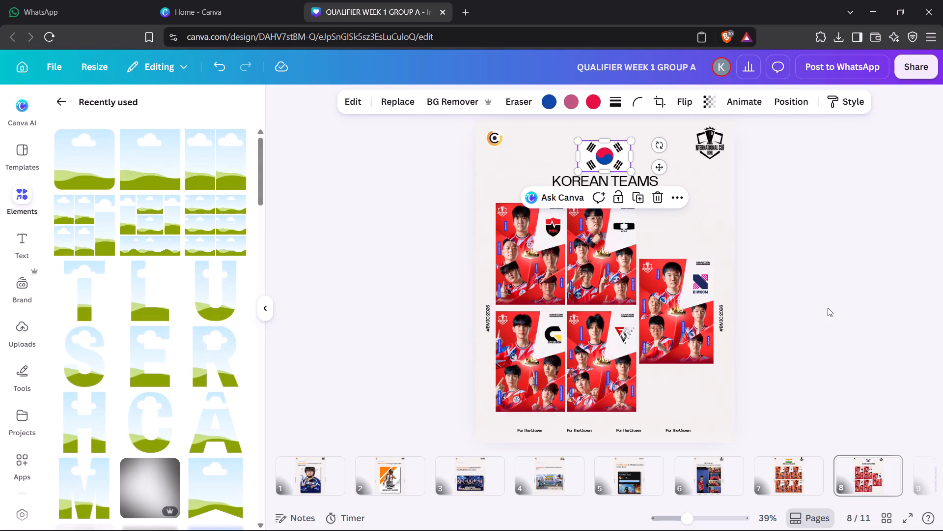
pyautogui.click(828, 308)
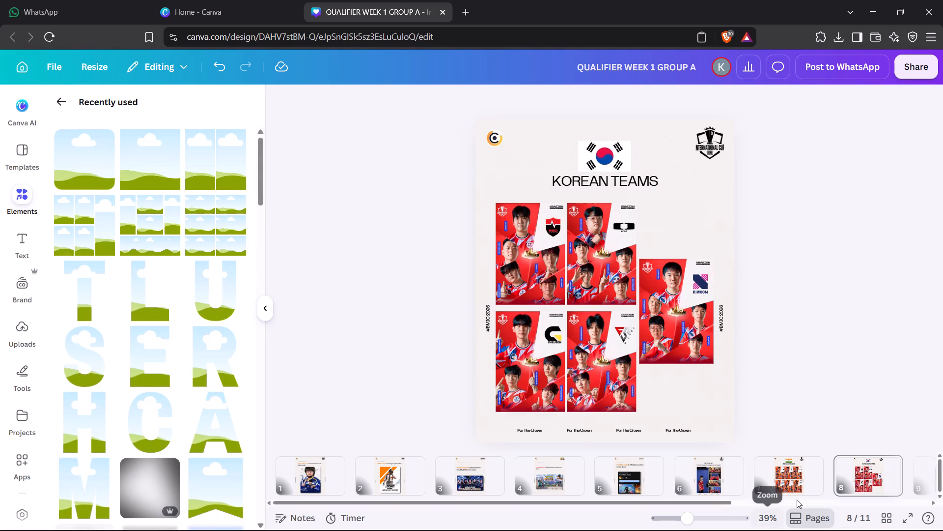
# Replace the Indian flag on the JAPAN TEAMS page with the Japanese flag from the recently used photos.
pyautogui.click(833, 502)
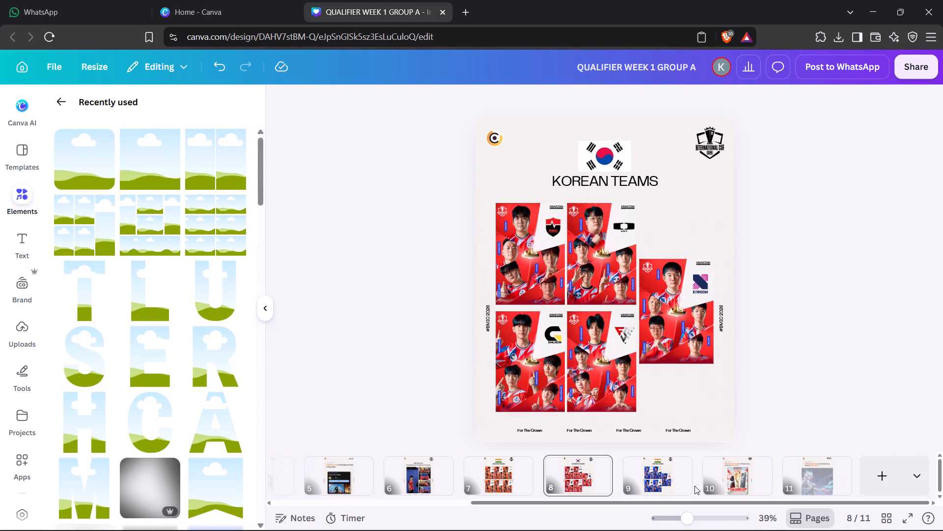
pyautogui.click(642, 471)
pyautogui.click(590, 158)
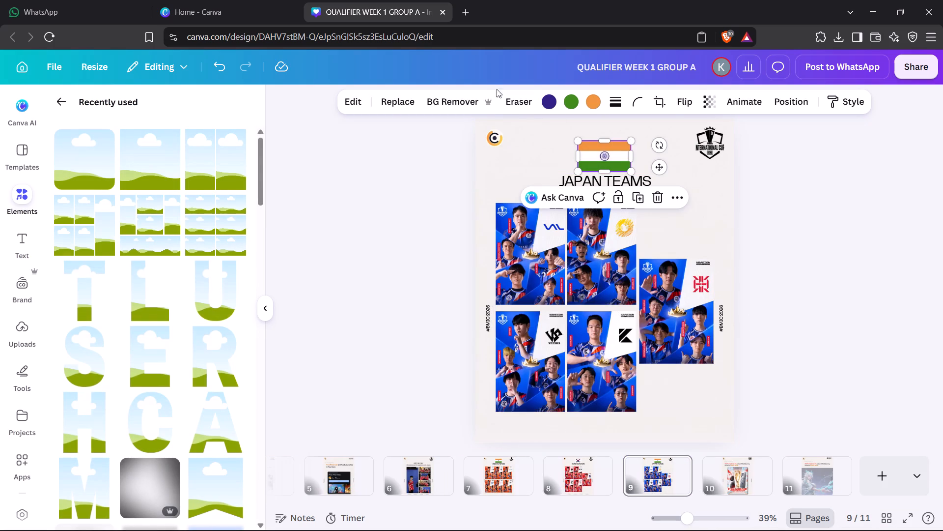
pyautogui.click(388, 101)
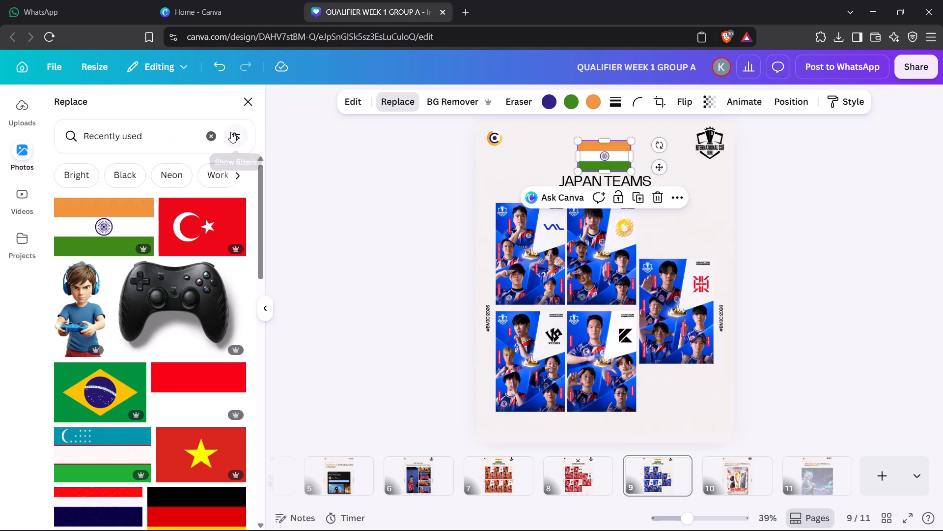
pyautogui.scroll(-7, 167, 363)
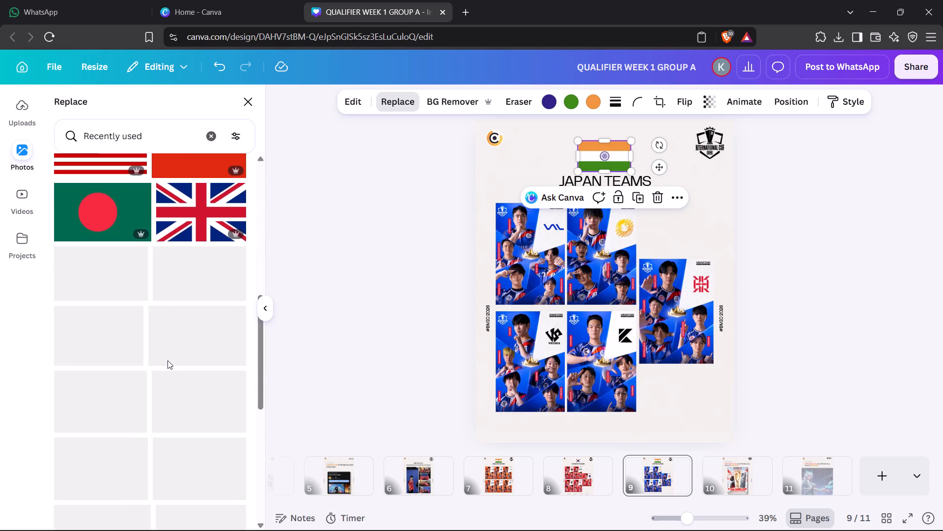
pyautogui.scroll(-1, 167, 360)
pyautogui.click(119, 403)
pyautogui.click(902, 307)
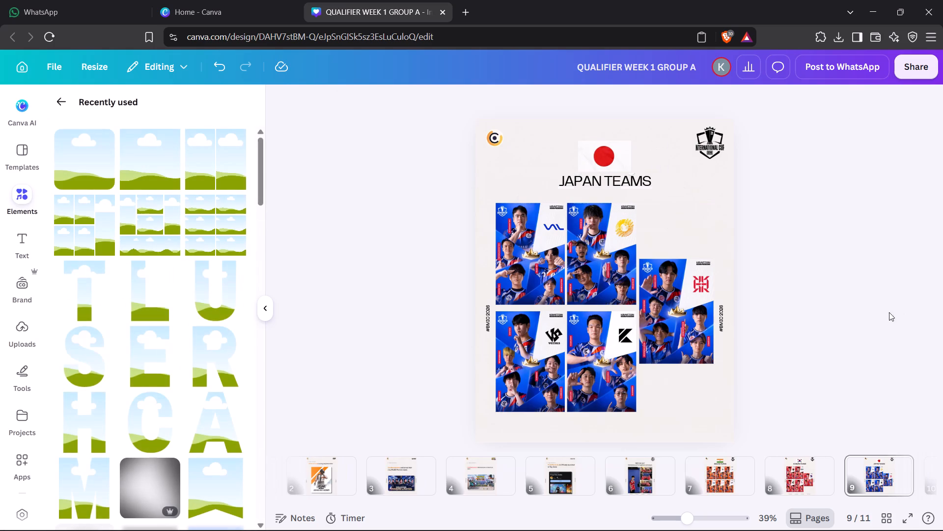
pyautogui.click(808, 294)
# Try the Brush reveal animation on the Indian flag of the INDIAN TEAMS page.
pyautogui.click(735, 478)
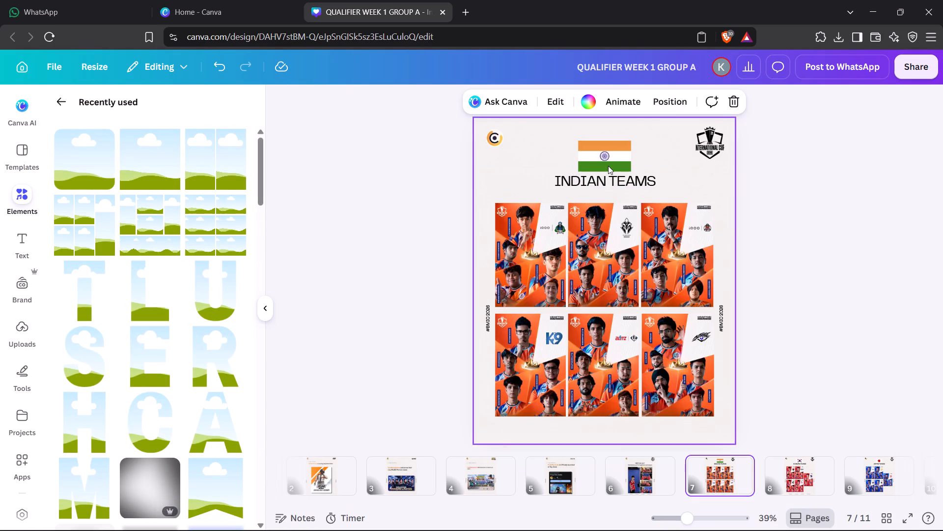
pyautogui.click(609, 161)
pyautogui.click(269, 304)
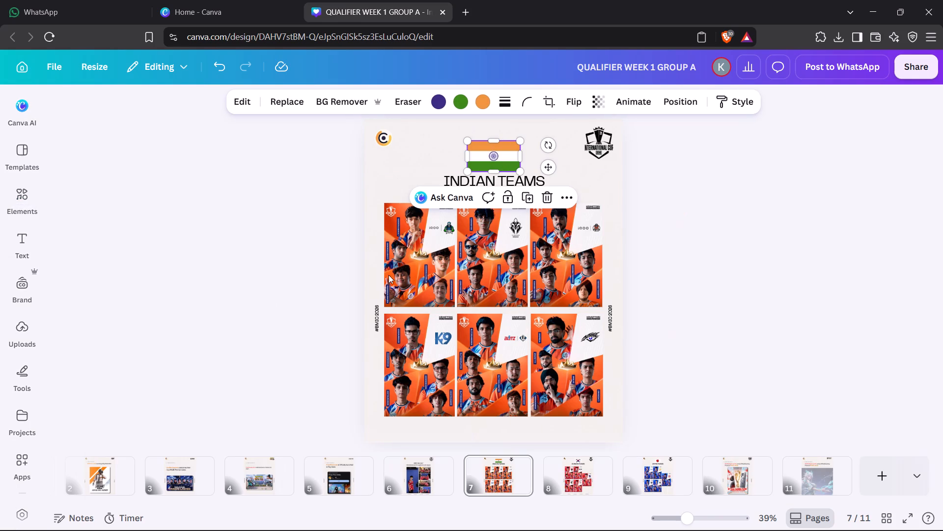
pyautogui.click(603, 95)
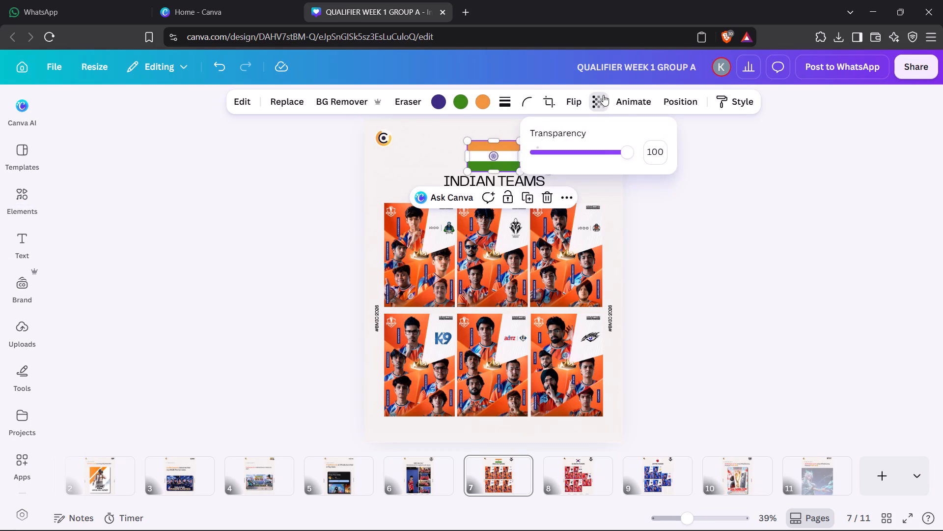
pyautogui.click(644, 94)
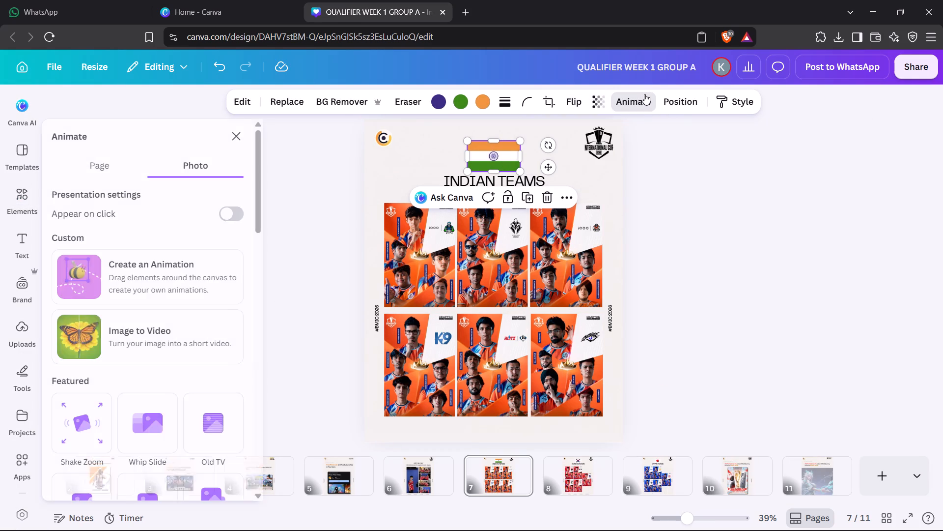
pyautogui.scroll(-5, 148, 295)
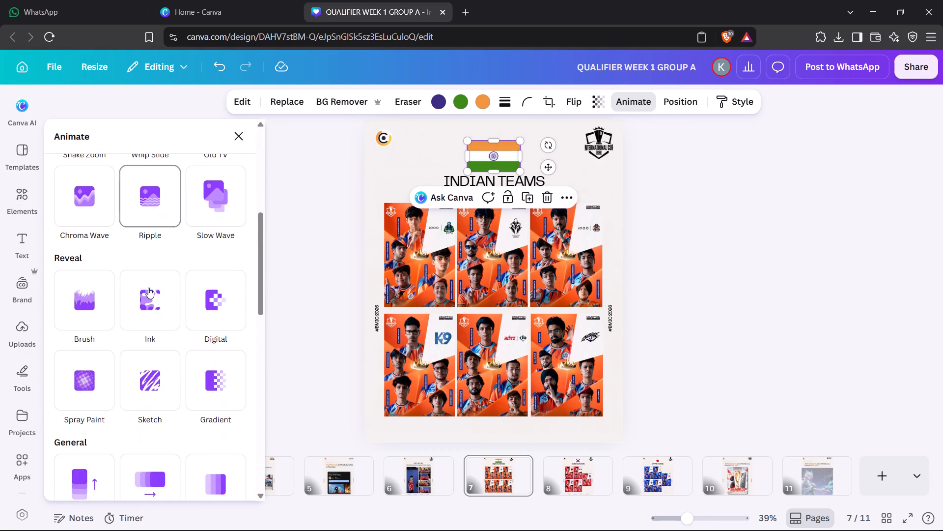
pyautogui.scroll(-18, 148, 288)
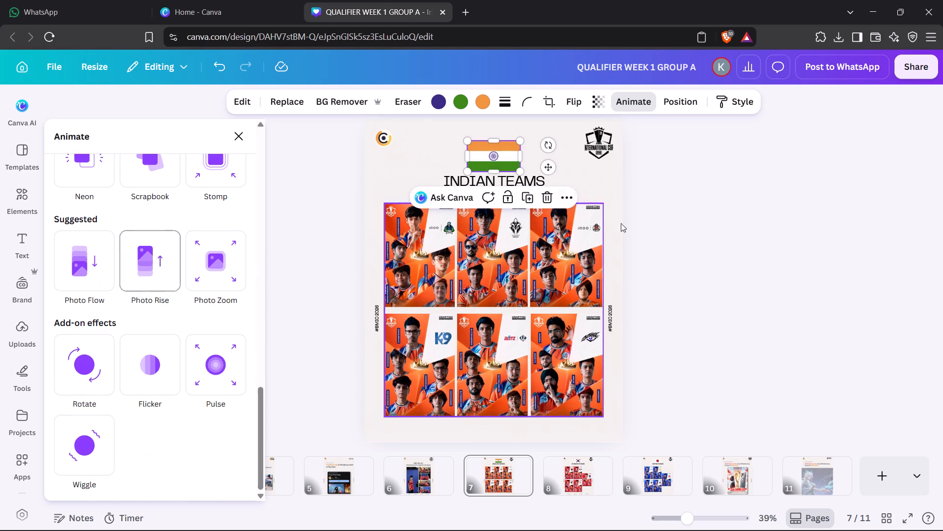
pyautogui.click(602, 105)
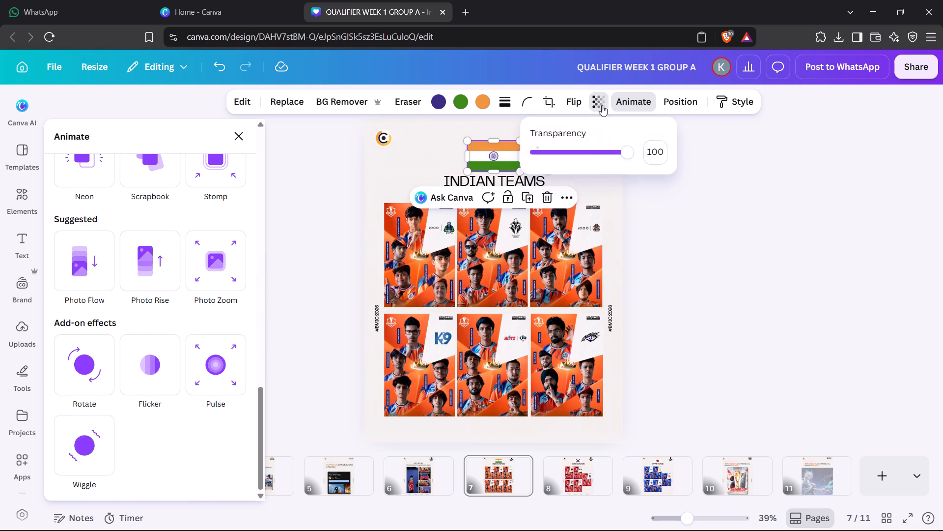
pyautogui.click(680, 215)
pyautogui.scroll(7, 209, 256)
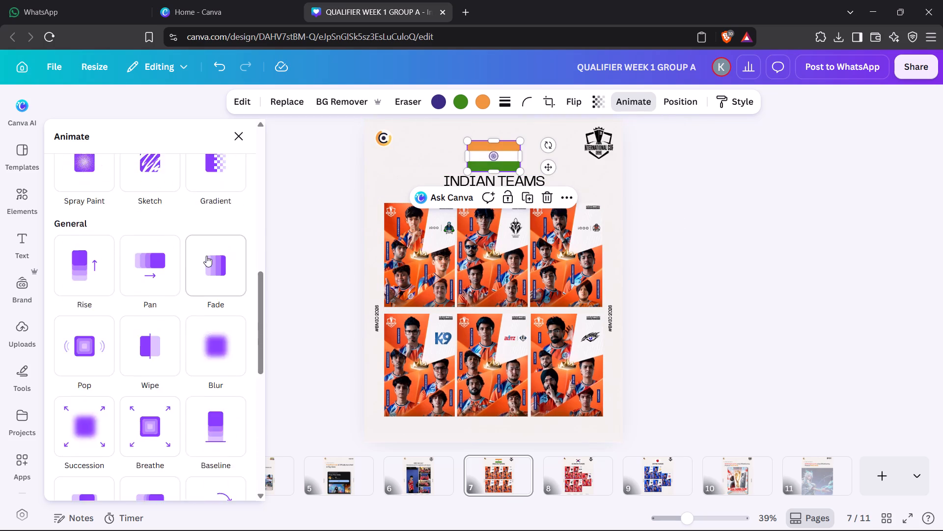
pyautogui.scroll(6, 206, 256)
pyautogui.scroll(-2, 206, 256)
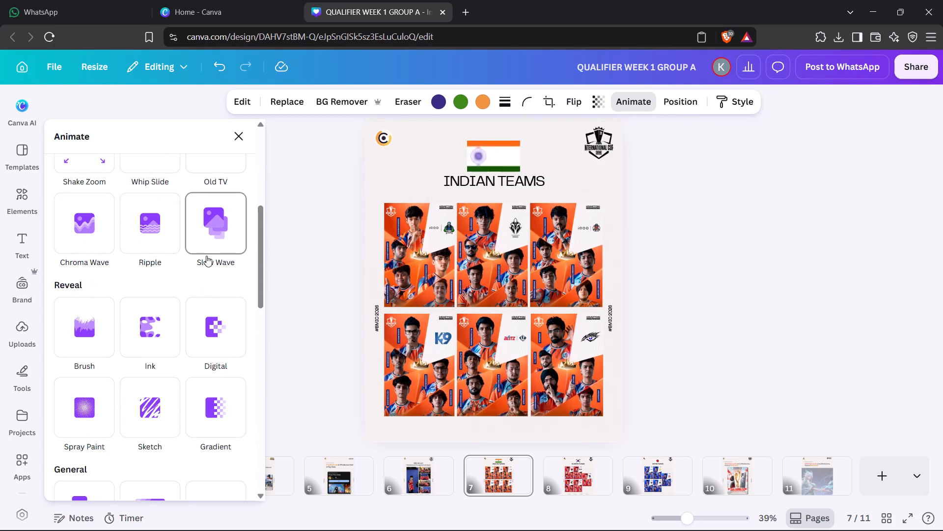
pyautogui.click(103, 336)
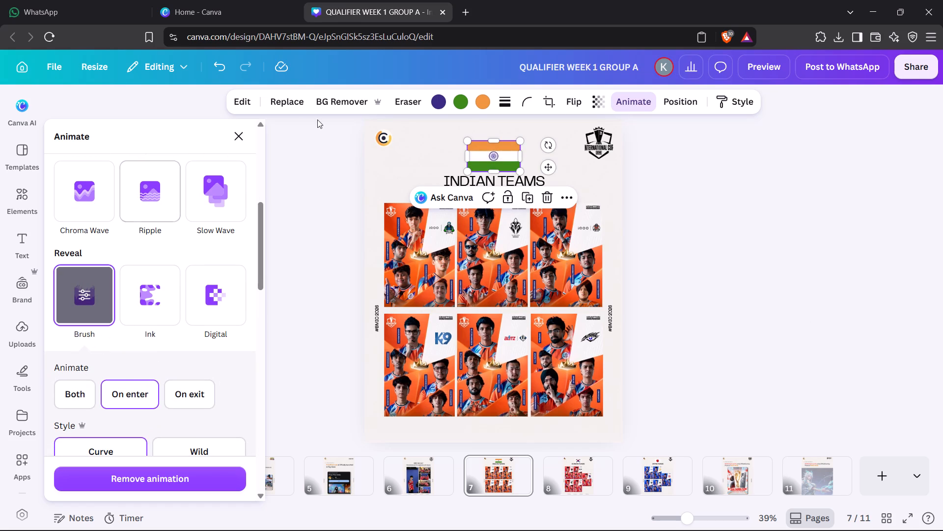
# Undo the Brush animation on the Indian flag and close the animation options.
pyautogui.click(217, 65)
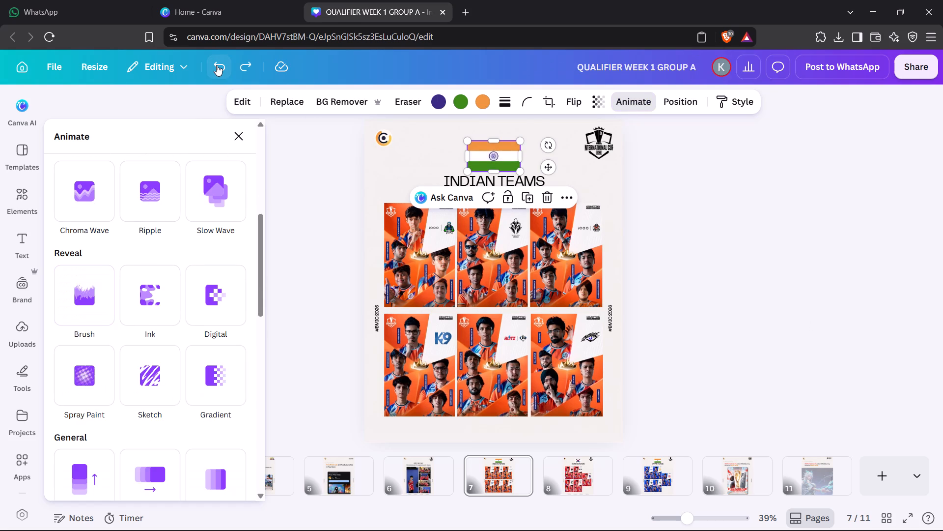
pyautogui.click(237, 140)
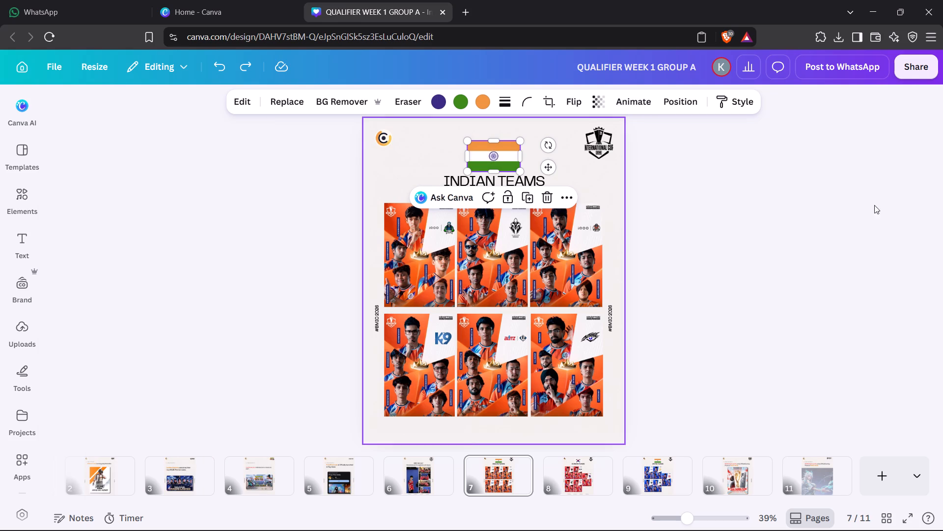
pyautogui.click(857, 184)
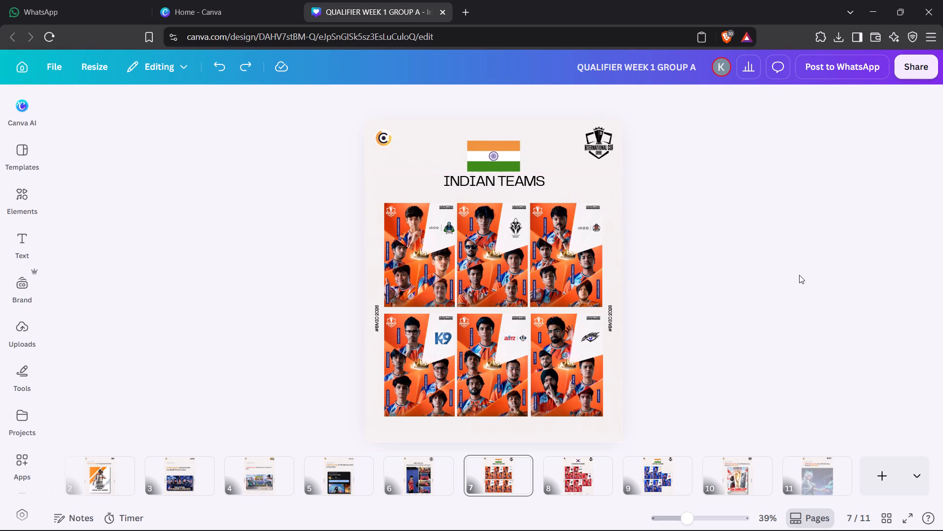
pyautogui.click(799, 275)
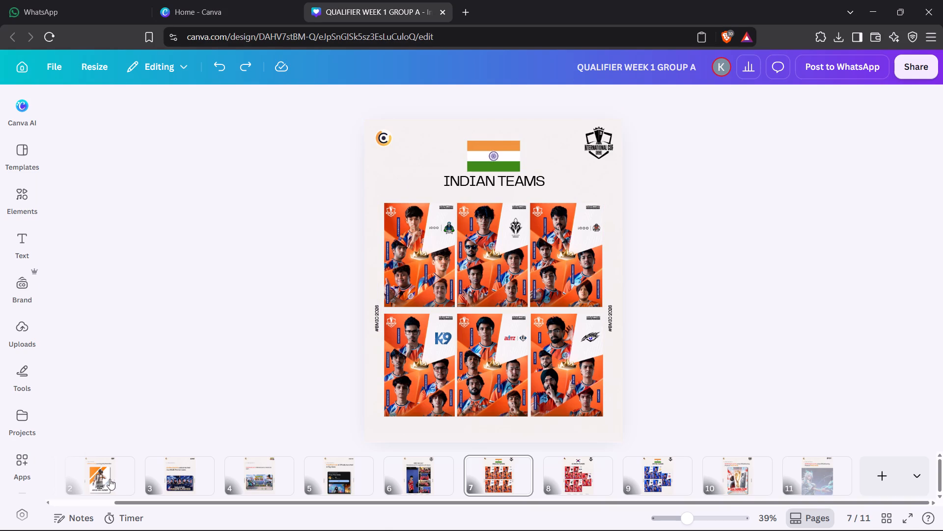
# Check the pages from the last one backwards and replace the Indian flag on the JAPAN TEAMS page with the recently used Japanese flag.
pyautogui.click(816, 469)
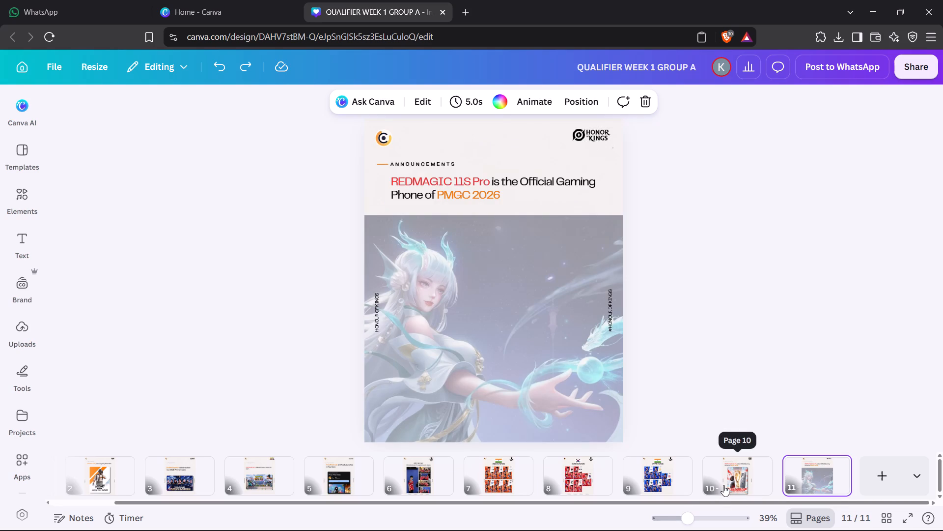
pyautogui.click(729, 475)
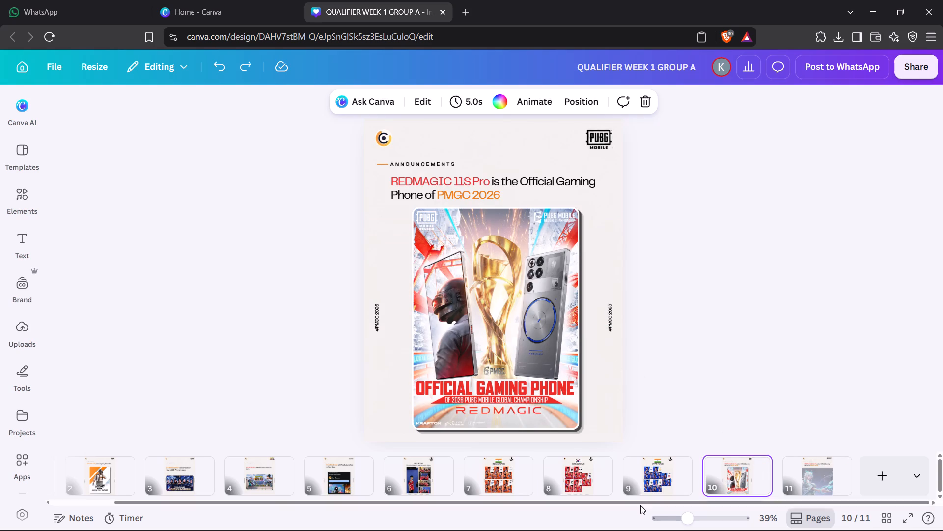
pyautogui.click(671, 465)
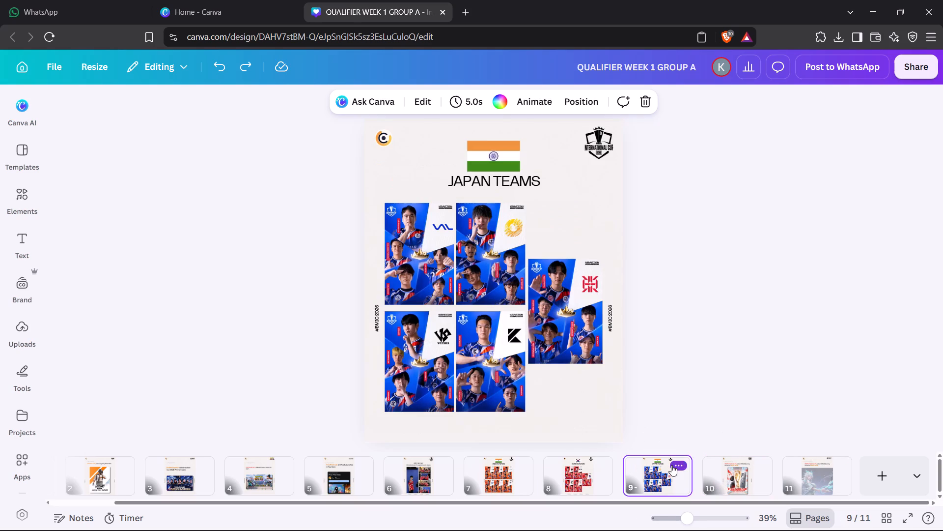
pyautogui.click(708, 272)
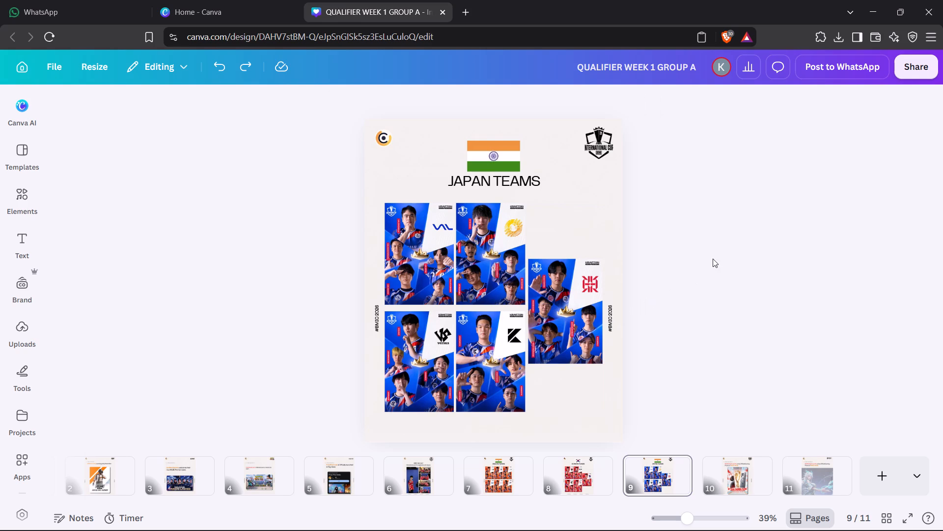
pyautogui.click(585, 472)
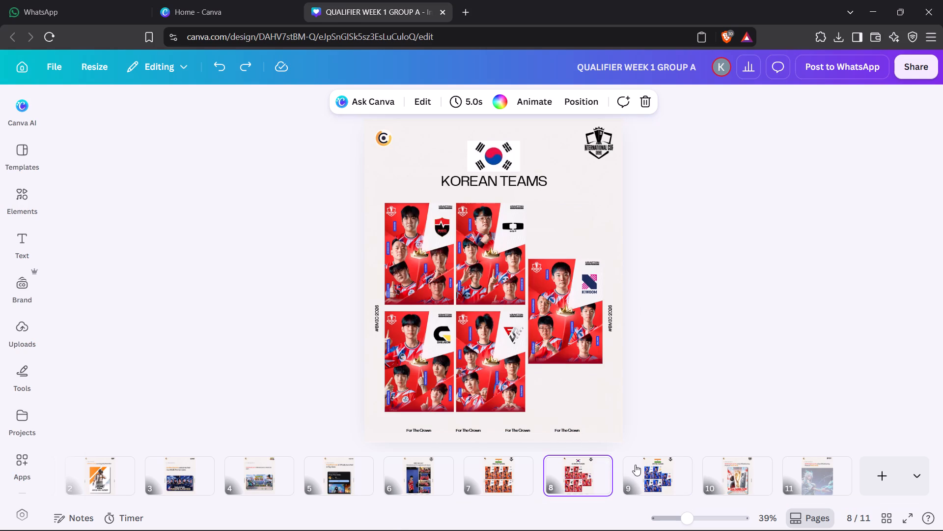
pyautogui.click(642, 471)
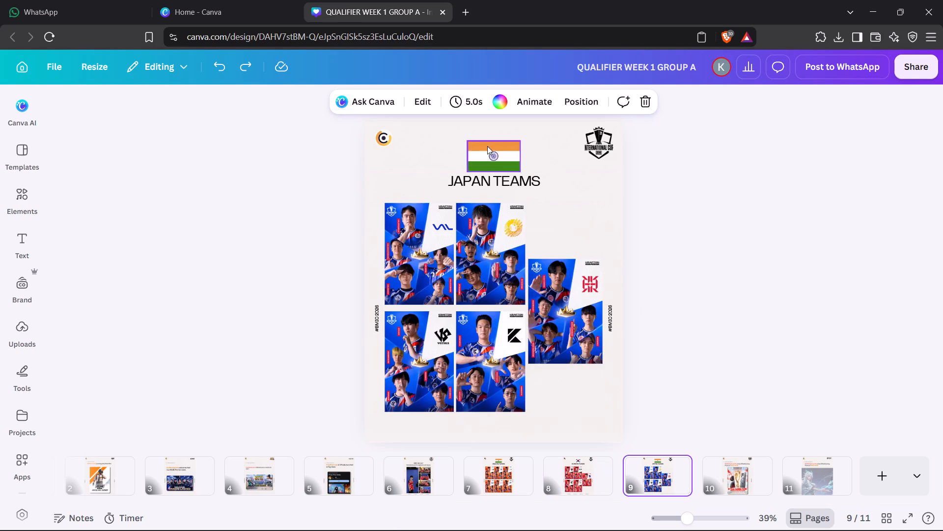
pyautogui.click(492, 153)
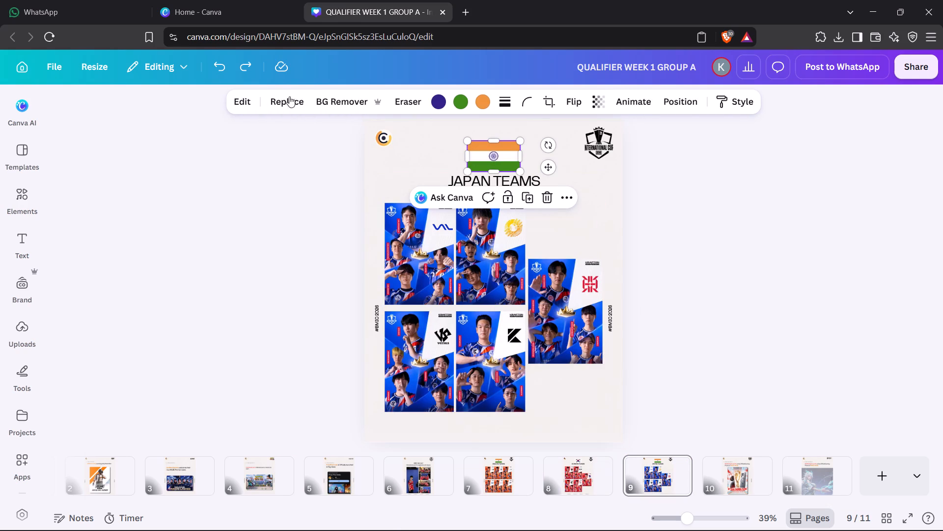
pyautogui.click(261, 82)
pyautogui.click(284, 94)
pyautogui.scroll(-3, 172, 429)
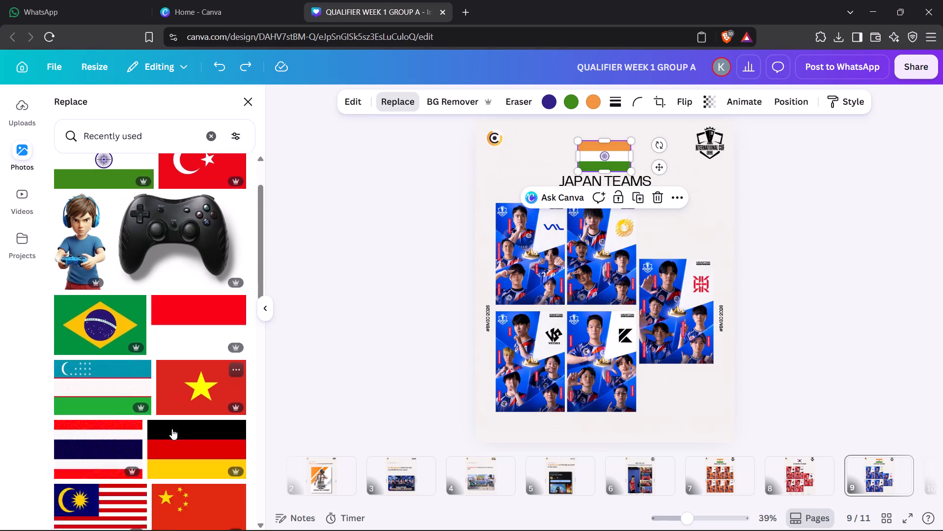
pyautogui.scroll(-4, 172, 429)
pyautogui.scroll(-2, 163, 384)
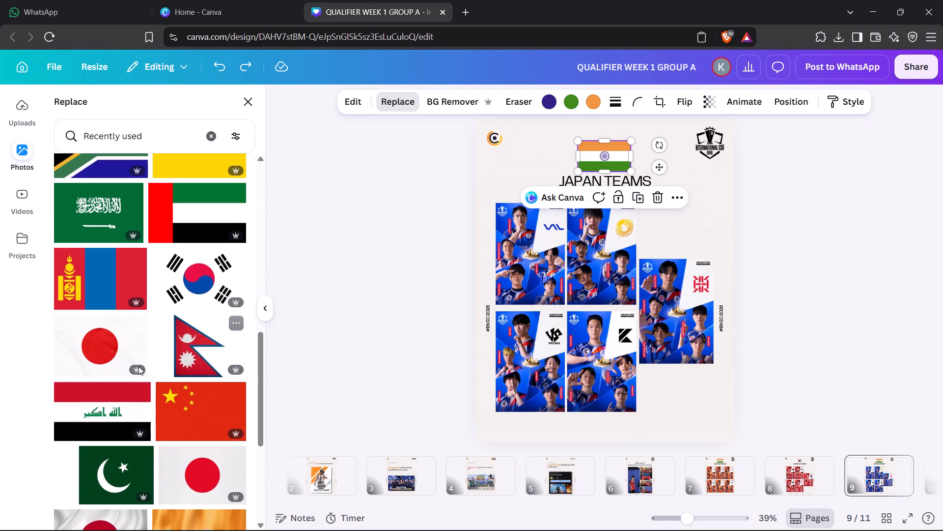
pyautogui.click(113, 344)
pyautogui.click(671, 276)
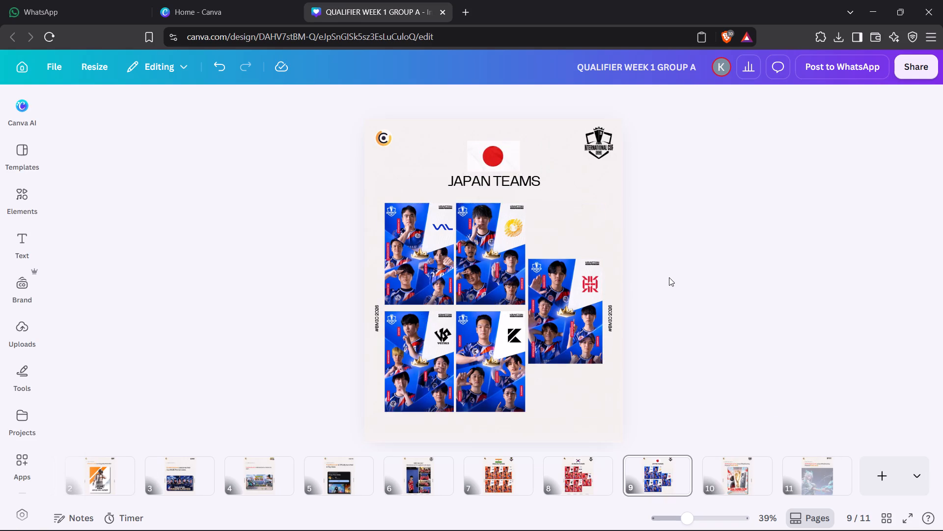
# Select the whole group of six team posters on the INDIAN TEAMS page by its layer.
pyautogui.click(507, 473)
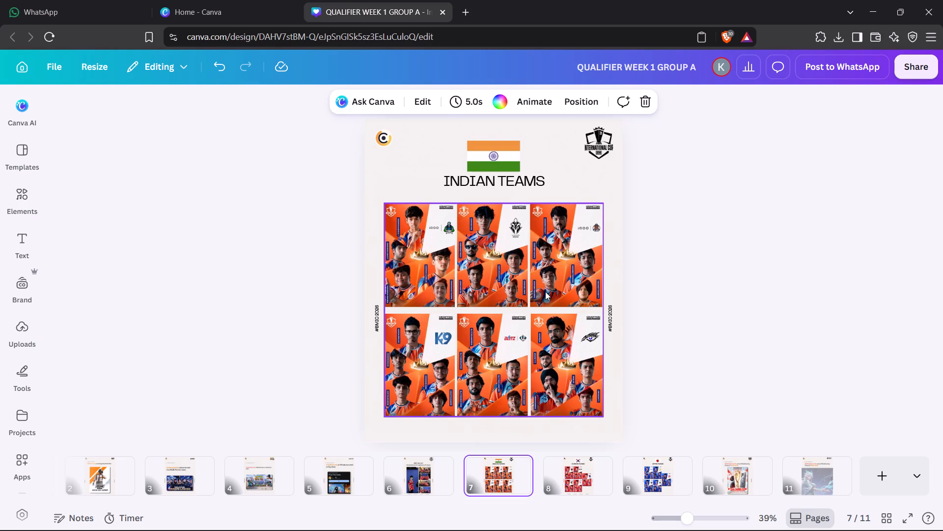
pyautogui.click(545, 292)
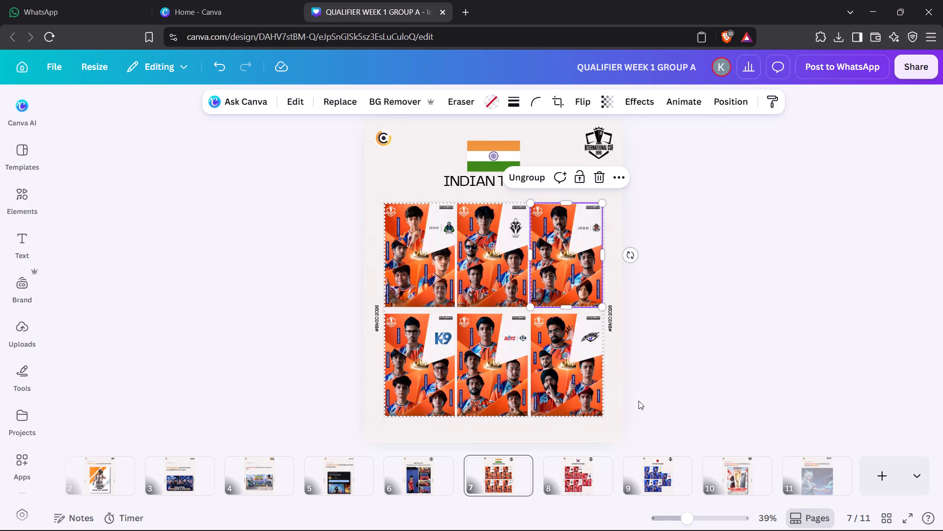
pyautogui.click(602, 411)
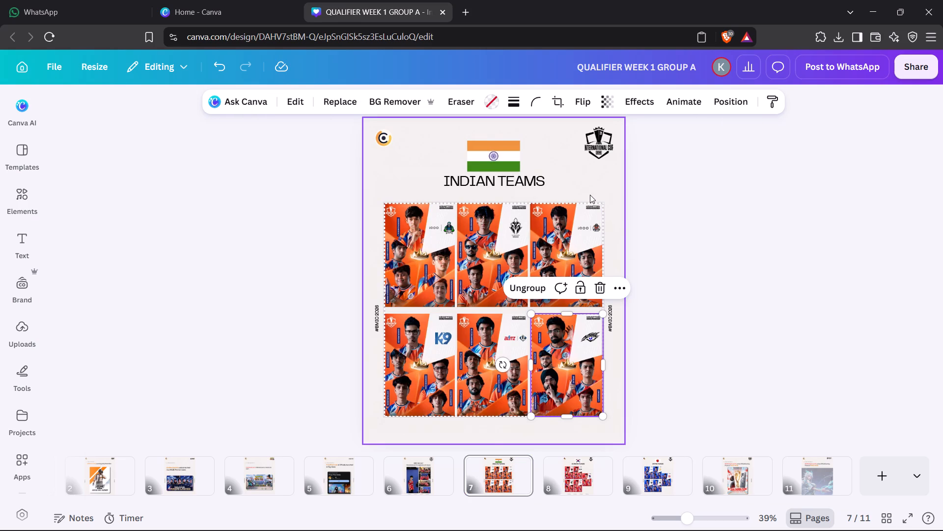
pyautogui.click(591, 194)
pyautogui.click(602, 205)
pyautogui.click(602, 205)
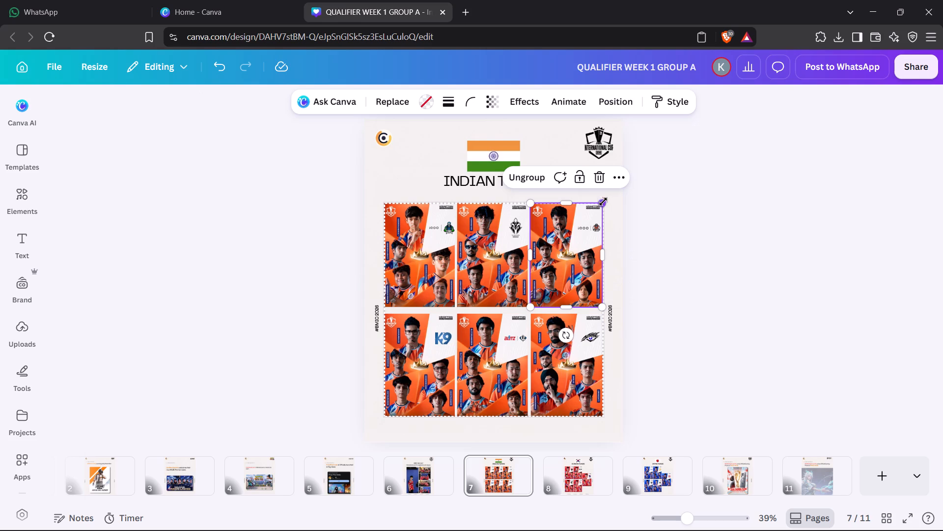
pyautogui.click(700, 183)
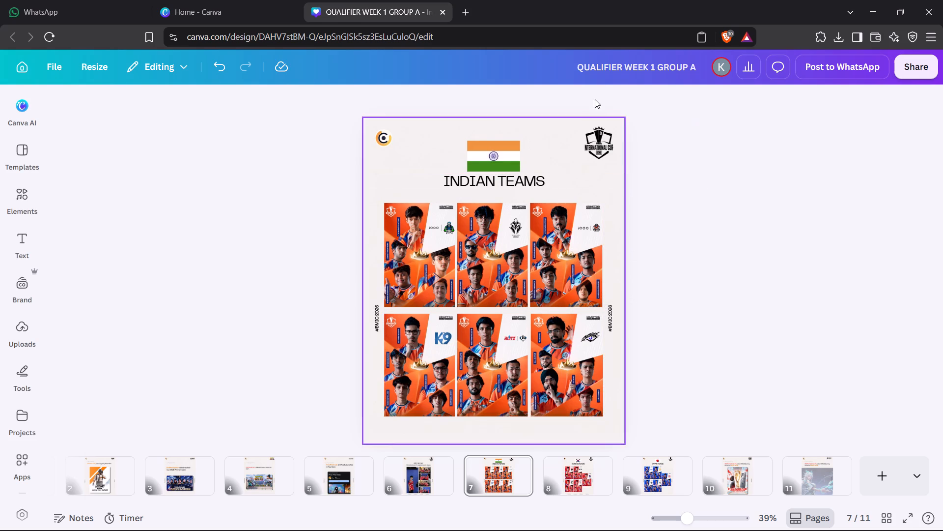
pyautogui.click(588, 166)
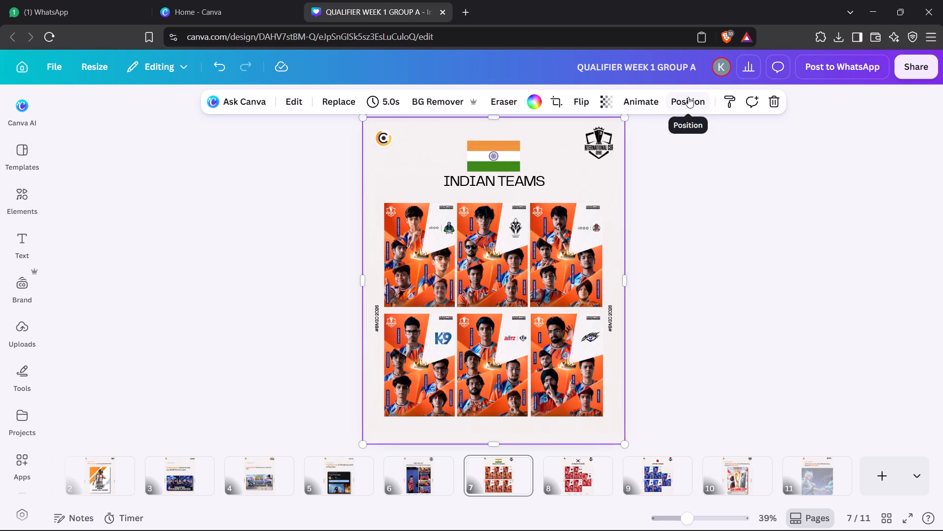
pyautogui.click(688, 97)
pyautogui.click(179, 396)
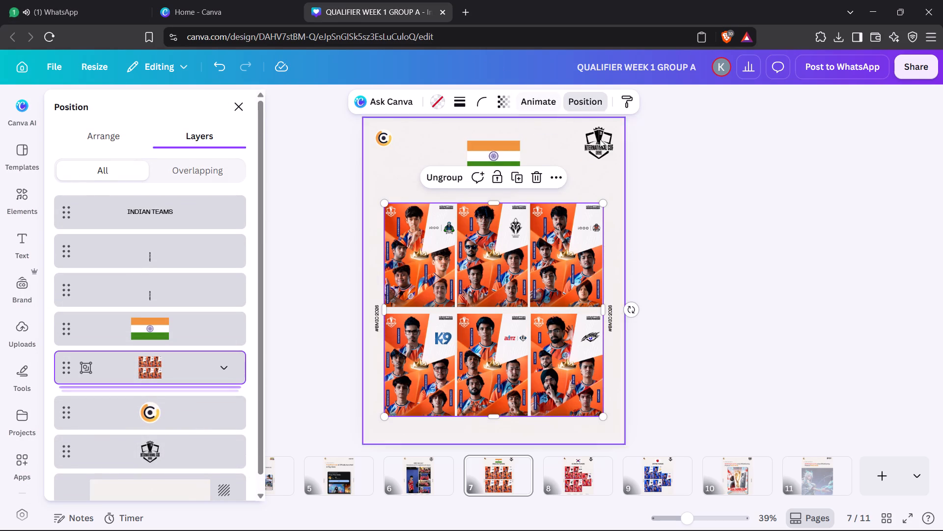
# Apply the Drop shadow effect to the first poster in the upper row of the INDIAN TEAMS page.
pyautogui.click(646, 169)
pyautogui.click(406, 251)
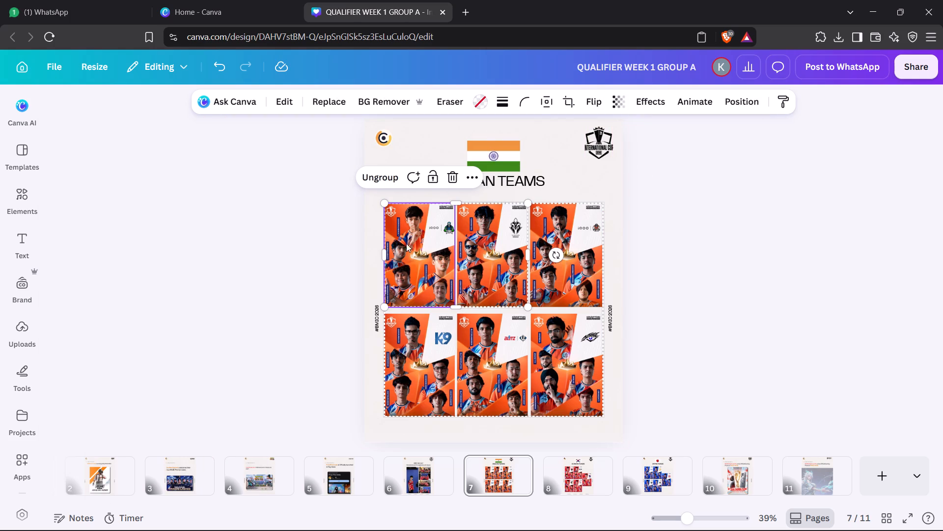
pyautogui.click(640, 102)
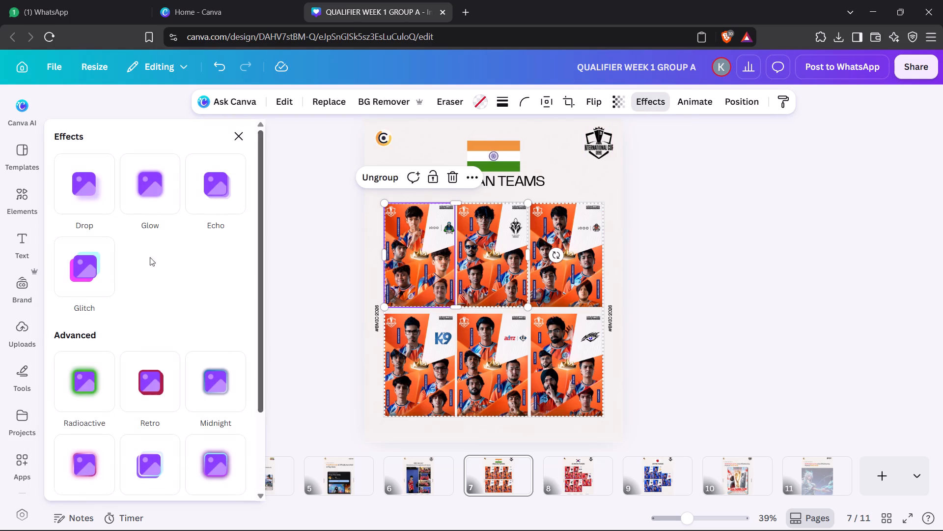
pyautogui.scroll(-2, 119, 200)
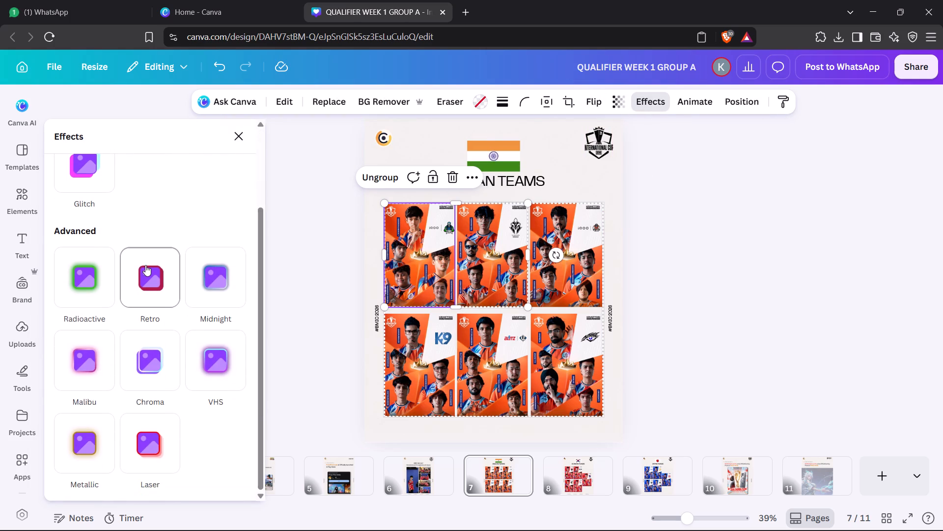
pyautogui.scroll(-1, 145, 265)
pyautogui.scroll(-5, 105, 318)
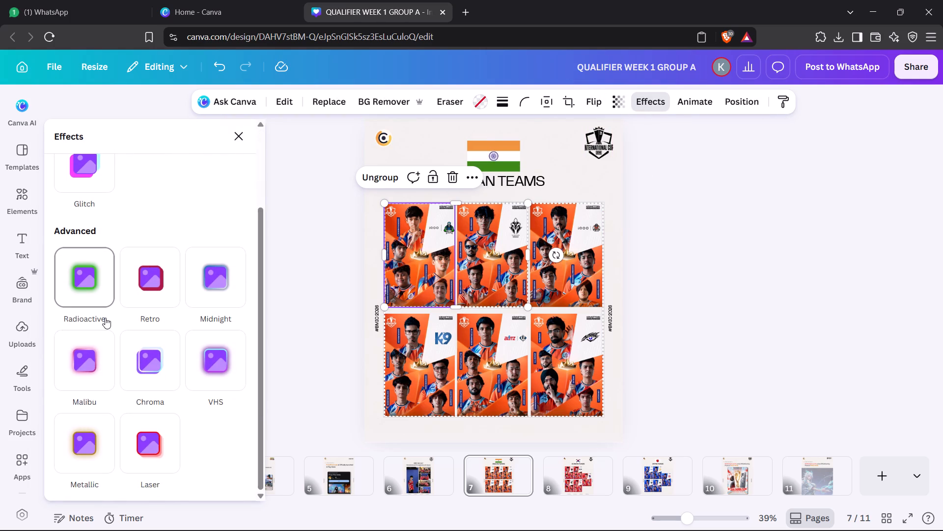
pyautogui.scroll(7, 105, 316)
pyautogui.click(85, 184)
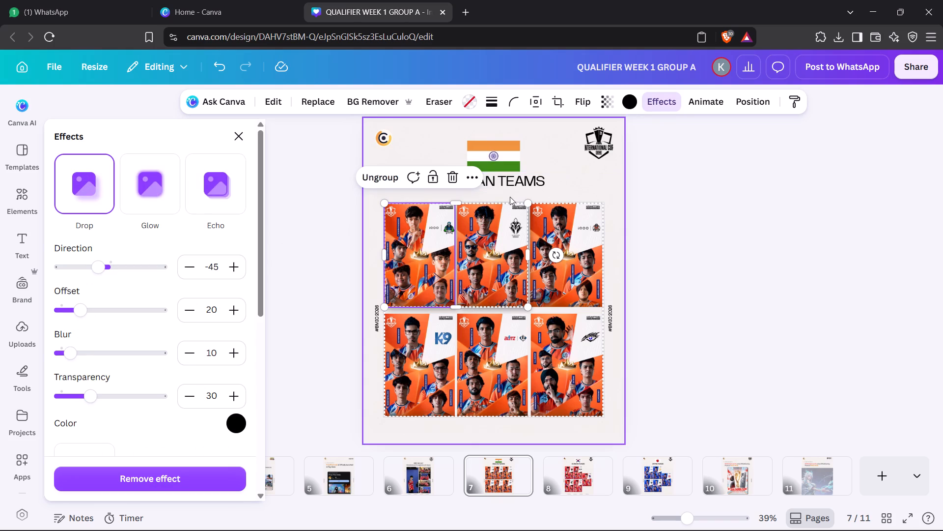
pyautogui.click(523, 307)
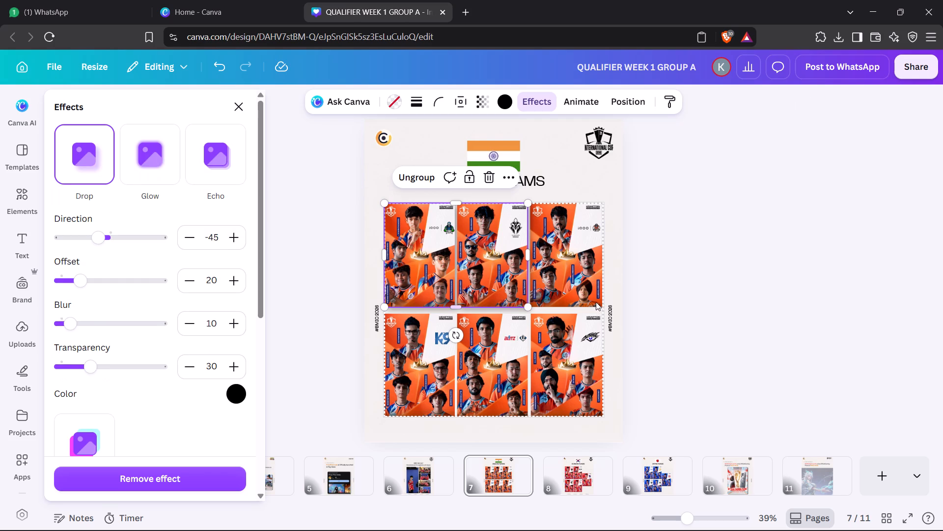
# Apply the Drop shadow effect to the middle poster in the lower row of the INDIAN TEAMS page.
pyautogui.click(522, 390)
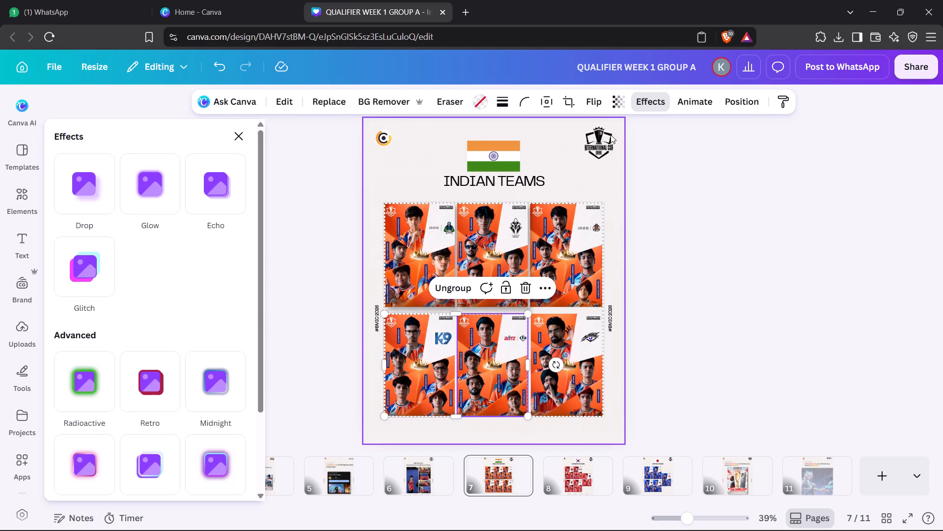
pyautogui.click(102, 204)
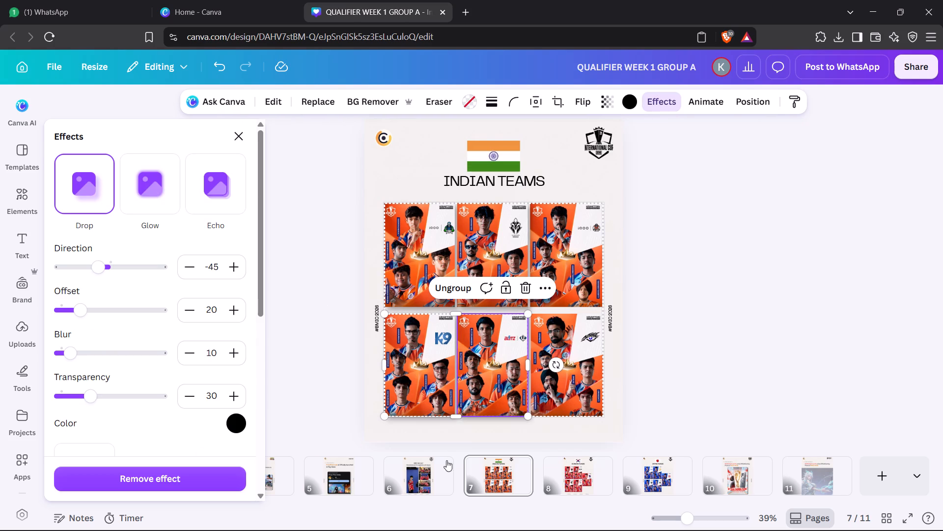
pyautogui.click(387, 418)
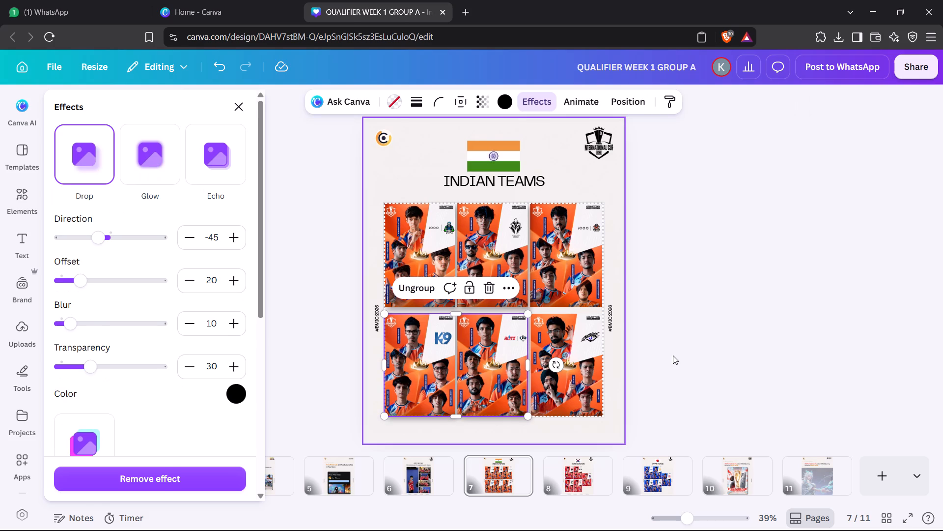
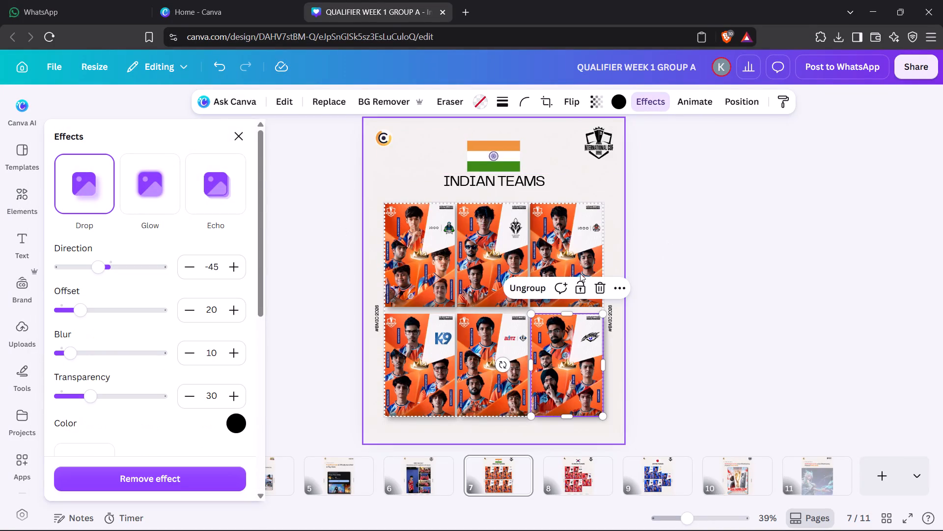
# Apply the Drop shadow effect to the third team poster in the upper row on the INDIAN TEAMS page.
pyautogui.click(554, 237)
pyautogui.click(85, 195)
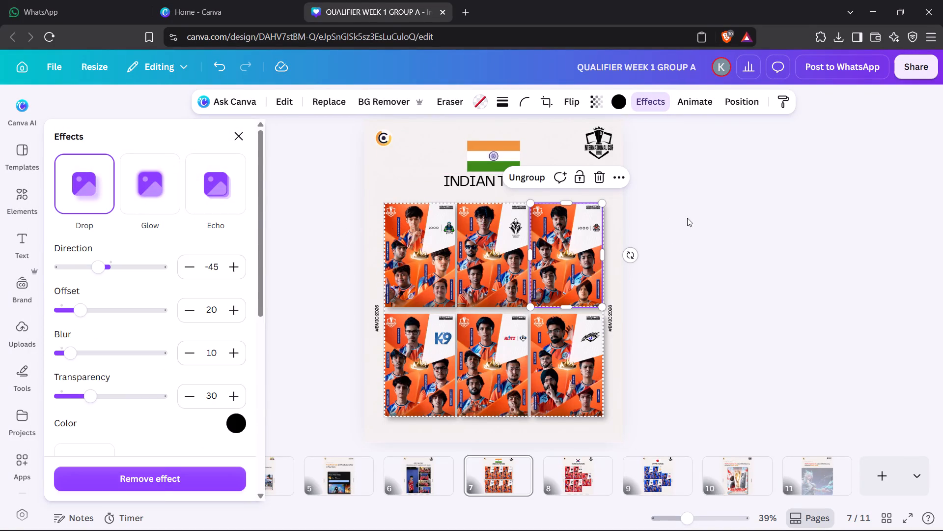
pyautogui.doubleClick(709, 223)
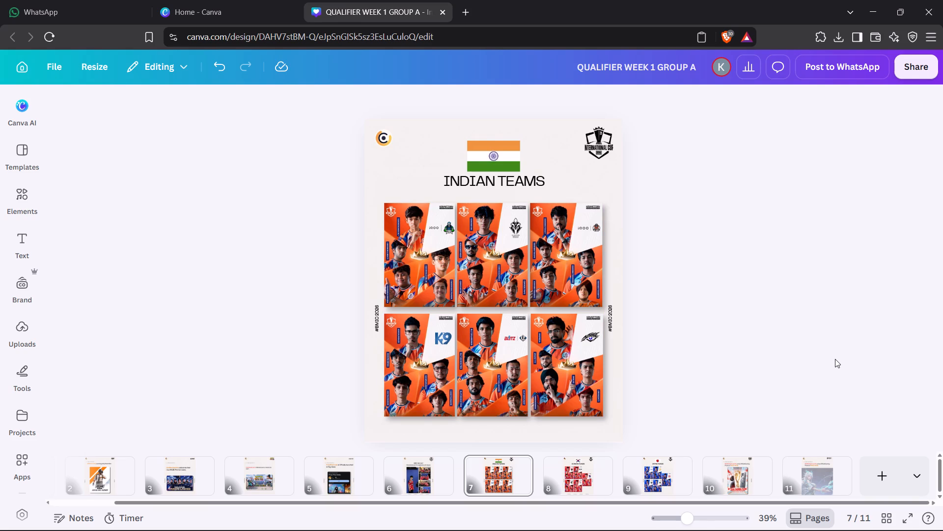
# Select the first two team posters in the upper row of the group on the INDIAN TEAMS page.
pyautogui.click(477, 265)
pyautogui.click(524, 306)
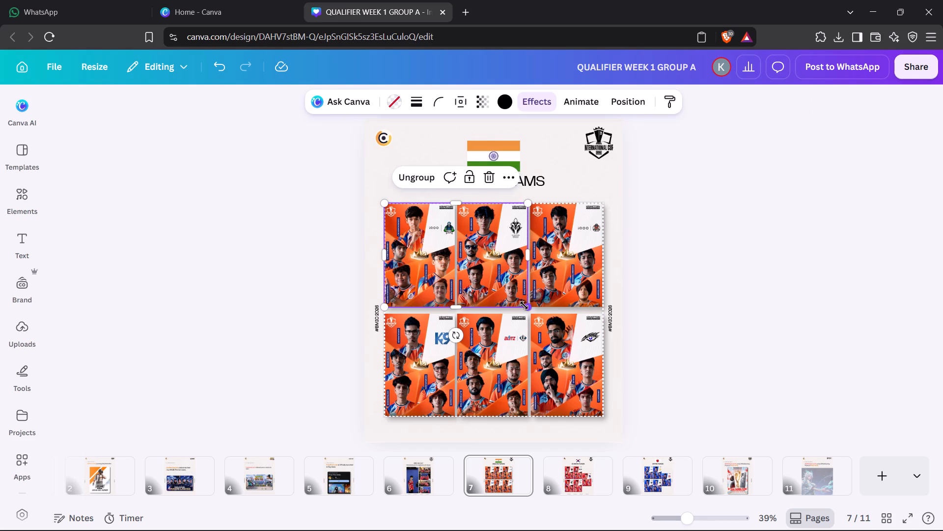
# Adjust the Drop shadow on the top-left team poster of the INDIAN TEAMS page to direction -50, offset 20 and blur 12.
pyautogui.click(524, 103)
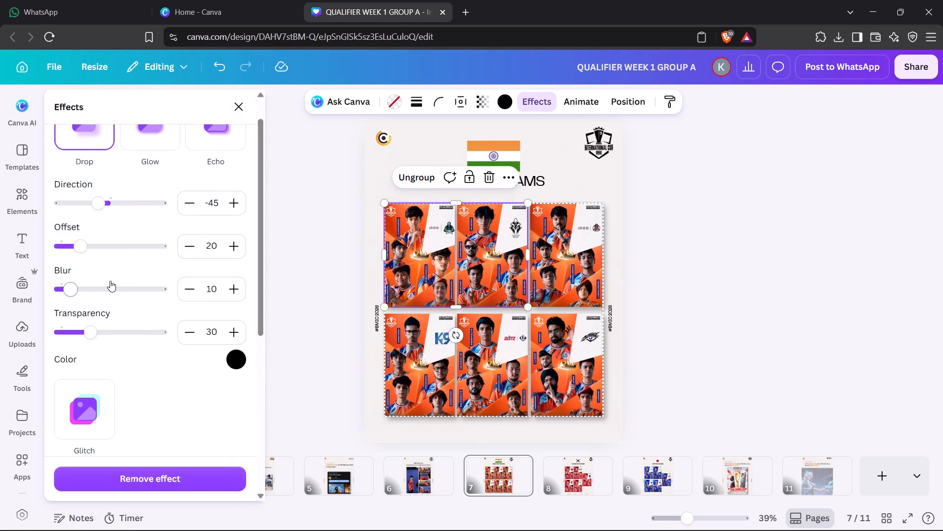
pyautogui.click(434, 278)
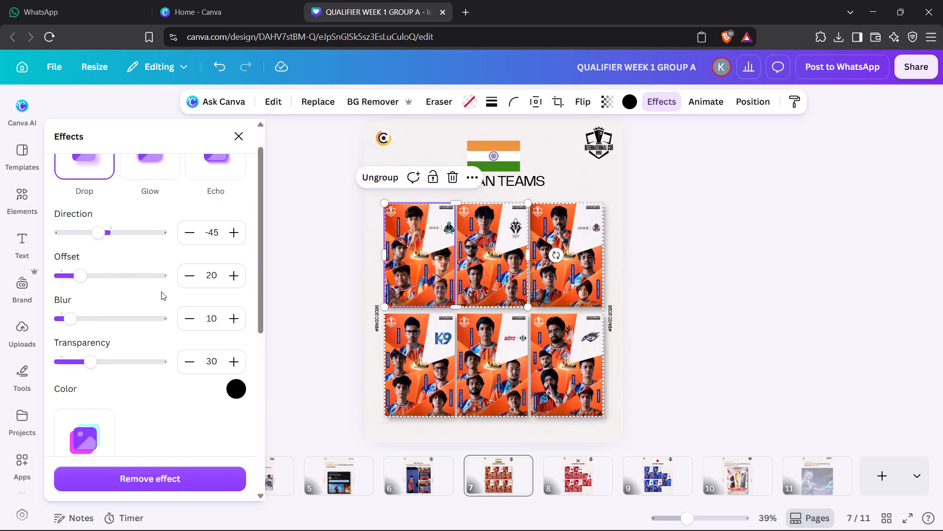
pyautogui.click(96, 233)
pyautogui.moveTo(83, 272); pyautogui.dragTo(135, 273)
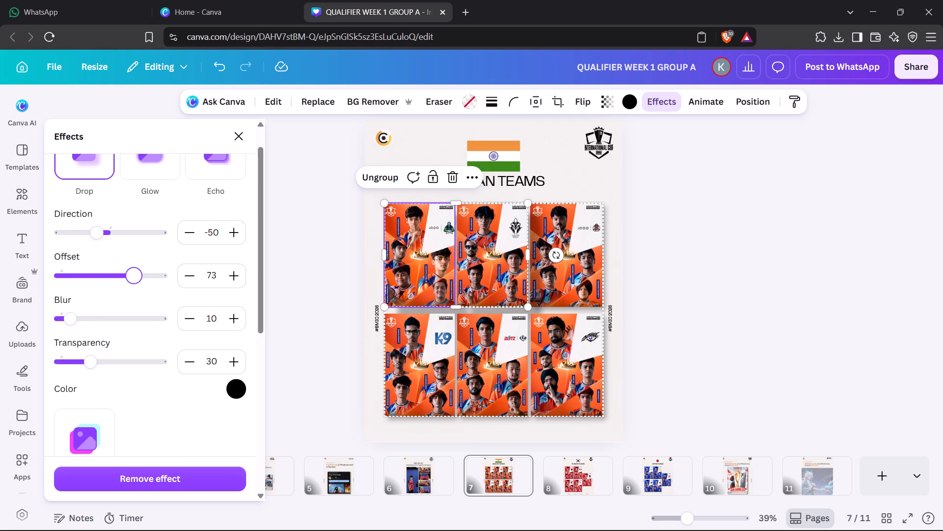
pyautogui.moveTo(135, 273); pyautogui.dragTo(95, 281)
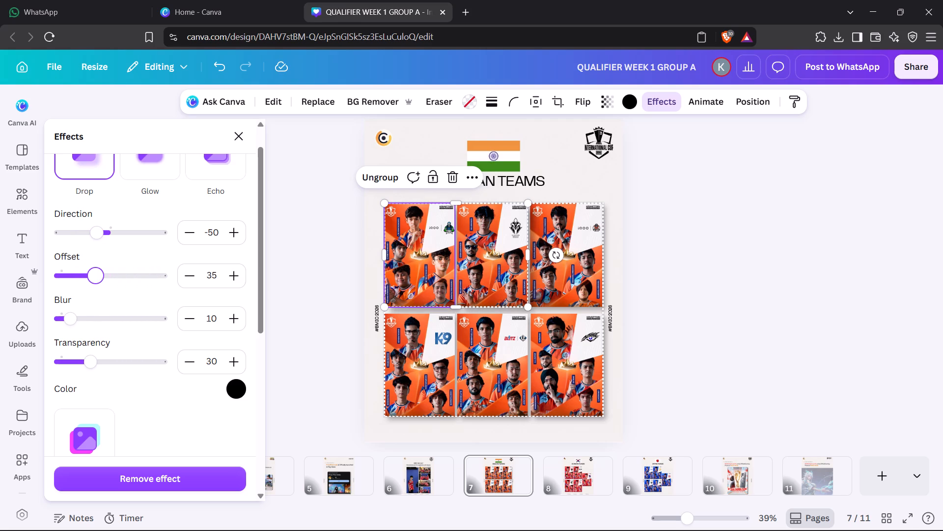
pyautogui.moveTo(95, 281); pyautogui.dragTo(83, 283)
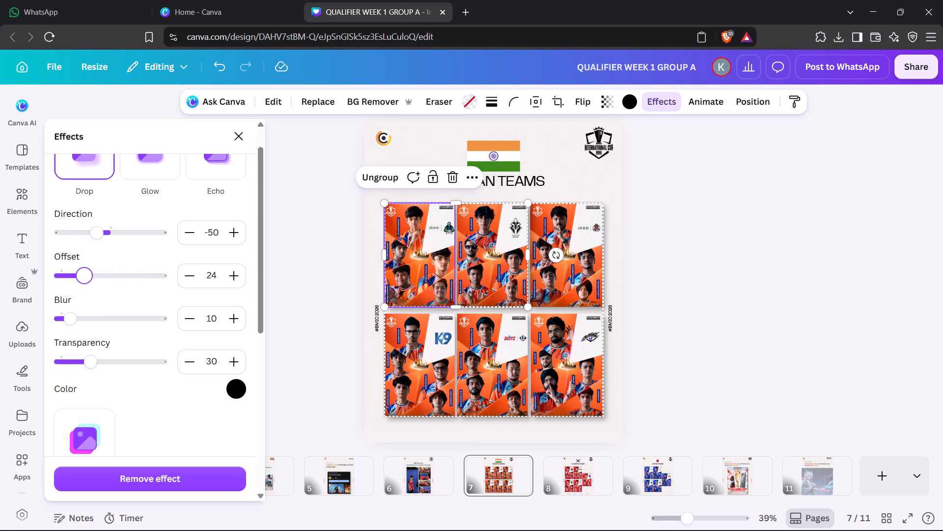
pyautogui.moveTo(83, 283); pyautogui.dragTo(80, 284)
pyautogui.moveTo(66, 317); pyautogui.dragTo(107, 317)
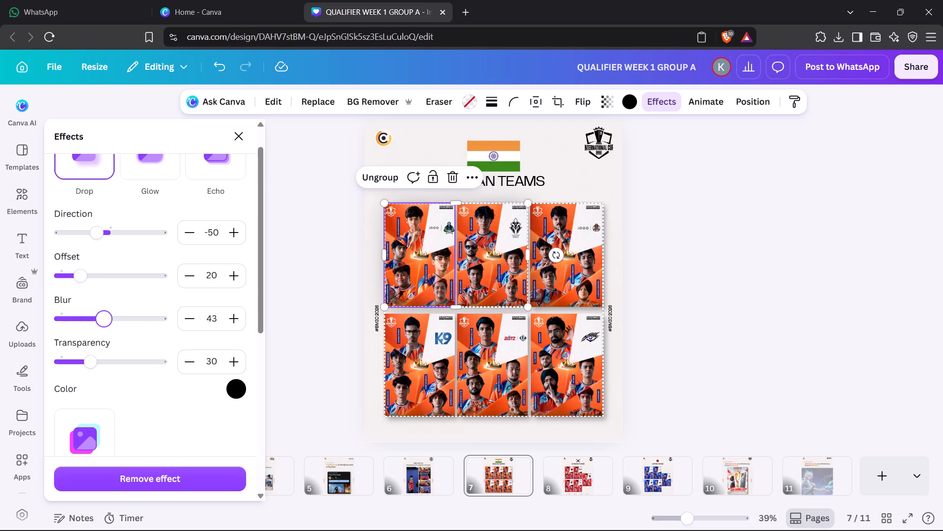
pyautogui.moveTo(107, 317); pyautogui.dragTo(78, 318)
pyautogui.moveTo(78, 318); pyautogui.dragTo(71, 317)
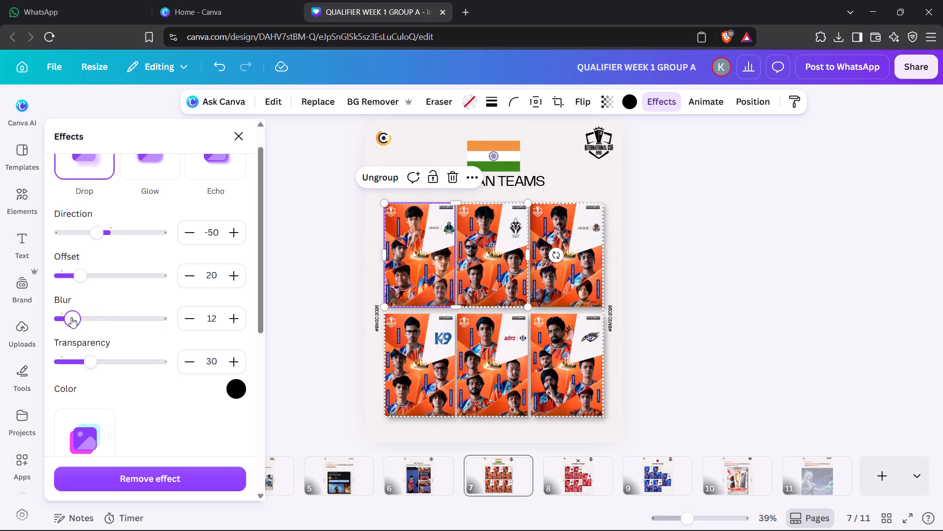
# Replace the top-left poster's Drop shadow with the black Glow effect after trying Echo, and deselect the poster.
pyautogui.scroll(-3, 82, 365)
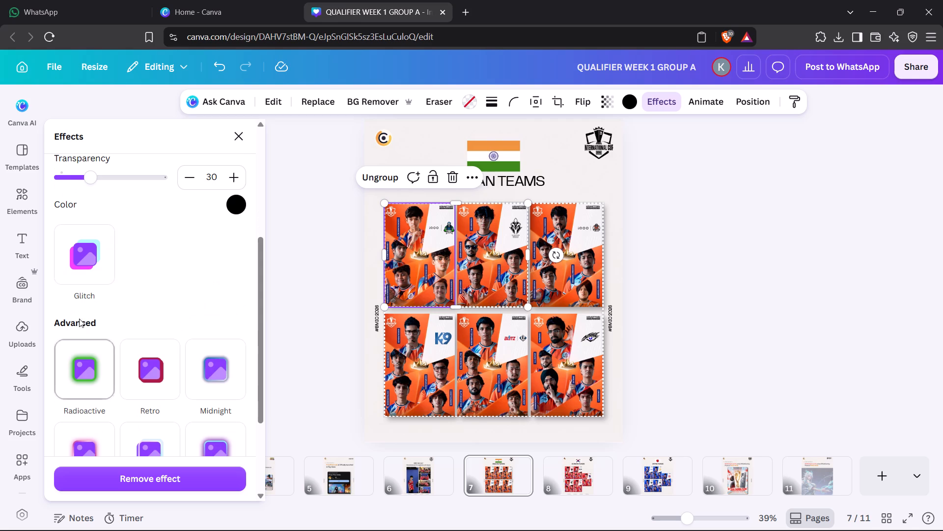
pyautogui.scroll(7, 87, 269)
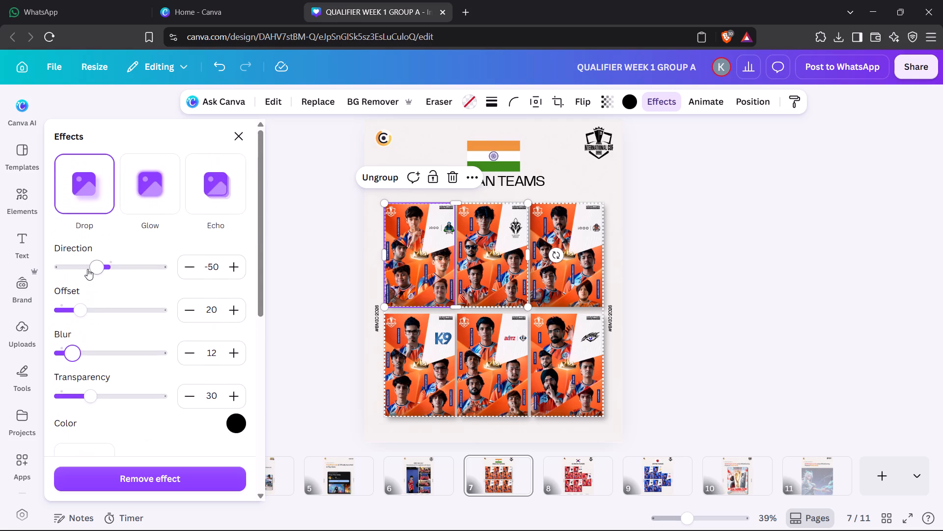
pyautogui.click(141, 177)
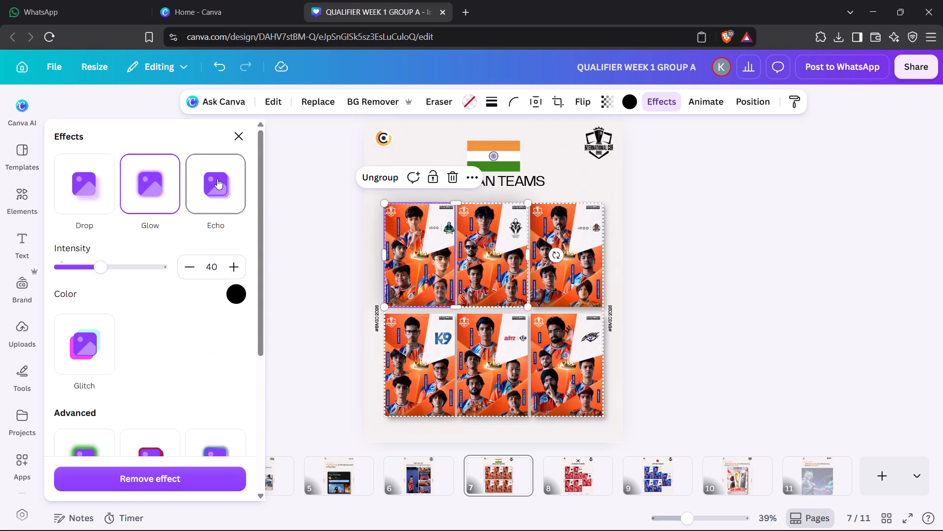
pyautogui.click(217, 180)
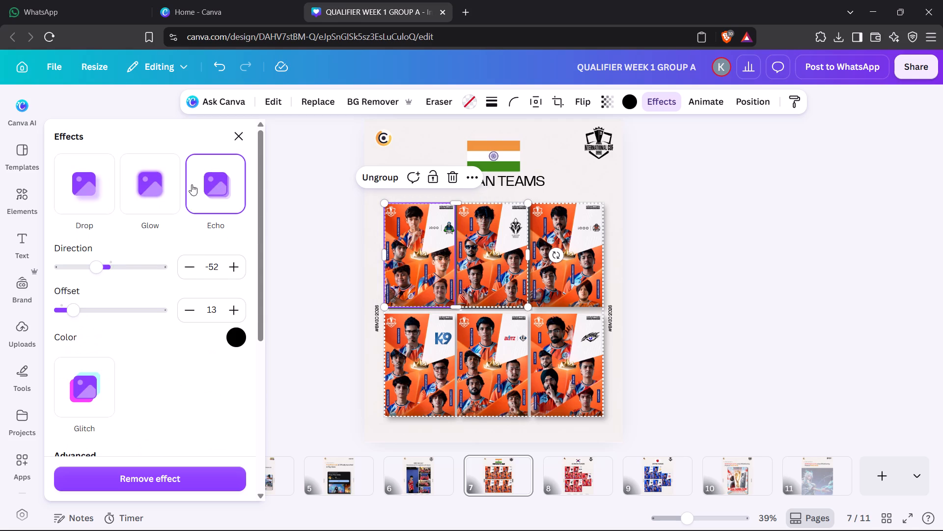
pyautogui.click(156, 177)
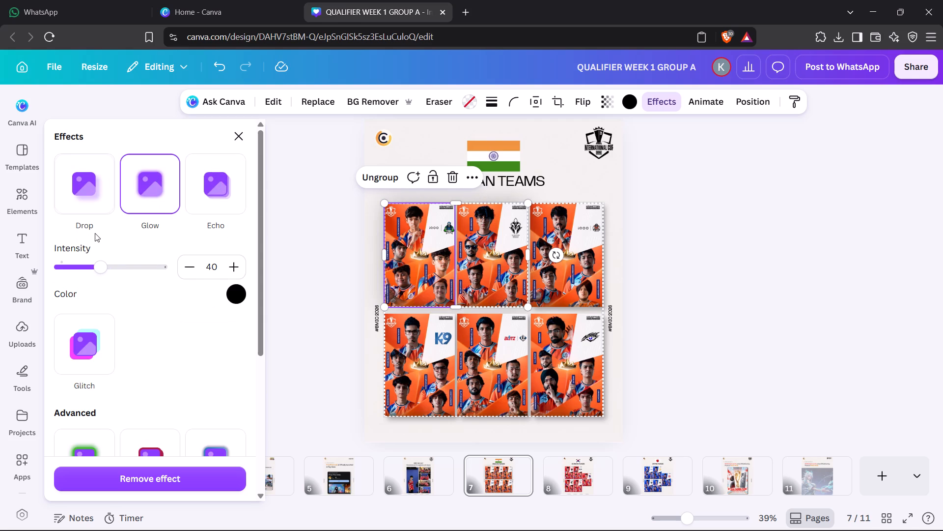
pyautogui.click(679, 264)
pyautogui.click(679, 264)
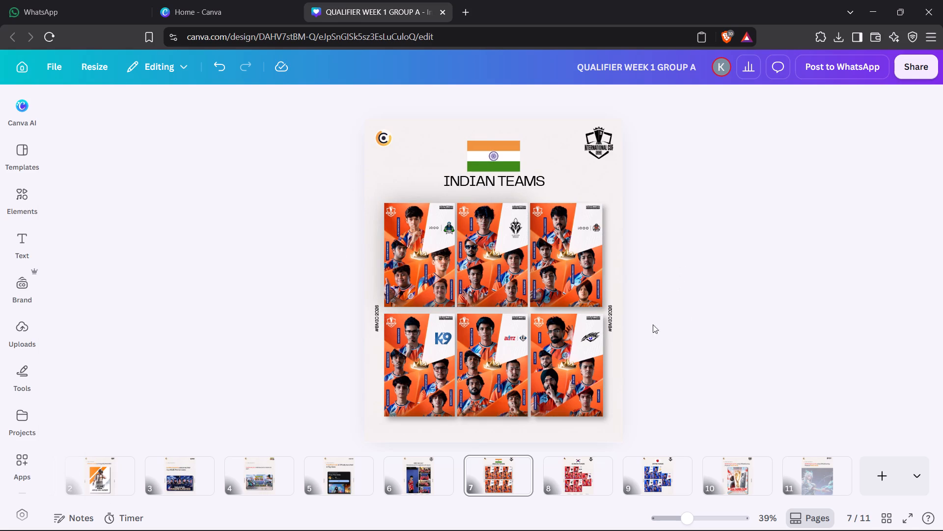
# Undo the most recent effect changes on the INDIAN TEAMS posters, stepping back twice and redoing once.
pyautogui.click(212, 66)
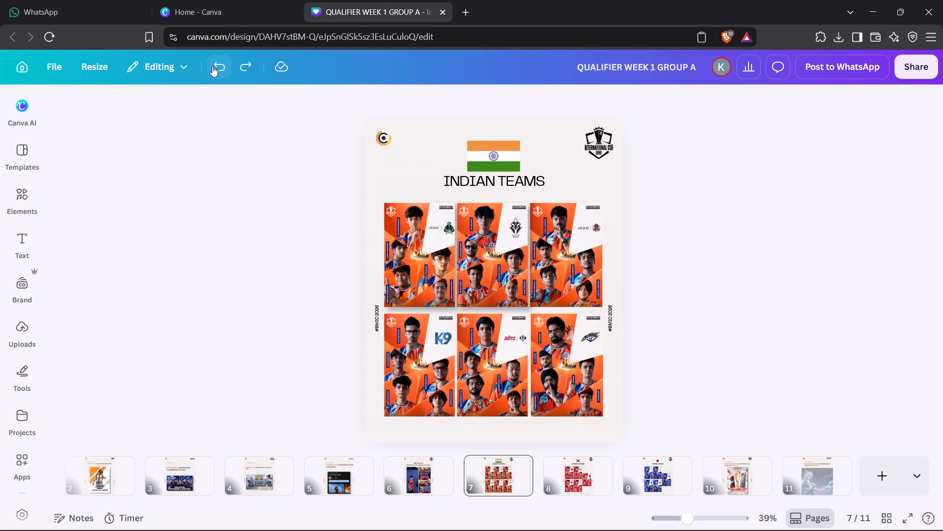
pyautogui.click(212, 66)
pyautogui.click(250, 65)
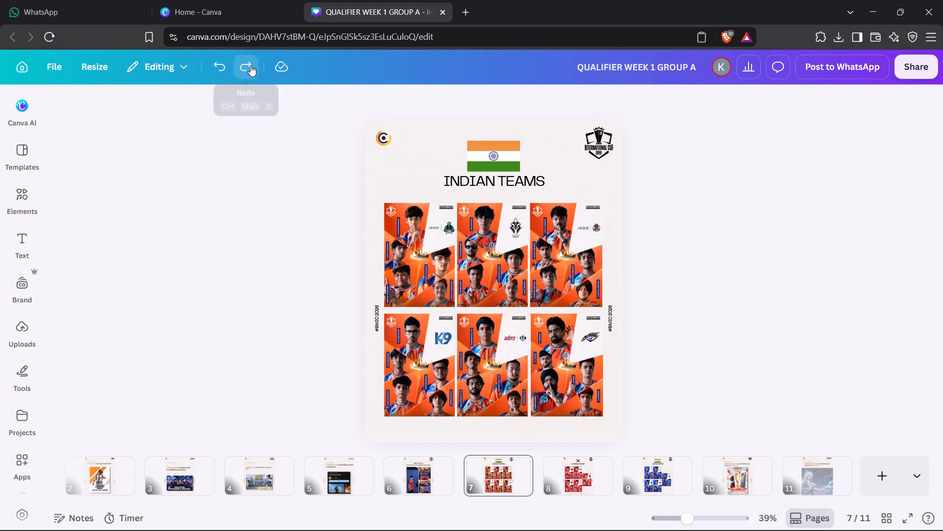
pyautogui.click(193, 308)
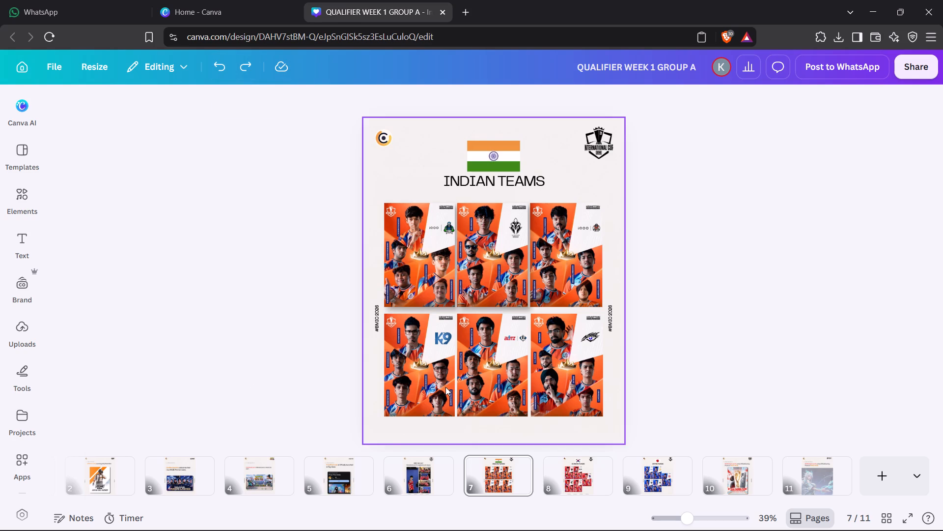
# Apply the Drop shadow effect to the K9 and adjacent middle posters in the bottom row of the INDIAN TEAMS page, and deselect.
pyautogui.click(443, 384)
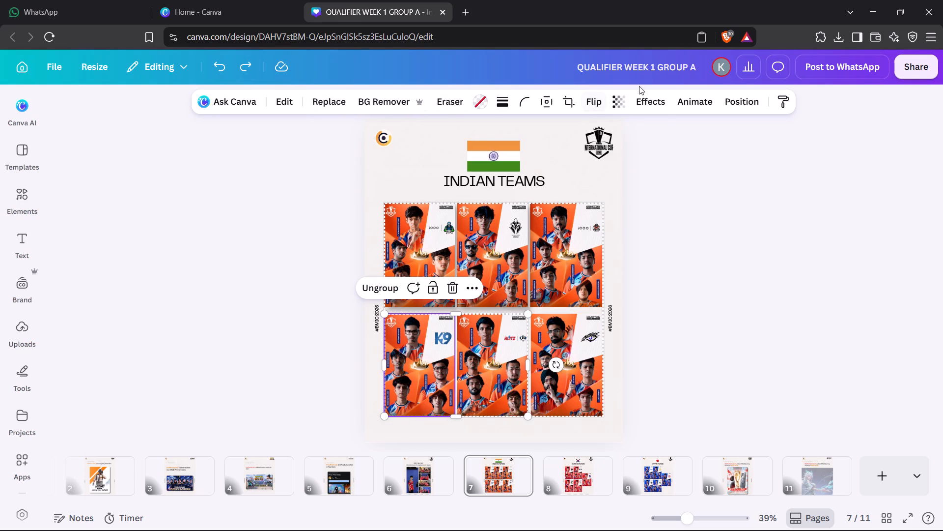
pyautogui.click(653, 104)
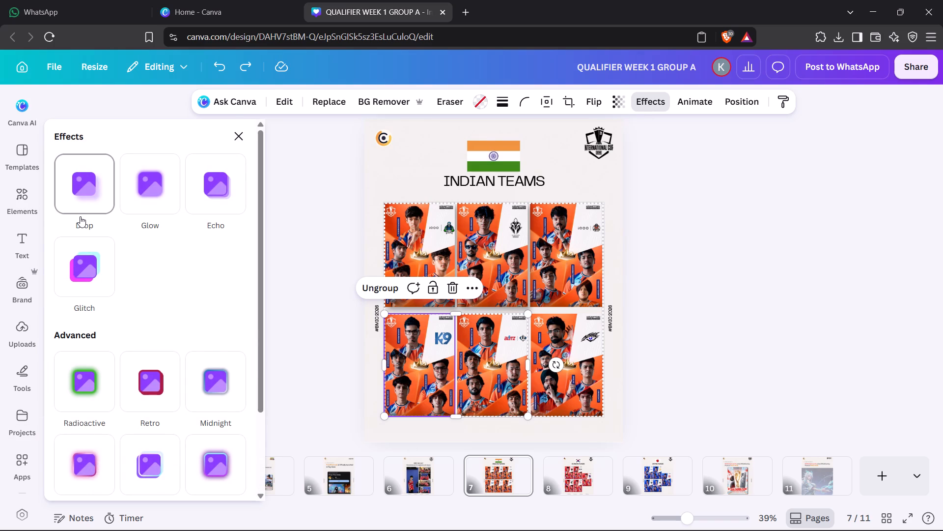
pyautogui.click(80, 216)
pyautogui.click(701, 349)
pyautogui.click(701, 349)
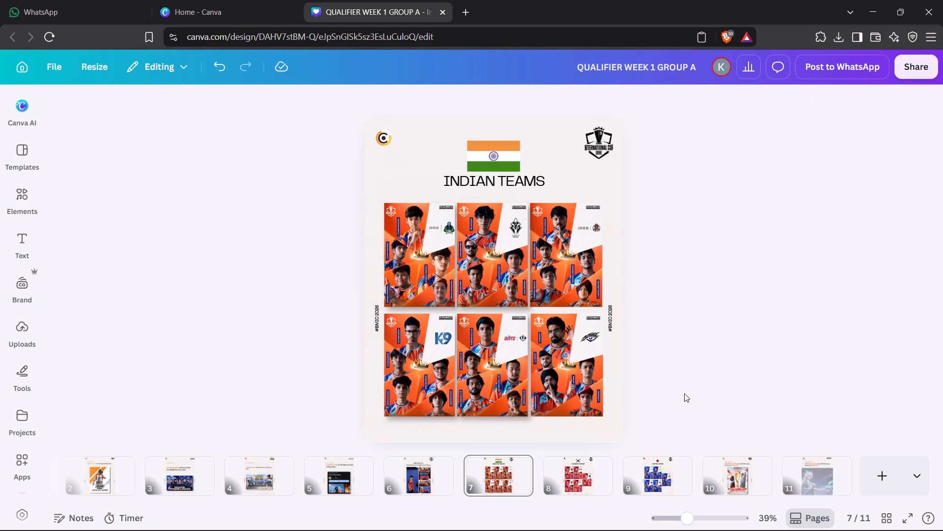
# Apply the Drop shadow effect to the bottom-right team poster on the INDIAN TEAMS page with direction -45, offset 20 and blur 10, and deselect.
pyautogui.click(563, 401)
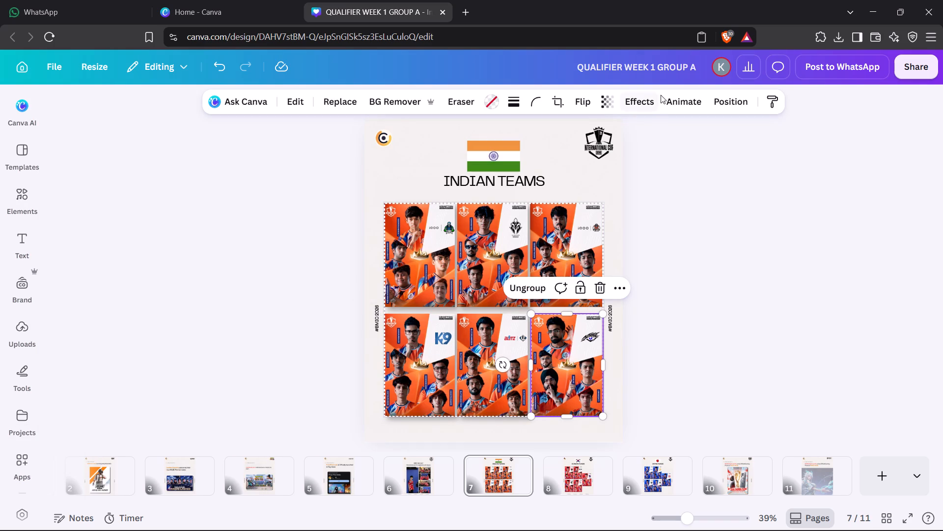
pyautogui.click(644, 100)
pyautogui.click(92, 199)
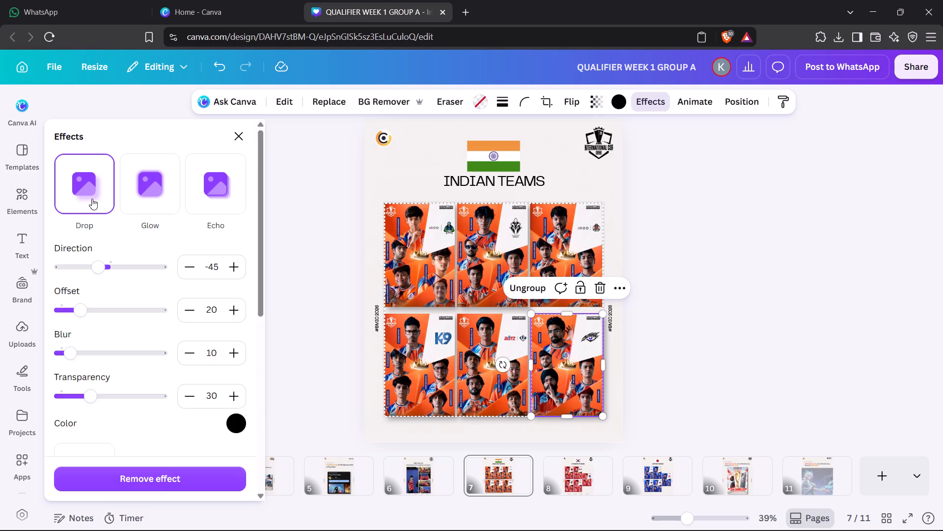
pyautogui.click(672, 272)
pyautogui.click(672, 272)
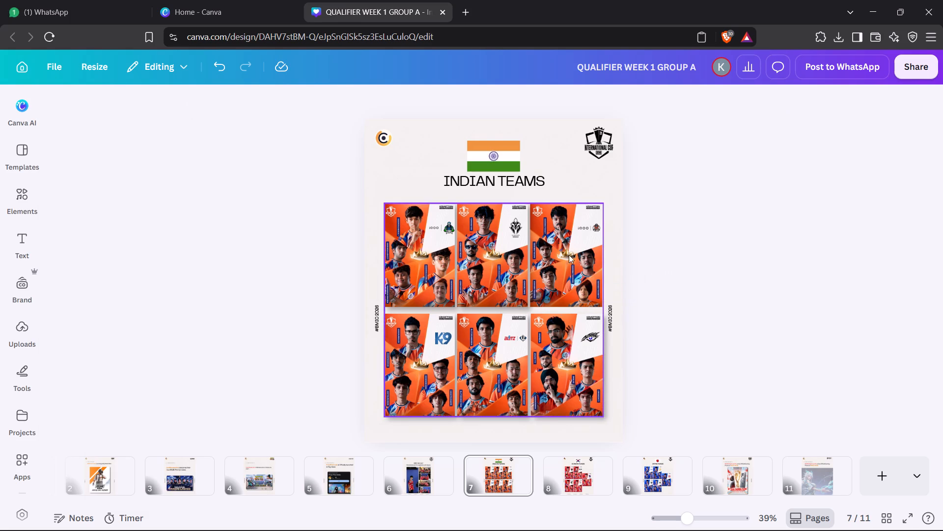
# Apply the Drop shadow effect to the top-right team poster on the INDIAN TEAMS page with direction -45, offset 20 and blur 10.
pyautogui.click(565, 254)
pyautogui.click(637, 109)
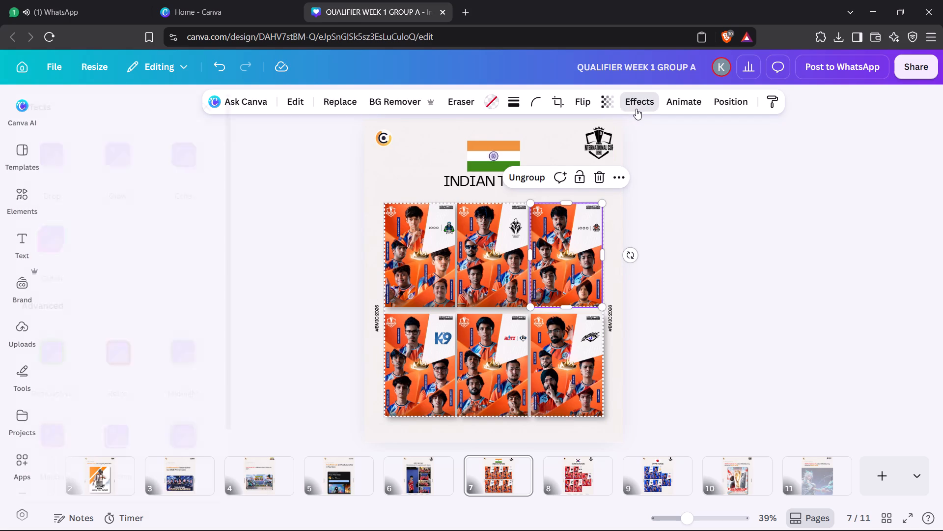
pyautogui.click(118, 202)
pyautogui.click(73, 200)
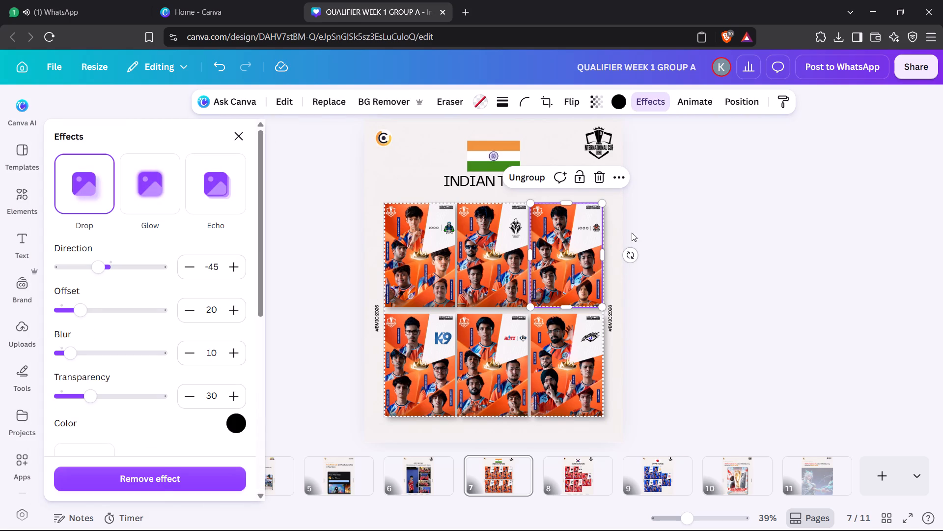
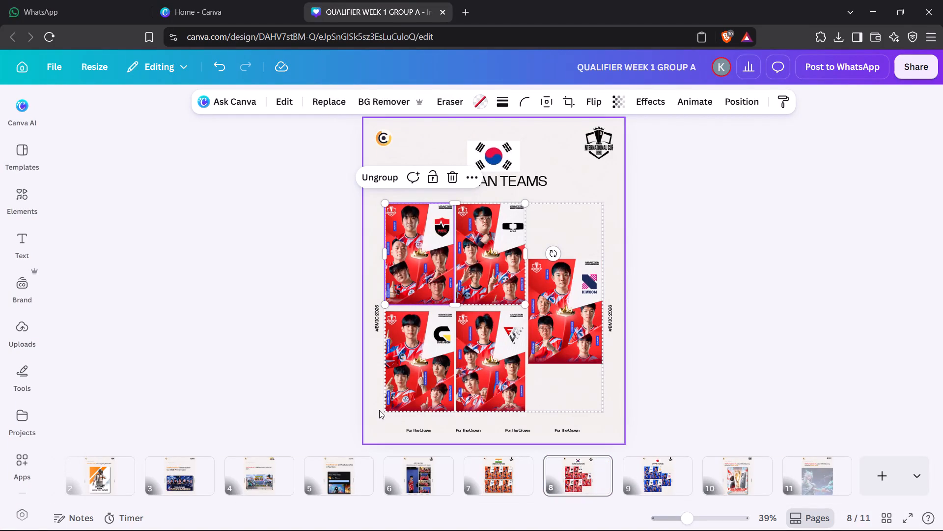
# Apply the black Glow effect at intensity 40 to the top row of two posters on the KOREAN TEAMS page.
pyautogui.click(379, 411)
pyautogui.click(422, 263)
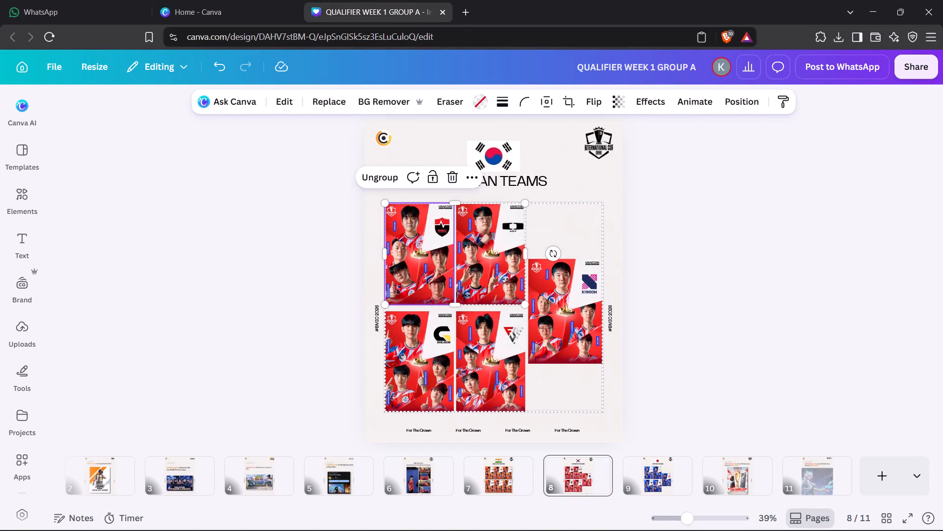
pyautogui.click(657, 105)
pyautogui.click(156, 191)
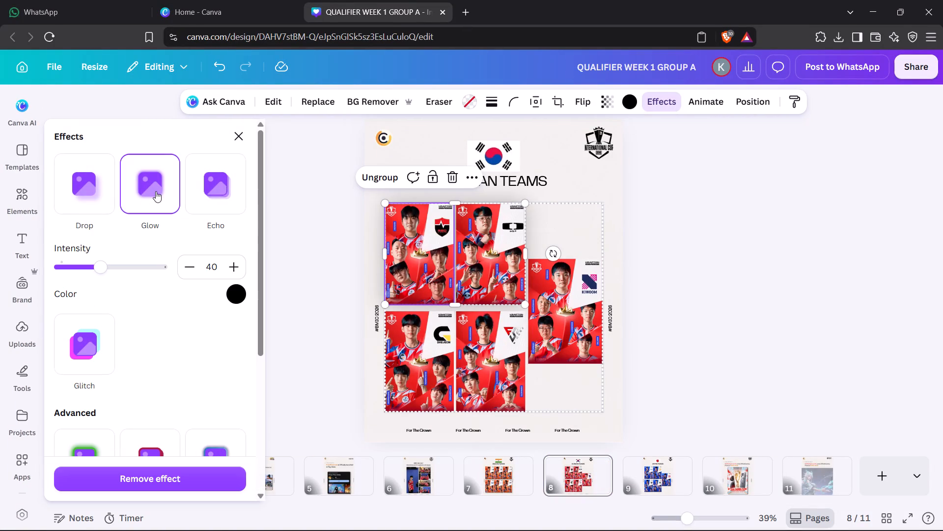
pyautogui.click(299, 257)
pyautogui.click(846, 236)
# Replace the Glow on the top row of KOREAN TEAMS posters with the Drop shadow effect.
pyautogui.click(459, 257)
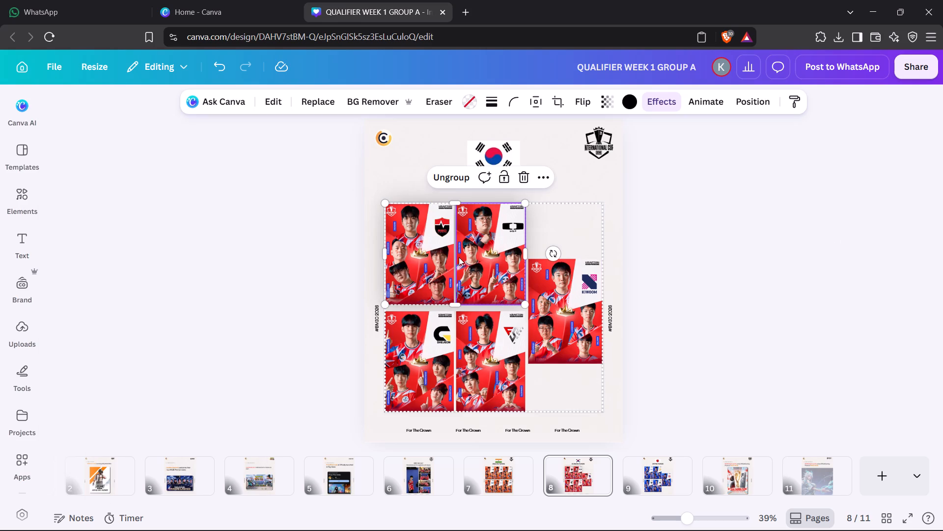
pyautogui.click(645, 105)
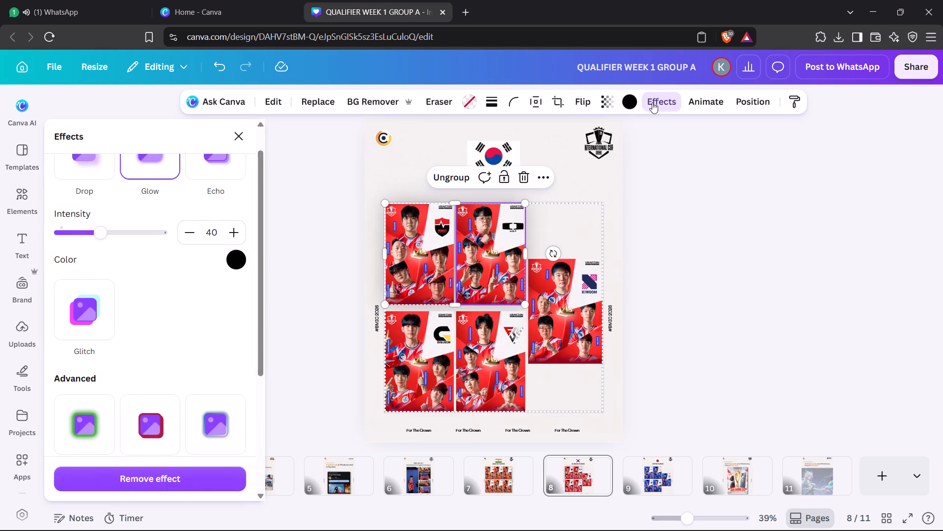
pyautogui.click(100, 164)
pyautogui.click(660, 300)
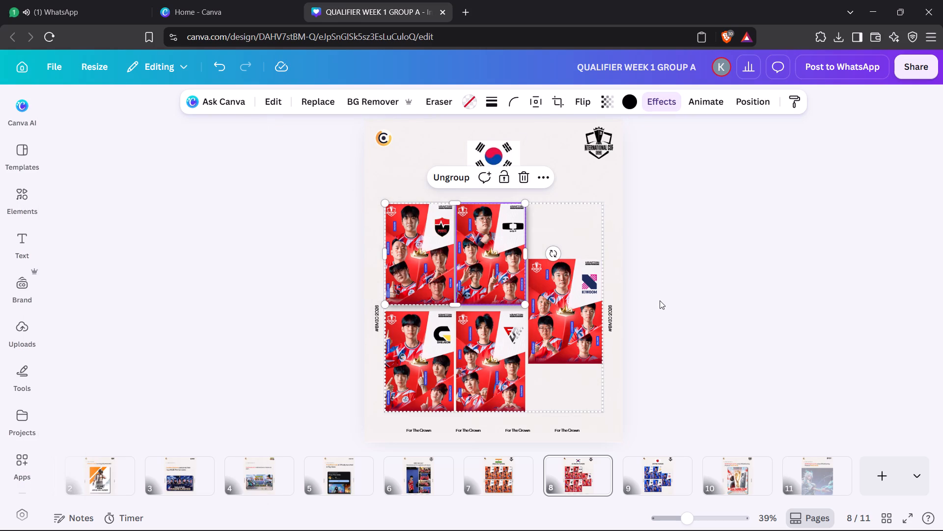
# Apply the black Drop shadow with direction -45, offset 20, blur 10 and transparency 30 to the bottom row of two posters, then deselect.
pyautogui.click(502, 359)
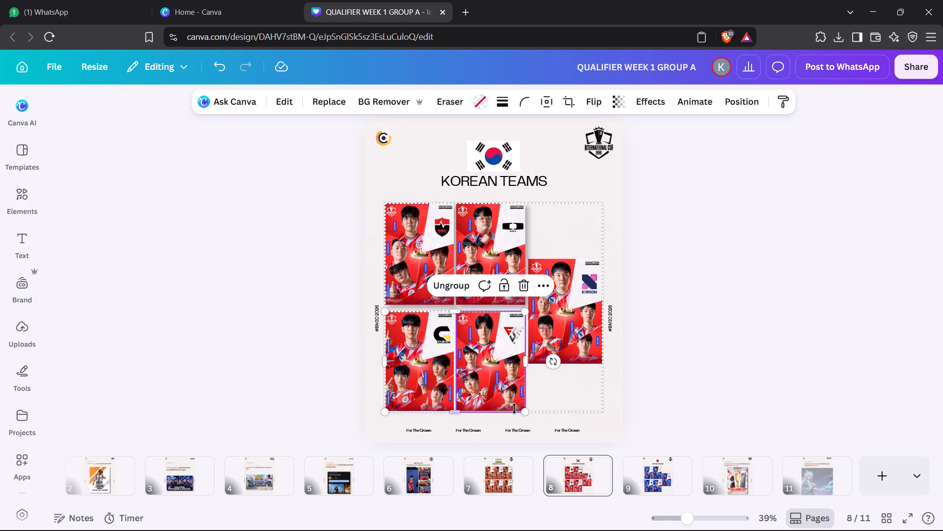
pyautogui.click(524, 410)
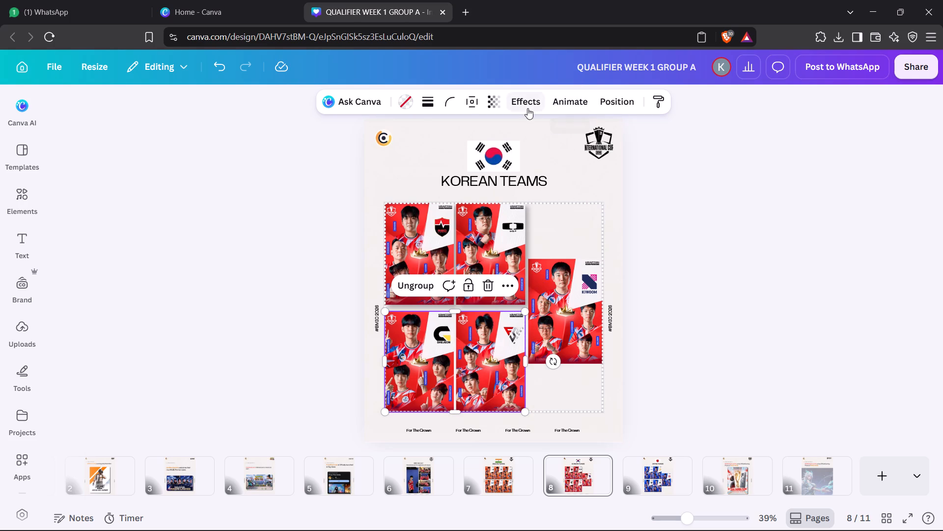
pyautogui.click(526, 107)
pyautogui.click(102, 173)
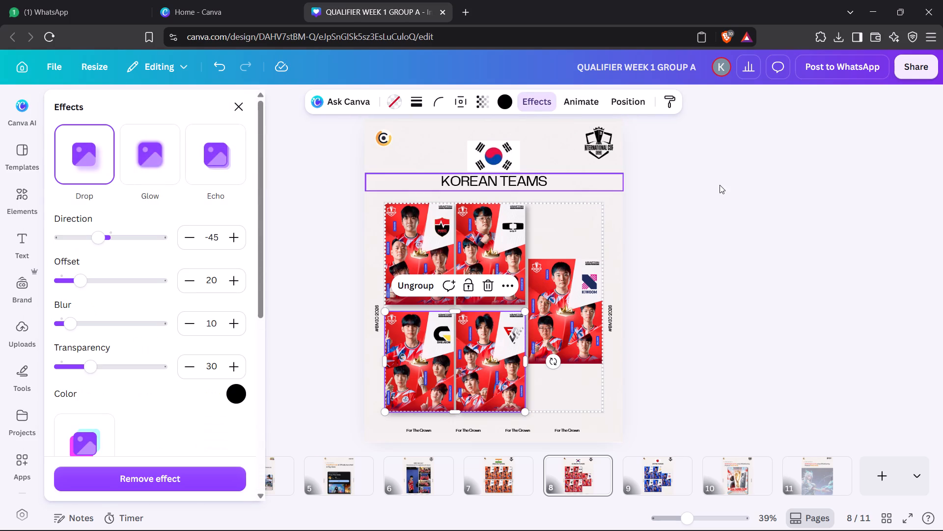
pyautogui.click(697, 205)
pyautogui.click(695, 242)
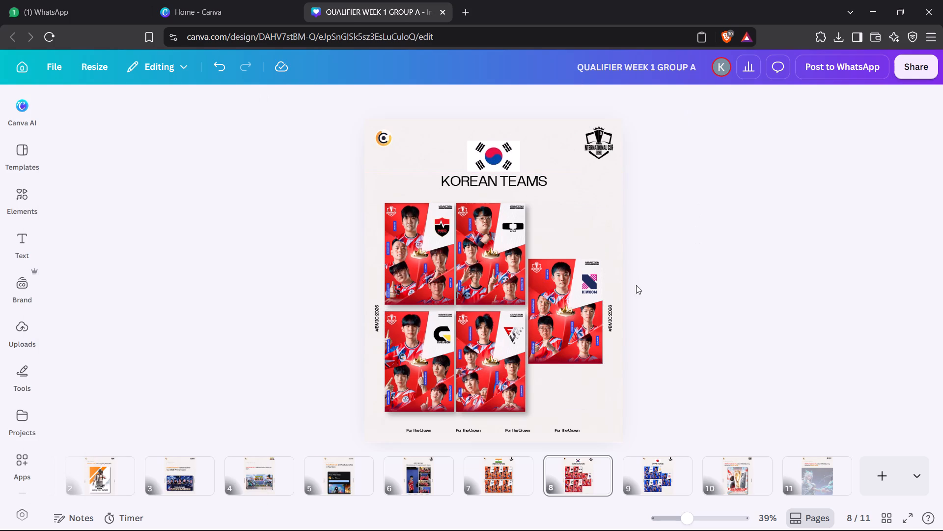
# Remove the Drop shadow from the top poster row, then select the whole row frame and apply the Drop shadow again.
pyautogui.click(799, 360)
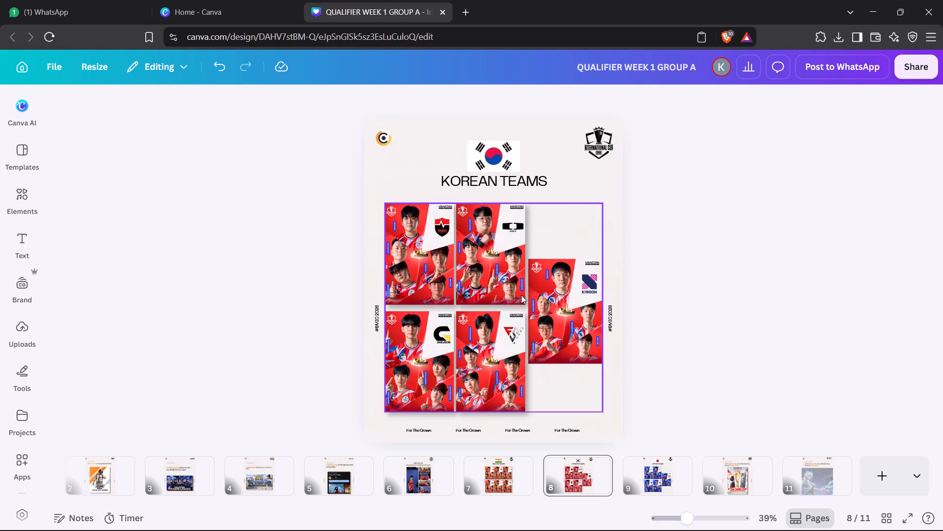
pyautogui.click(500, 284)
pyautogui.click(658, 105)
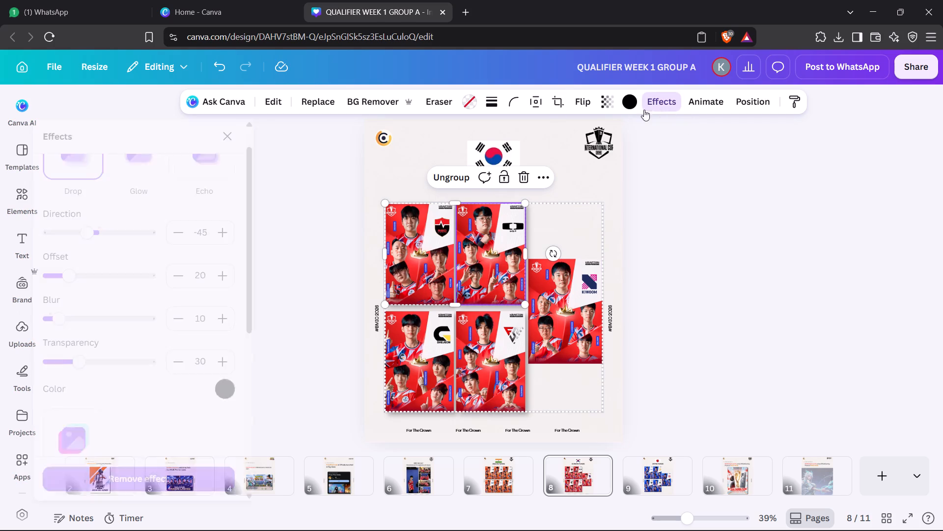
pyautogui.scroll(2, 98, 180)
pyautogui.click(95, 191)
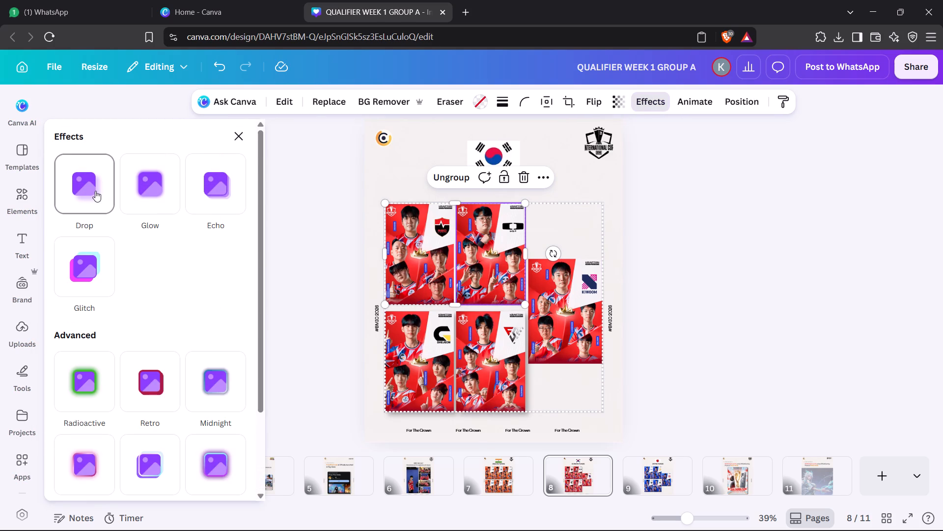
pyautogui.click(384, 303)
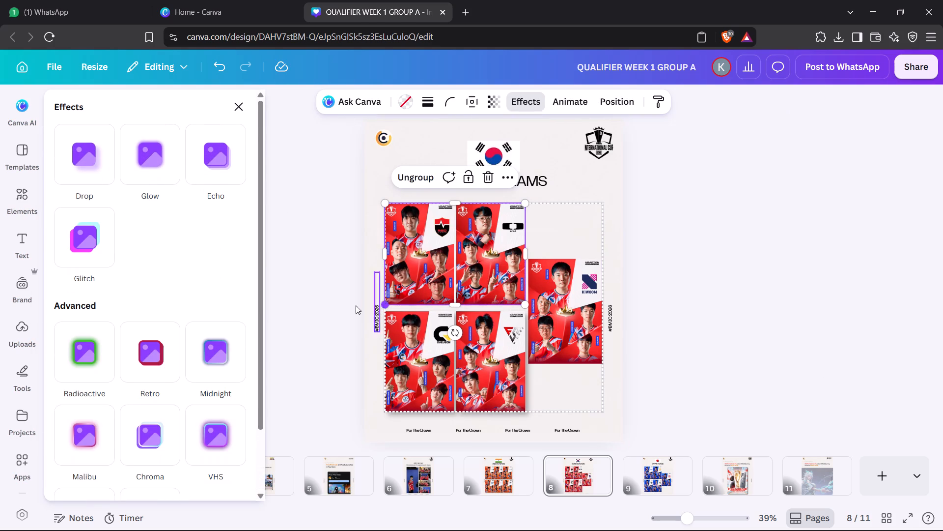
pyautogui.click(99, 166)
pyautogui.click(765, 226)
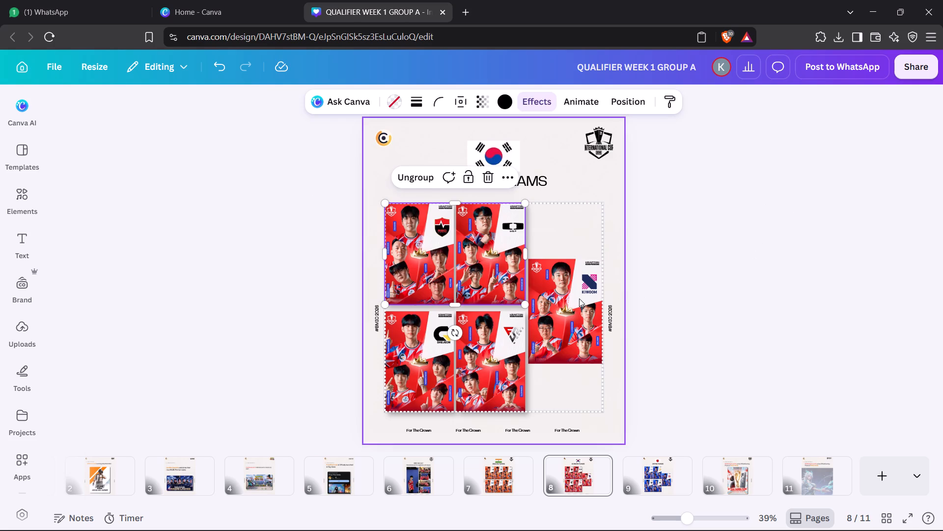
# Select the single KIWOOM poster beside the two rows on the KOREAN TEAMS page and open its effects.
pyautogui.click(579, 299)
pyautogui.click(643, 97)
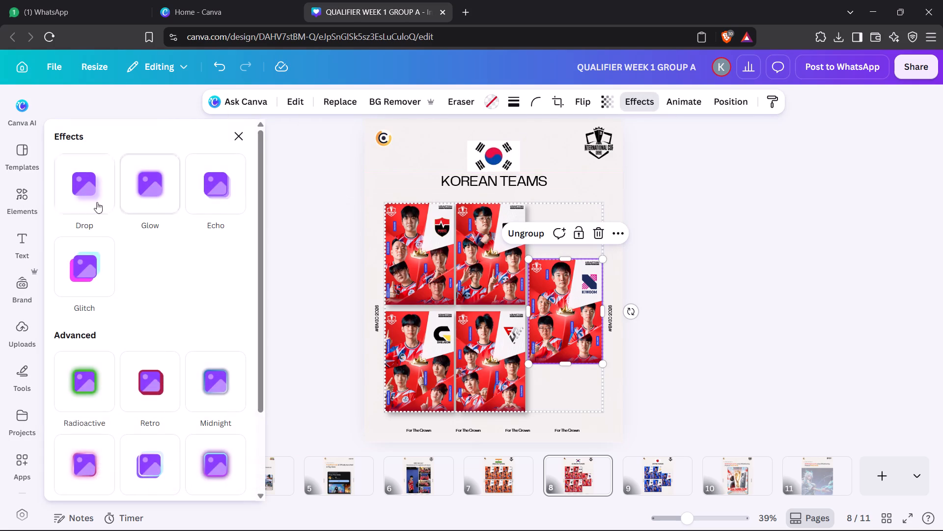
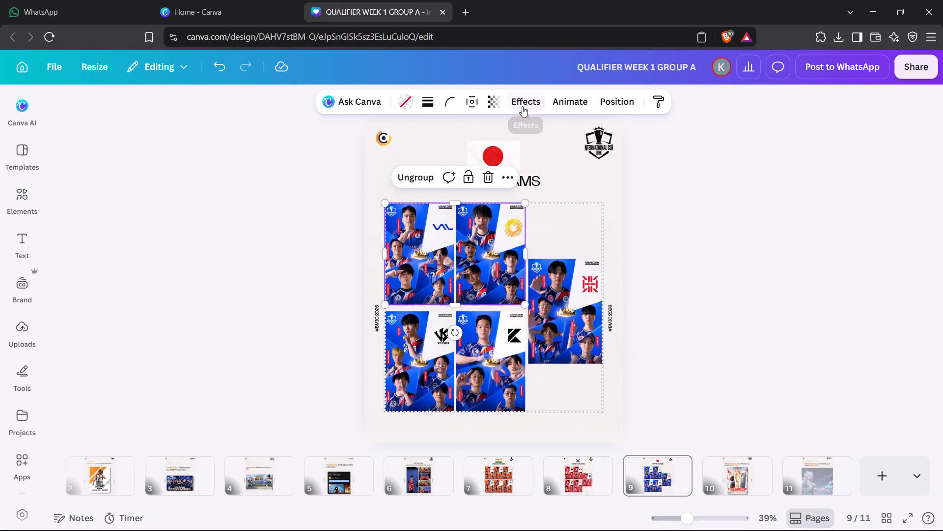
# Apply the default Drop shadow effect to the top row pair of team posters on the JAPAN TEAMS page.
pyautogui.click(522, 107)
pyautogui.click(98, 144)
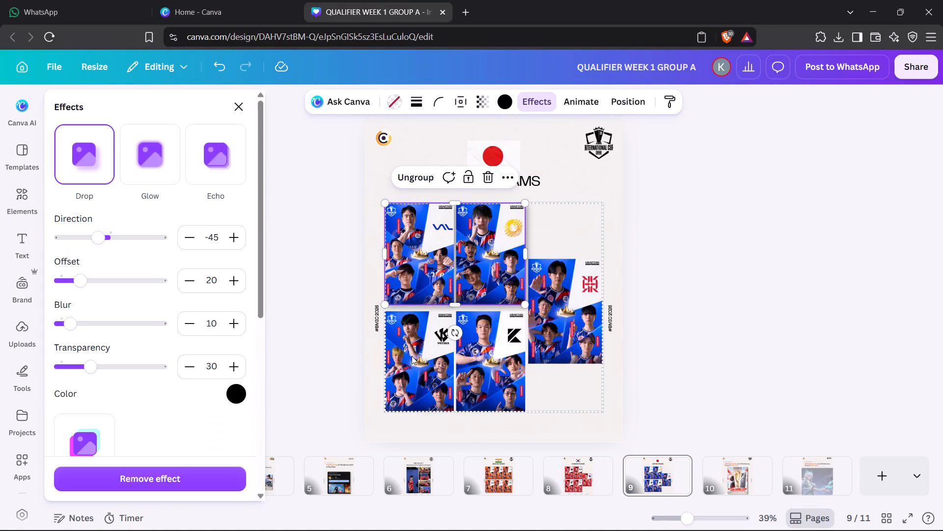
# Apply the default Drop shadow effect to the bottom row pair of posters on the JAPAN TEAMS page and deselect them.
pyautogui.click(397, 400)
pyautogui.click(384, 410)
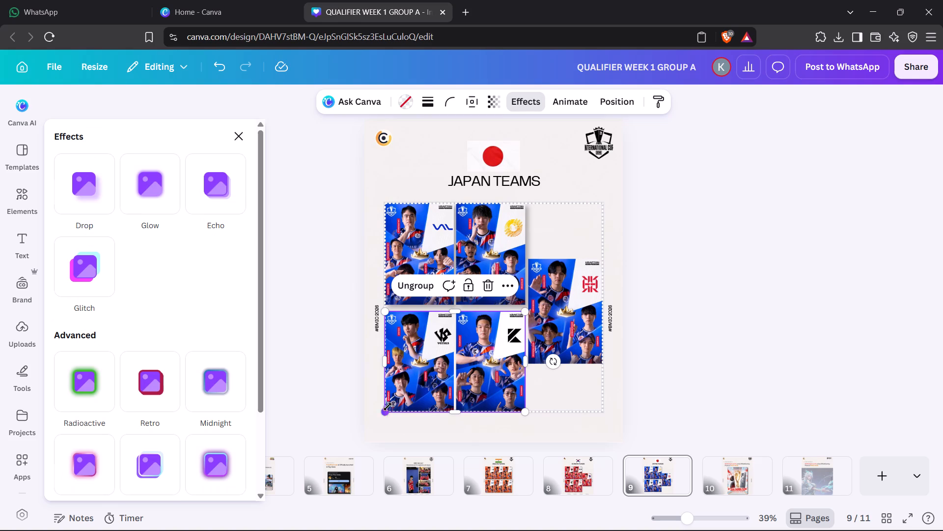
pyautogui.click(81, 163)
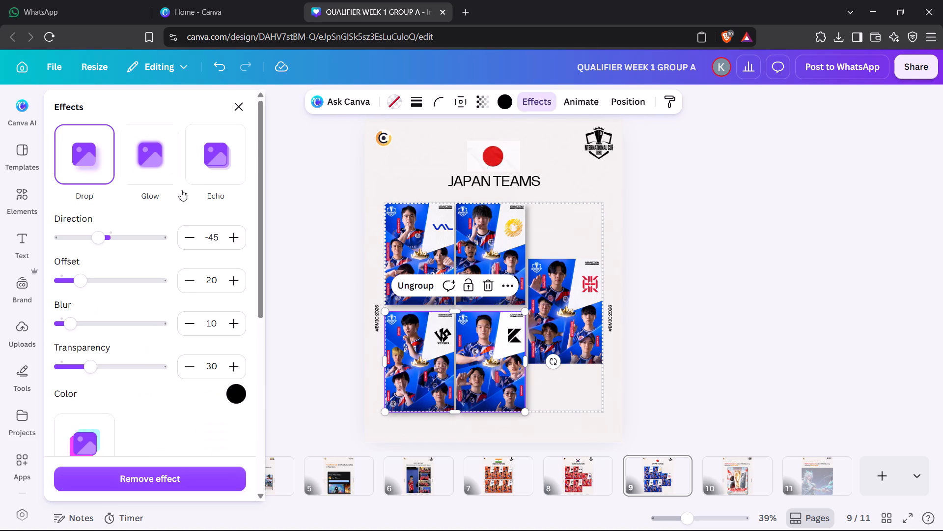
pyautogui.click(678, 230)
# Select the single team poster beside the two rows of posters on the JAPAN TEAMS page.
pyautogui.click(569, 302)
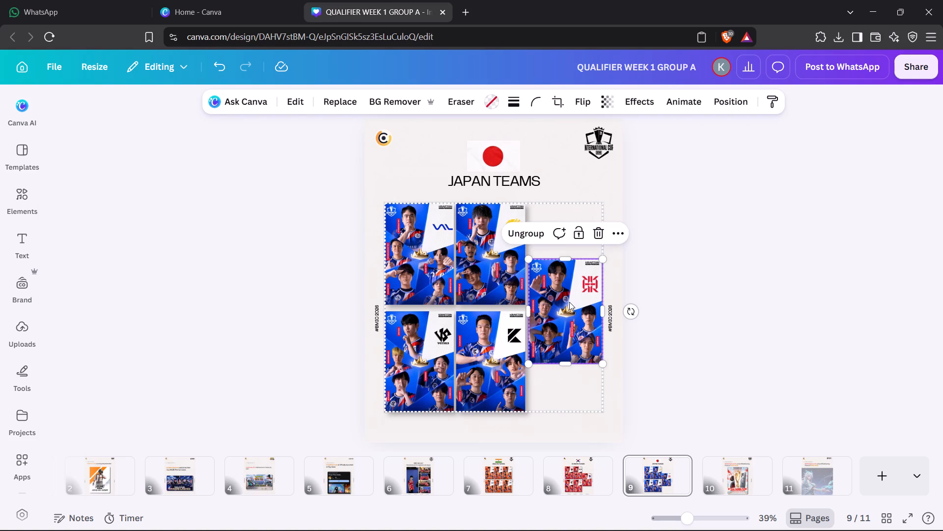
# Apply the Drop shadow effect to the rightmost team poster on the JAPAN TEAMS page and deselect it.
pyautogui.click(646, 97)
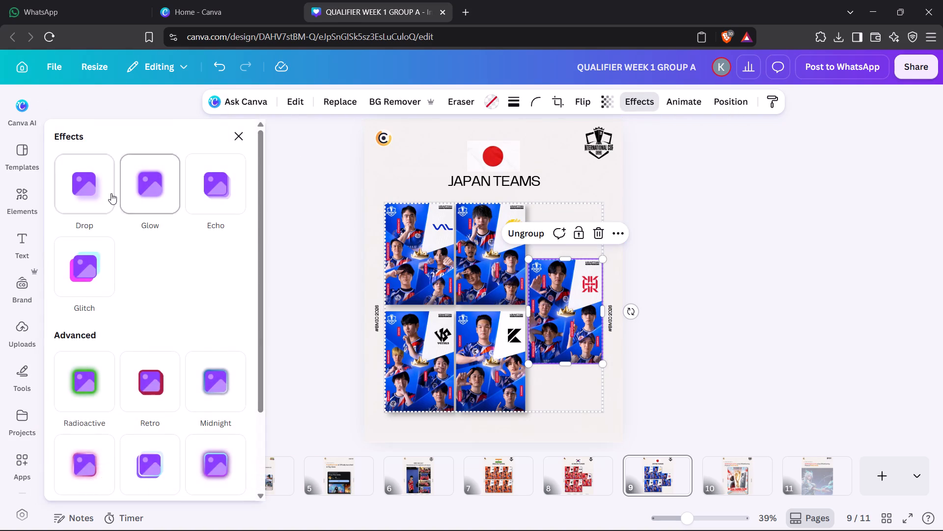
pyautogui.click(111, 193)
pyautogui.doubleClick(769, 235)
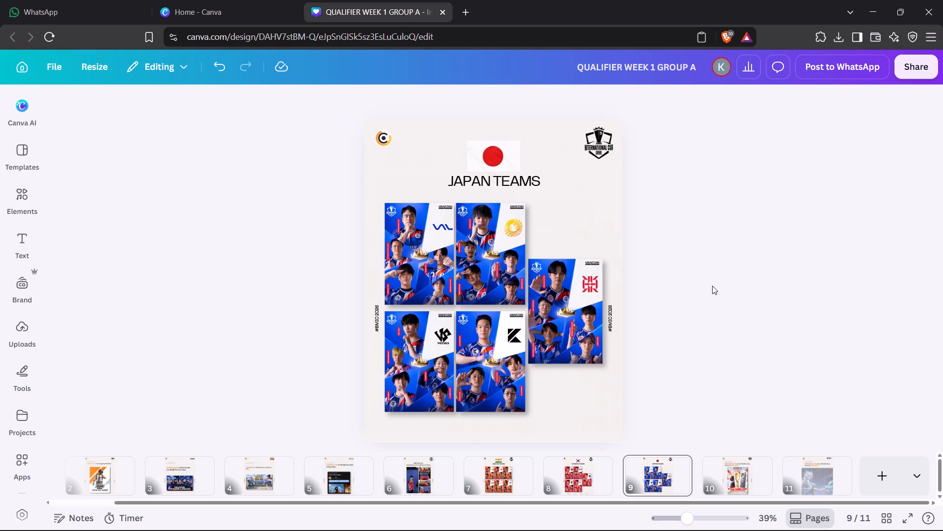
# Nudge the INDIAN TEAMS heading on page 7 slightly down, away from the flag above it.
pyautogui.click(582, 468)
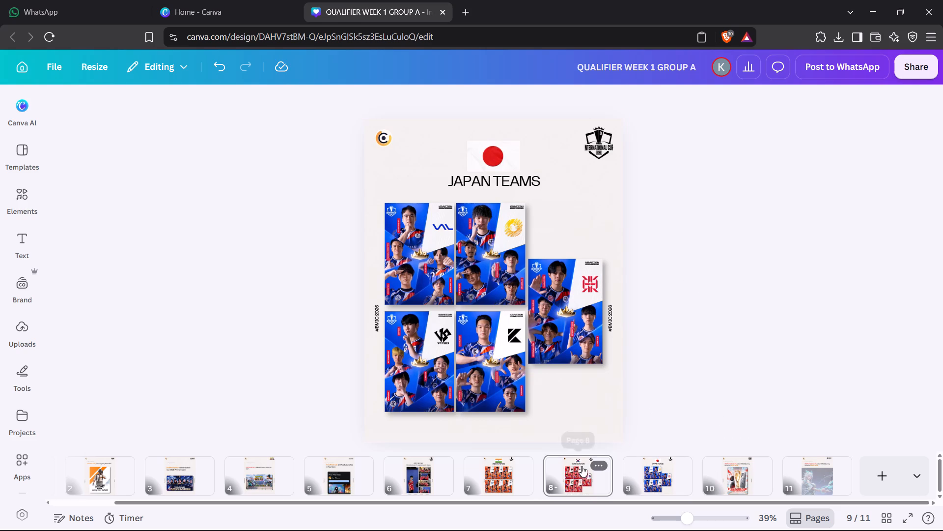
pyautogui.click(508, 473)
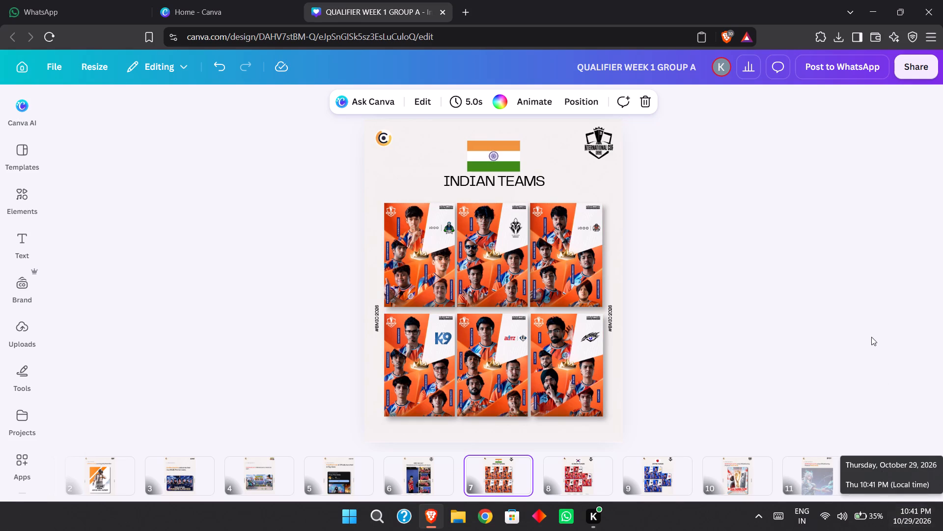
pyautogui.click(513, 182)
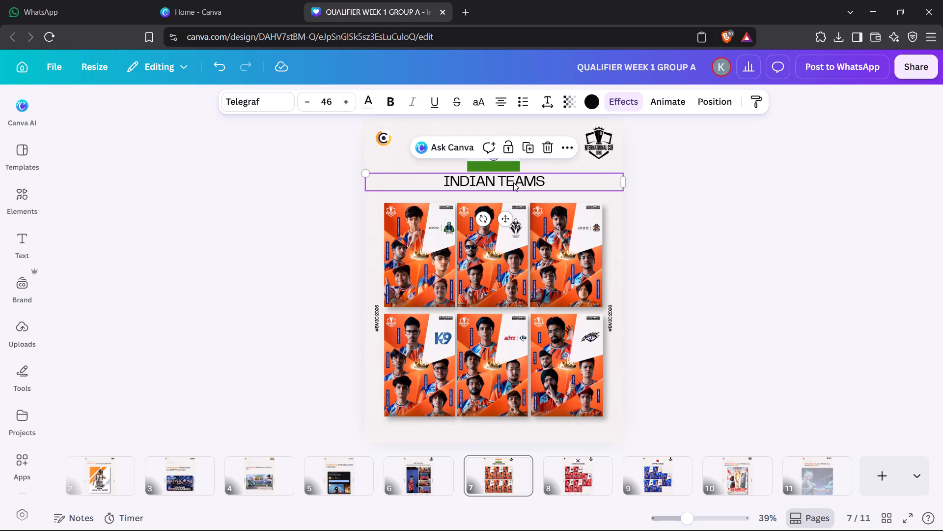
pyautogui.press('Down')
pyautogui.press('Down')
pyautogui.press('Down')
pyautogui.press('Down')
pyautogui.press('Down')
pyautogui.press('Down')
pyautogui.press('Down')
pyautogui.press('Down')
pyautogui.press('Down')
pyautogui.press('Down')
pyautogui.press('Down')
pyautogui.press('Down')
pyautogui.press('Down')
pyautogui.press('Down')
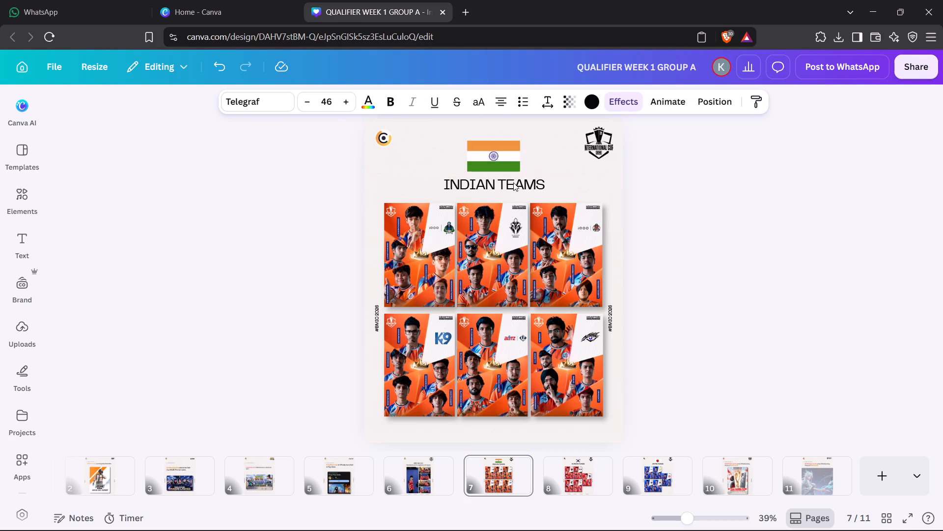
pyautogui.press('Down')
pyautogui.press('Down')
pyautogui.press('Down')
# Nudge the KOREAN TEAMS heading on page 8 slightly down, roughly matching the Indian page's heading height.
pyautogui.click(604, 480)
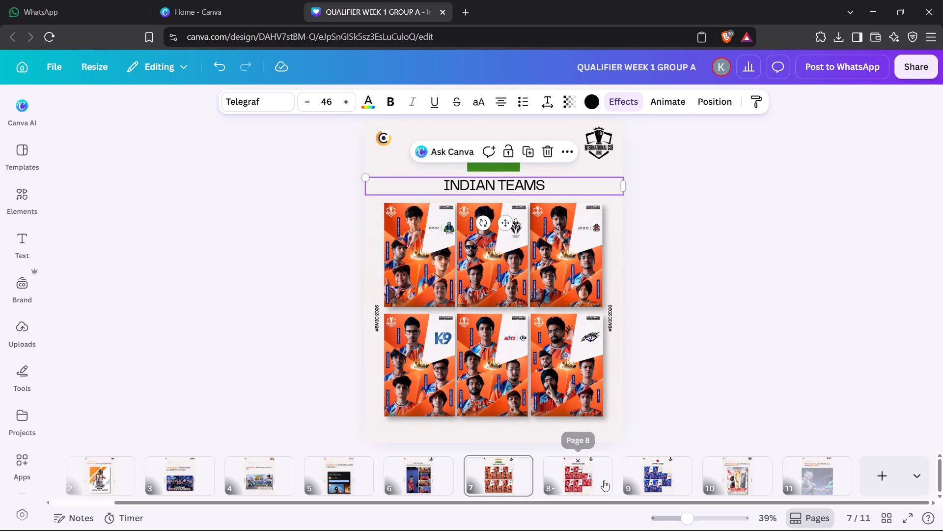
pyautogui.click(509, 191)
pyautogui.press('Down')
pyautogui.press('Down')
pyautogui.press('Down')
pyautogui.press('Down')
pyautogui.press('Down')
pyautogui.press('Down')
pyautogui.press('Down')
pyautogui.press('Down')
pyautogui.press('Down')
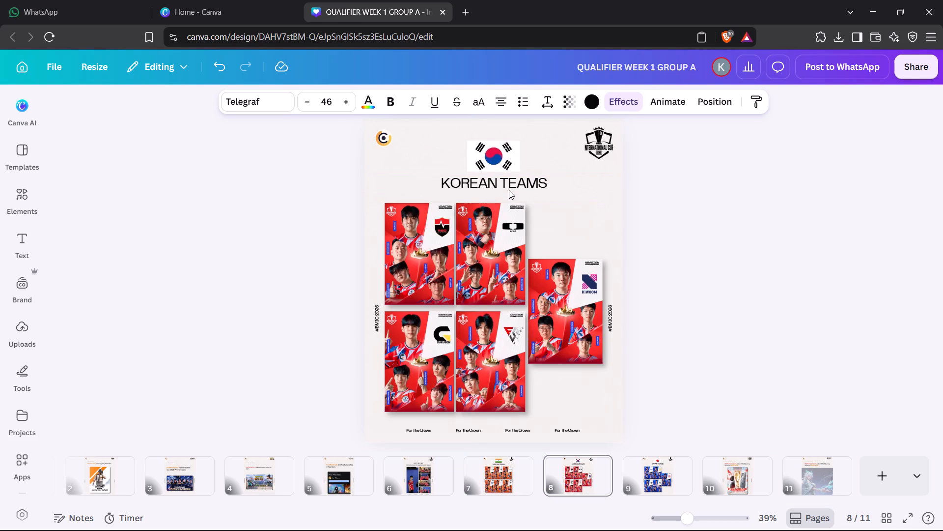
pyautogui.press('Down')
pyautogui.press('Down')
pyautogui.press('Down')
pyautogui.press('Down')
pyautogui.press('Down')
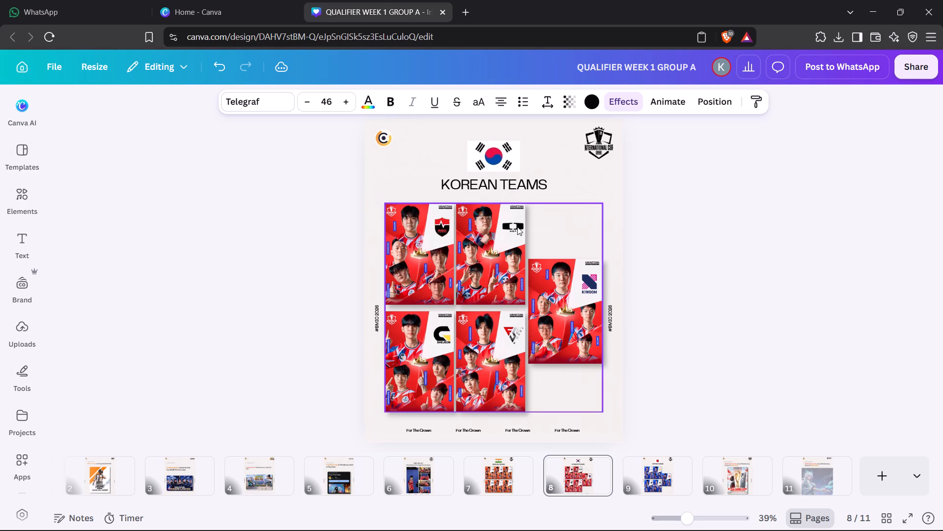
pyautogui.press('Down')
pyautogui.press('Down')
# Nudge the JAPAN TEAMS heading on page 9 slightly down, roughly matching the other team pages, and deselect it.
pyautogui.click(660, 481)
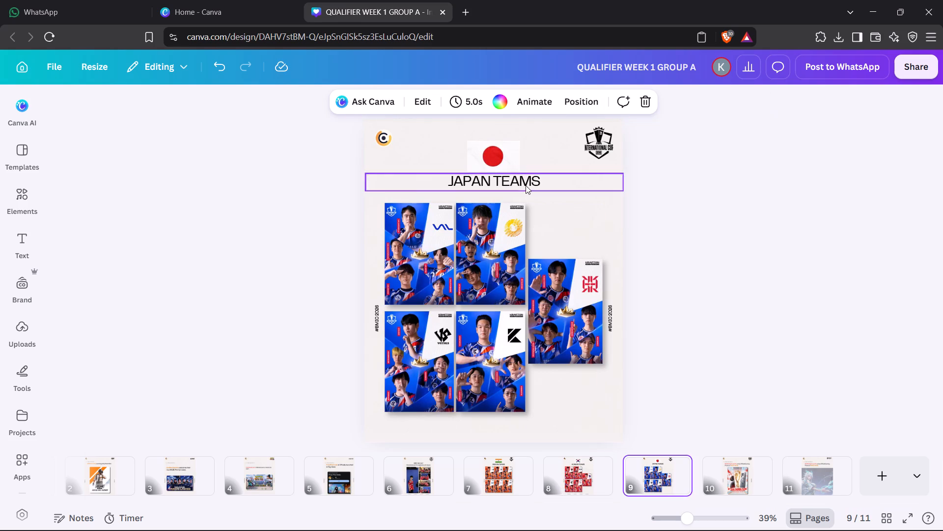
pyautogui.click(526, 185)
pyautogui.press('Down')
pyautogui.press('Down')
pyautogui.press('Down')
pyautogui.press('Down')
pyautogui.press('Down')
pyautogui.press('Down')
pyautogui.press('Down')
pyautogui.press('Down')
pyautogui.press('Down')
pyautogui.press('Down')
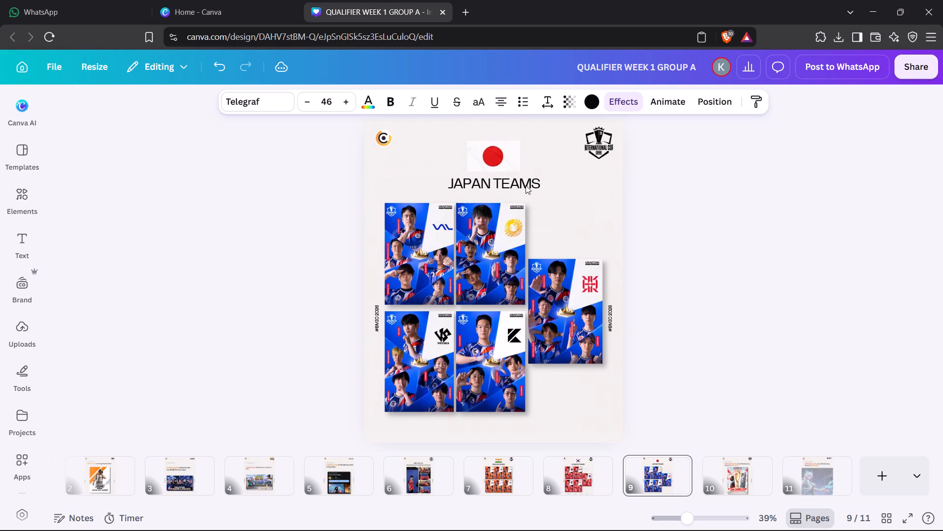
pyautogui.press('Down')
pyautogui.press('Down')
pyautogui.press('Down')
pyautogui.click(771, 179)
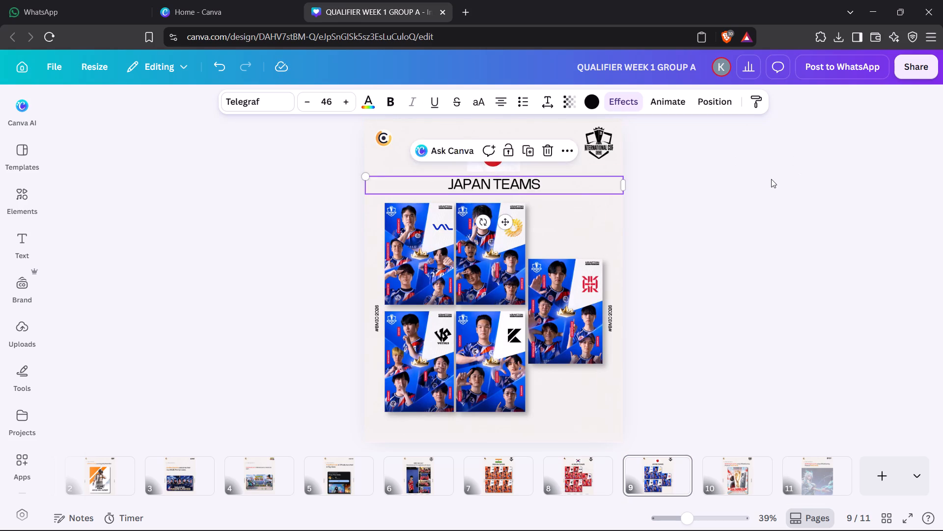
pyautogui.click(771, 179)
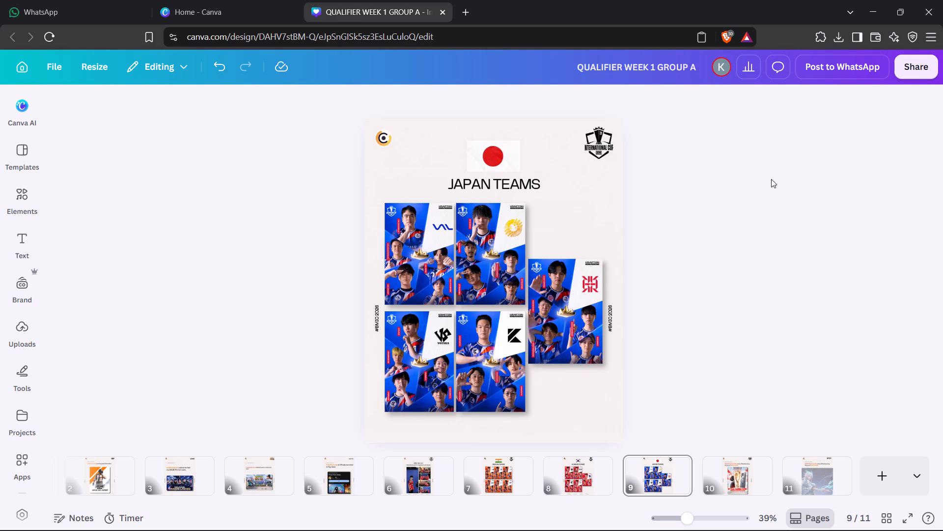
pyautogui.click(714, 344)
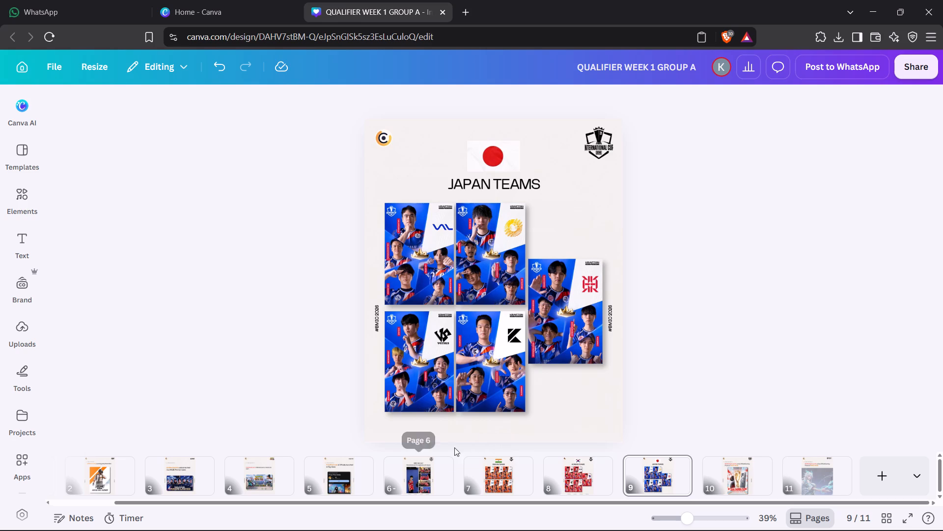
# Duplicate the INDIAN TEAMS page and move the copy ahead of the original as page 7.
pyautogui.click(523, 466)
pyautogui.click(523, 466)
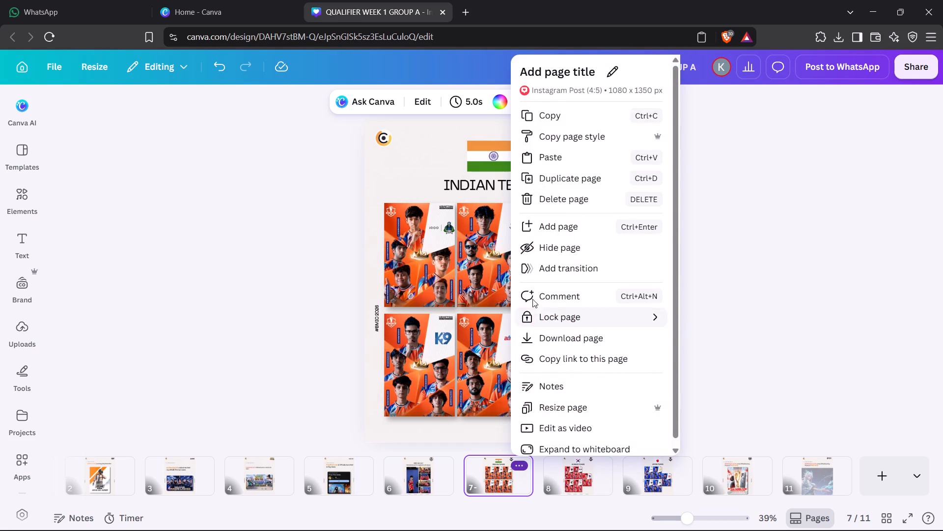
pyautogui.click(580, 175)
pyautogui.moveTo(569, 487); pyautogui.dragTo(562, 488)
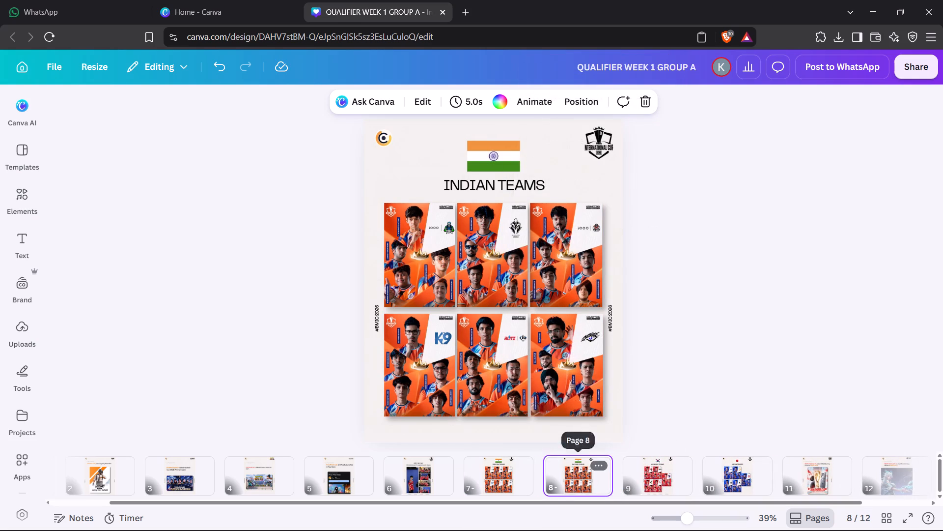
pyautogui.moveTo(562, 488); pyautogui.dragTo(457, 492)
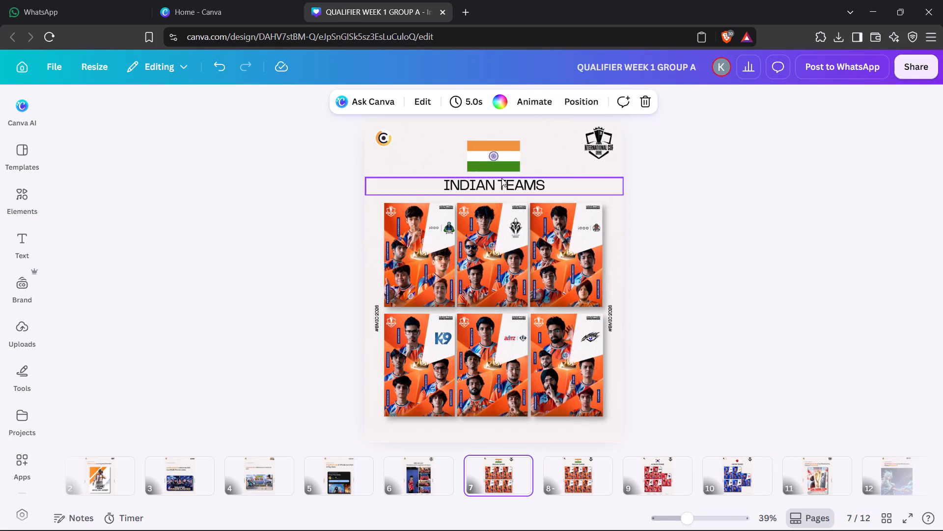
pyautogui.click(694, 164)
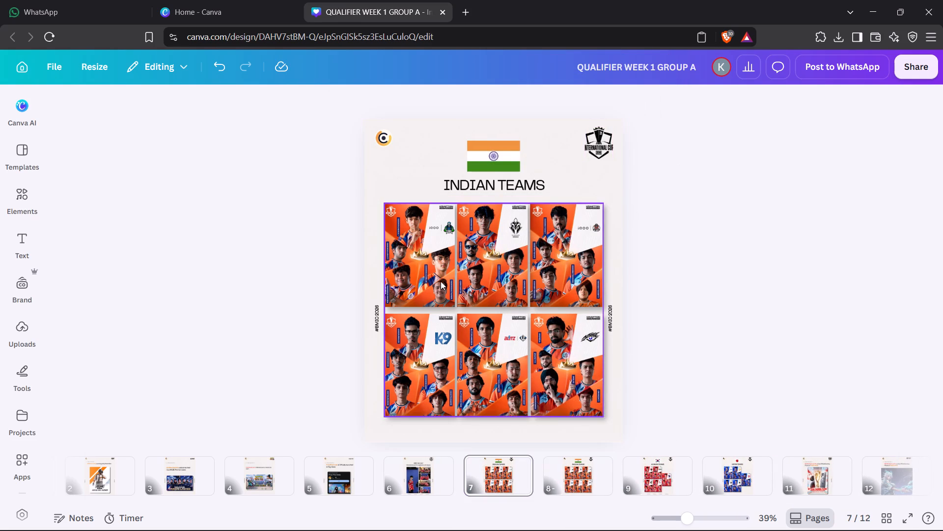
# Delete all six team posters and the INDIAN TEAMS heading from page 7, keeping the flag and logos.
pyautogui.click(441, 281)
pyautogui.press('Delete')
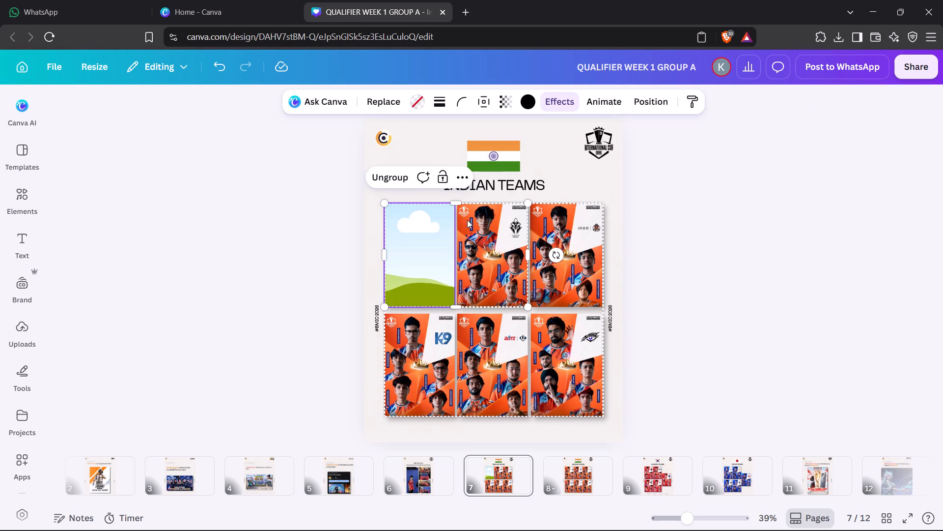
pyautogui.click(384, 205)
pyautogui.press('Delete')
pyautogui.click(590, 213)
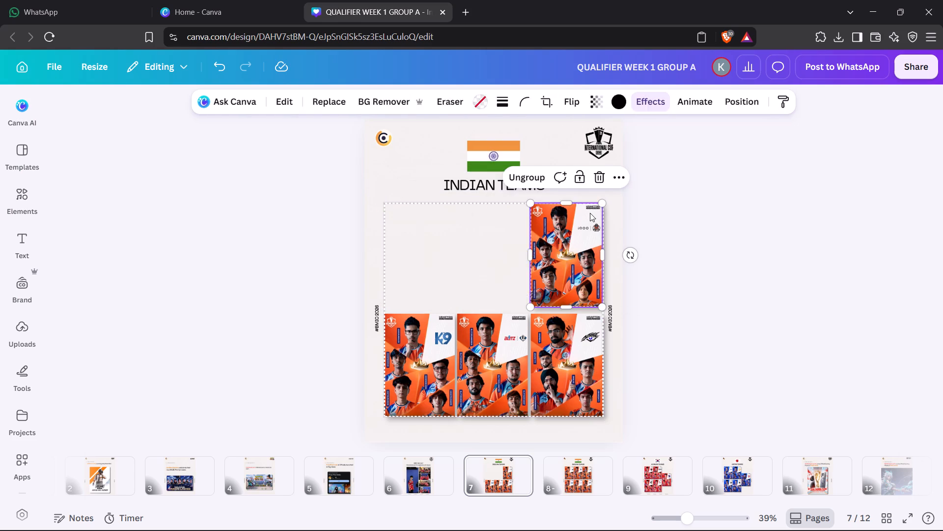
pyautogui.press('Delete')
pyautogui.press('Delete')
pyautogui.press('Delete')
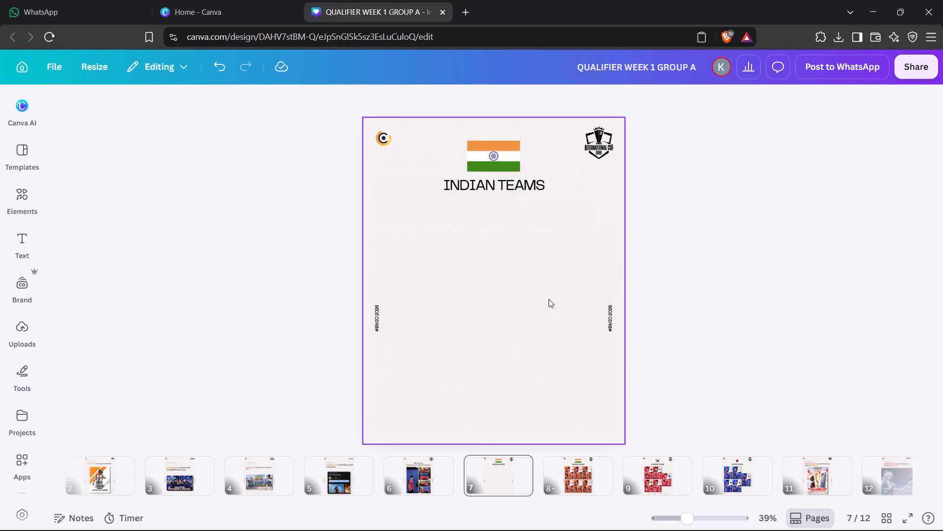
pyautogui.click(517, 246)
pyautogui.click(499, 190)
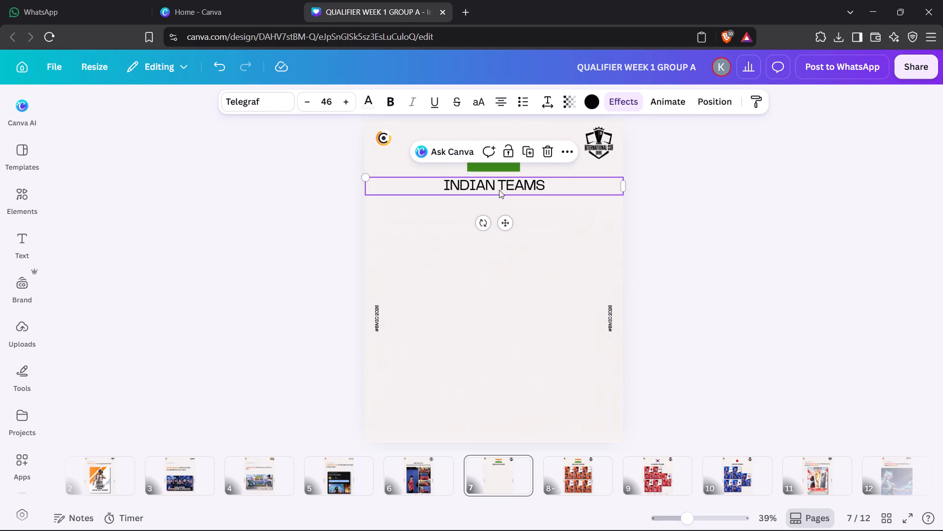
pyautogui.press('Delete')
# Enlarge the Indian flag on page 7 to about twice its size and centre it horizontally, slightly above the page's middle.
pyautogui.moveTo(498, 161); pyautogui.dragTo(484, 296)
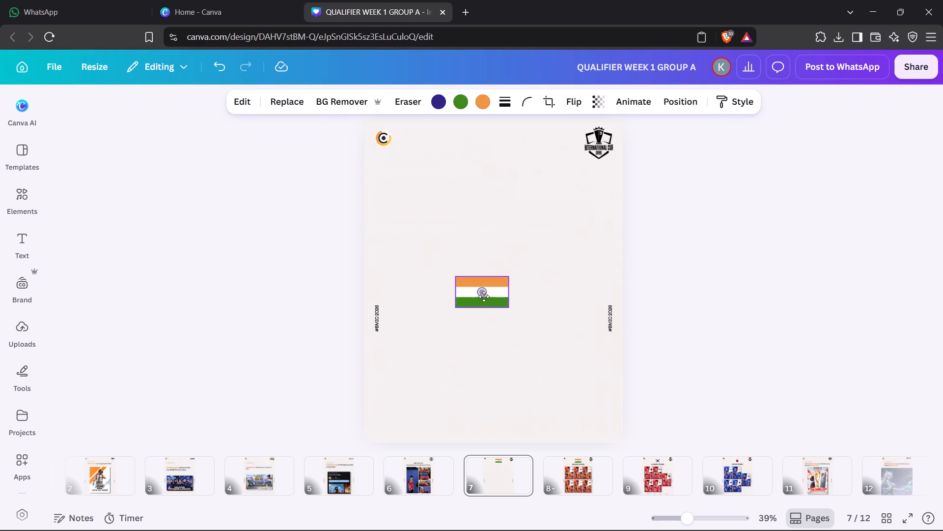
pyautogui.moveTo(484, 296); pyautogui.dragTo(463, 281)
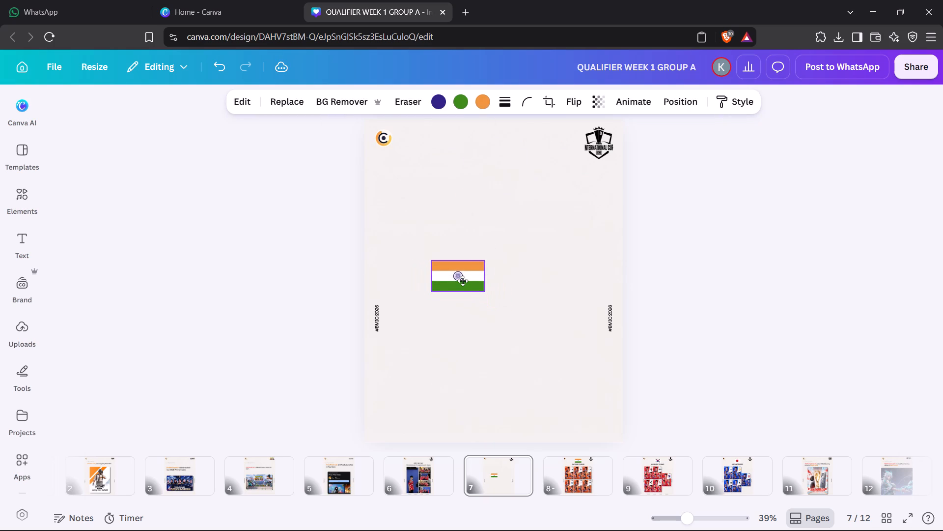
pyautogui.moveTo(463, 281); pyautogui.dragTo(464, 280)
pyautogui.moveTo(486, 286); pyautogui.dragTo(517, 305)
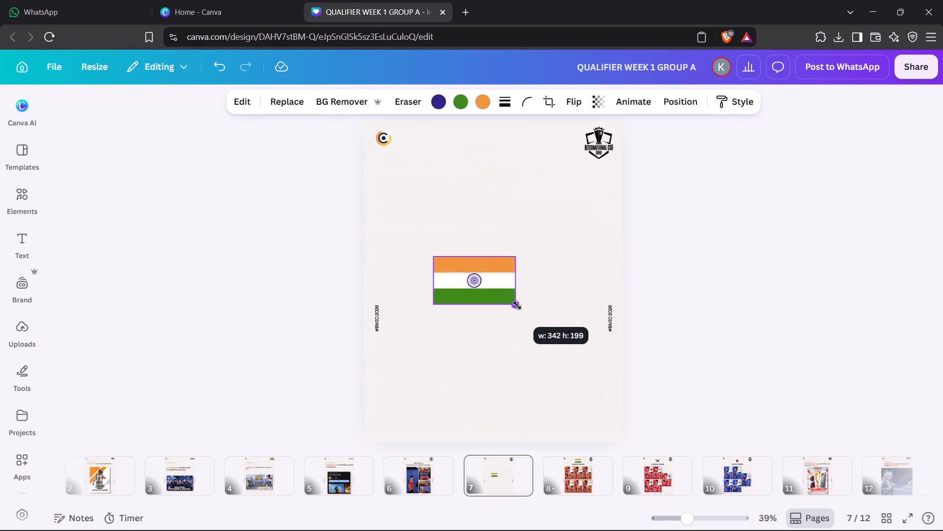
pyautogui.moveTo(517, 305); pyautogui.dragTo(539, 314)
pyautogui.moveTo(481, 294); pyautogui.dragTo(484, 276)
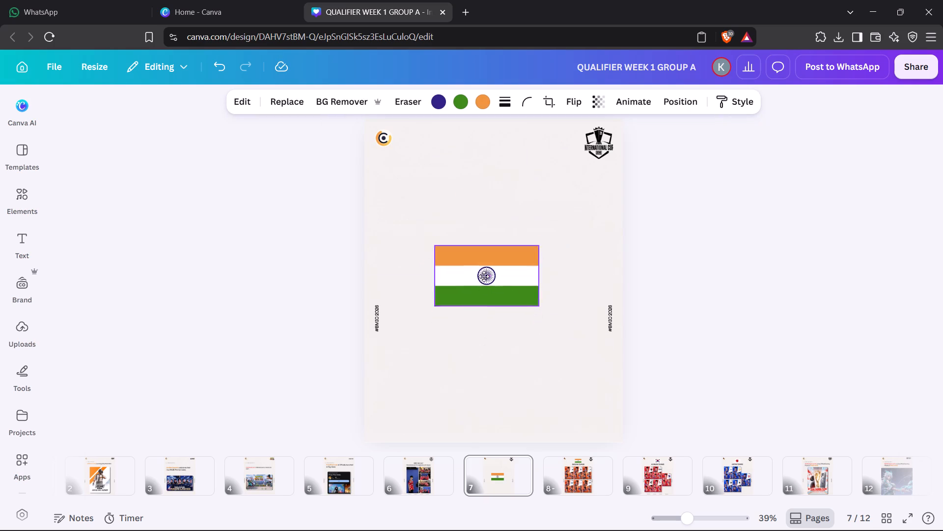
pyautogui.moveTo(484, 276); pyautogui.dragTo(486, 261)
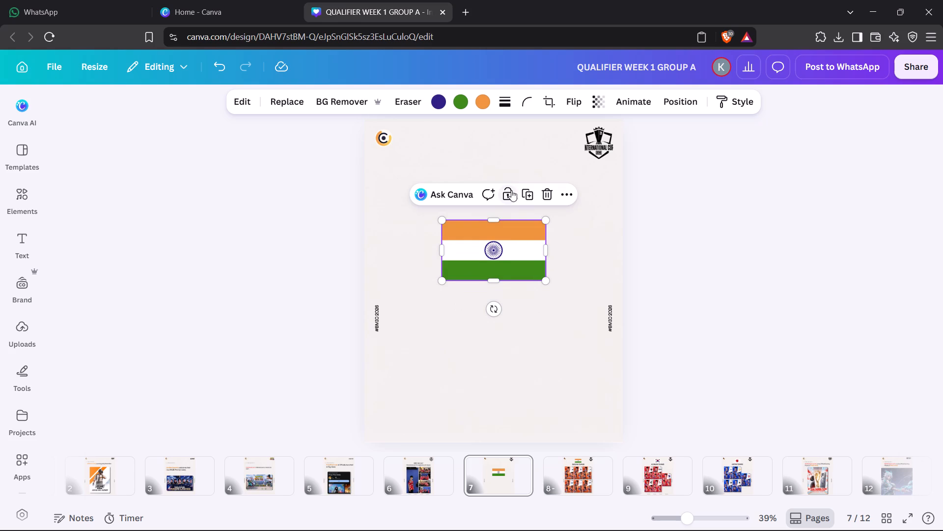
# Duplicate the Indian flag, place the copy below it and to the left, and replace its image with the South Korean flag.
pyautogui.click(526, 194)
pyautogui.moveTo(493, 258); pyautogui.dragTo(446, 333)
pyautogui.click(288, 108)
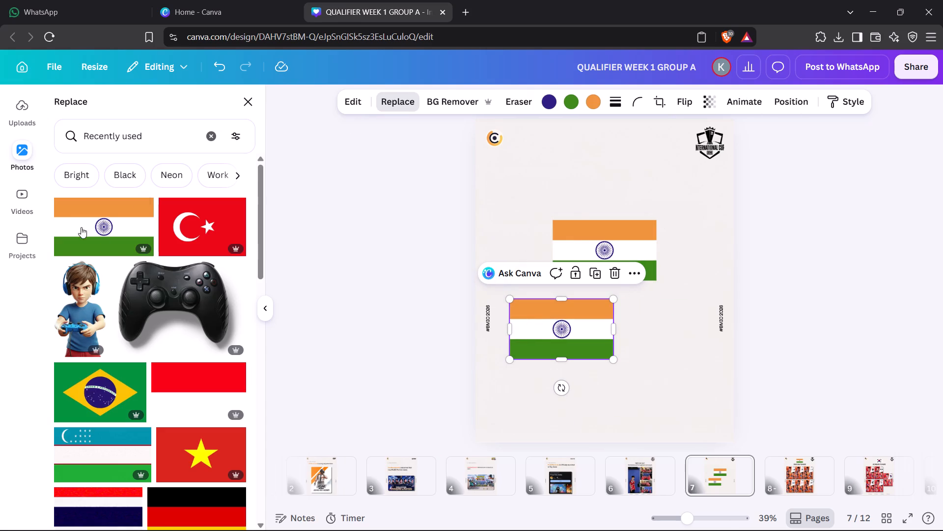
pyautogui.scroll(-7, 124, 365)
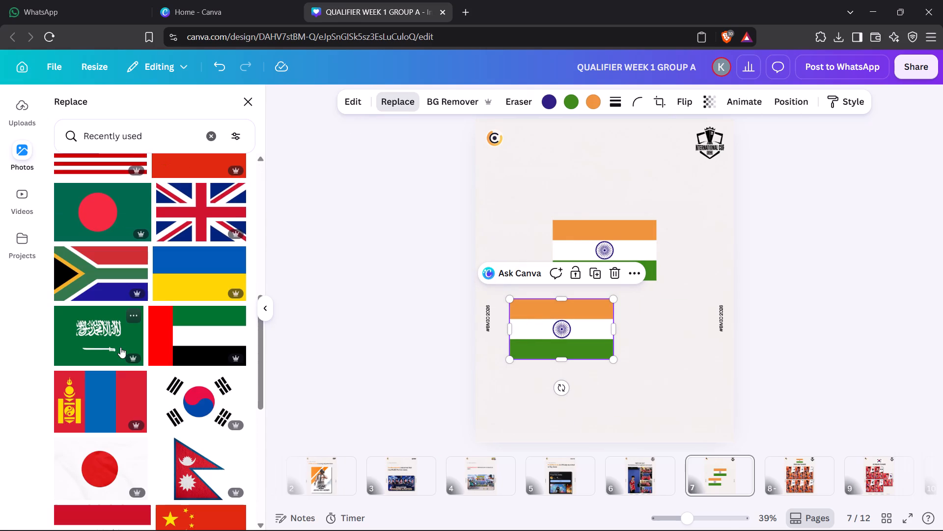
pyautogui.click(197, 392)
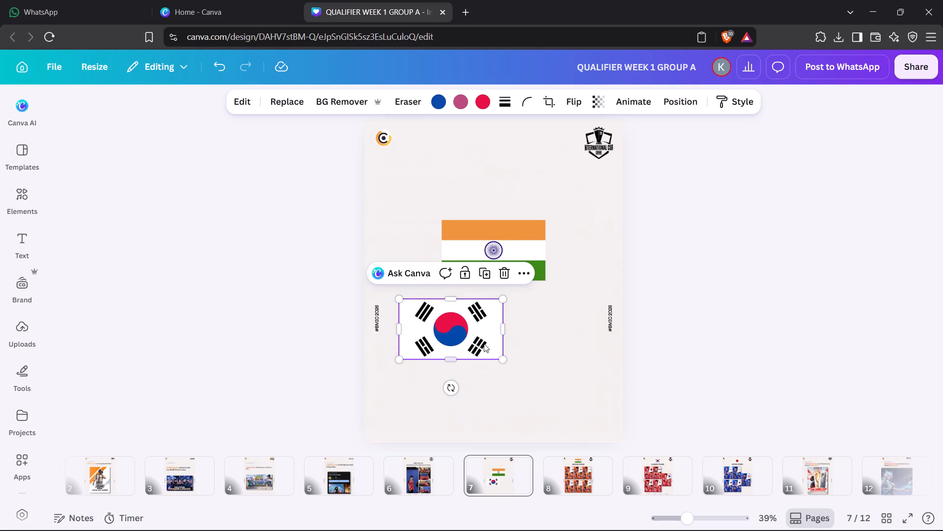
# Duplicate the South Korean flag, place the copy near the bottom of the page, and replace its image with the Japanese flag.
pyautogui.click(483, 271)
pyautogui.moveTo(428, 410); pyautogui.dragTo(542, 393)
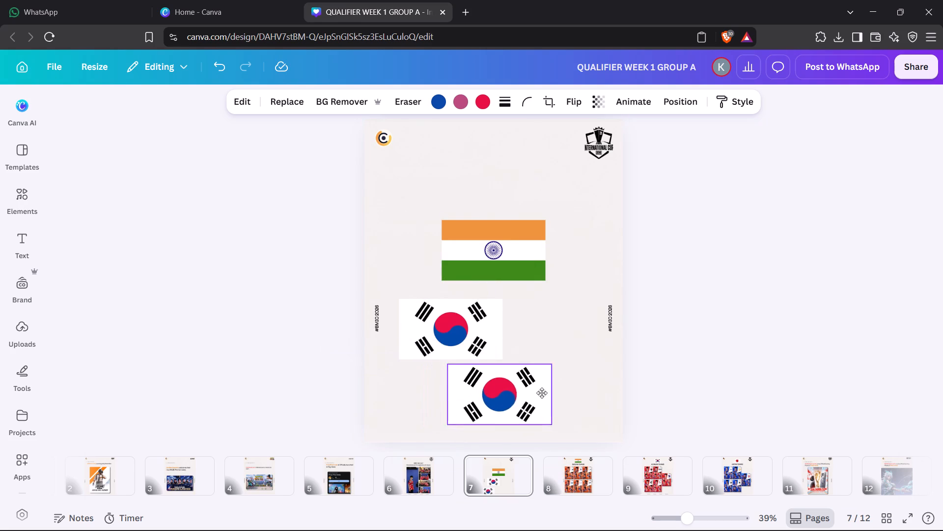
pyautogui.moveTo(542, 393); pyautogui.dragTo(523, 405)
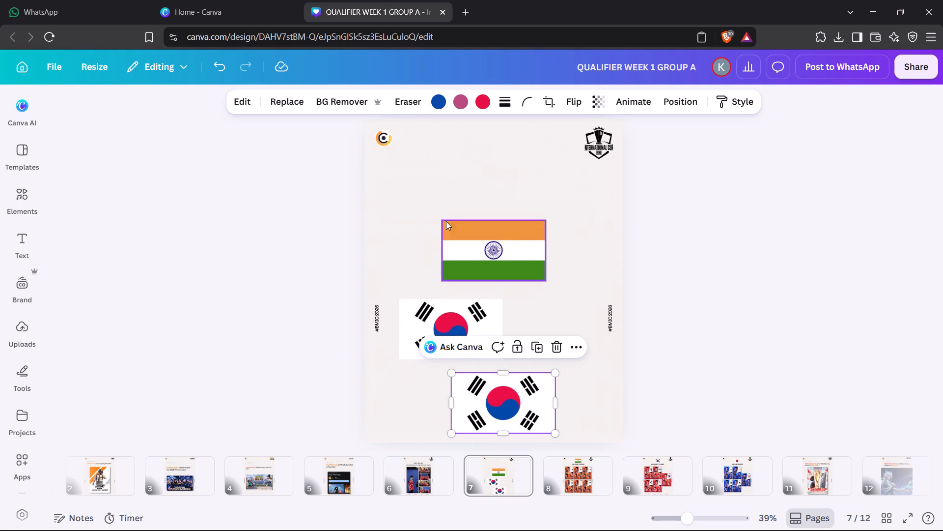
pyautogui.click(298, 101)
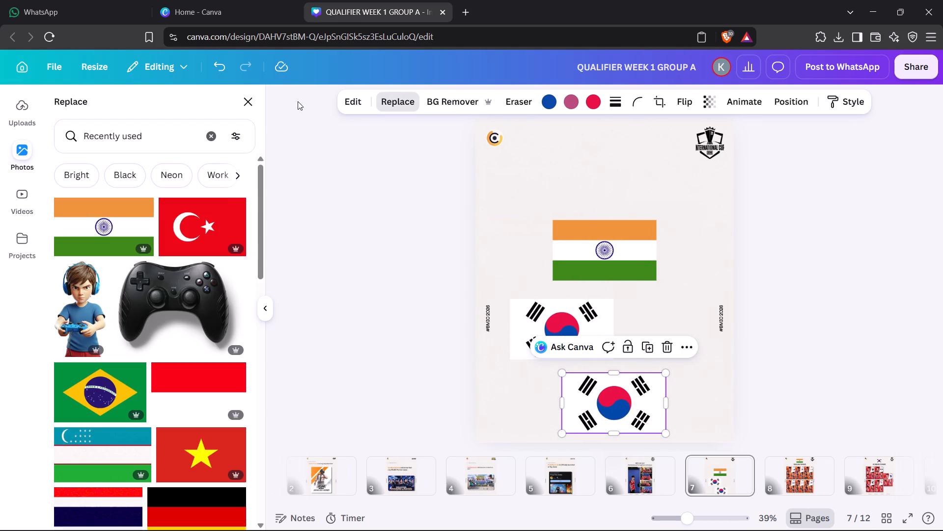
pyautogui.scroll(-6, 118, 290)
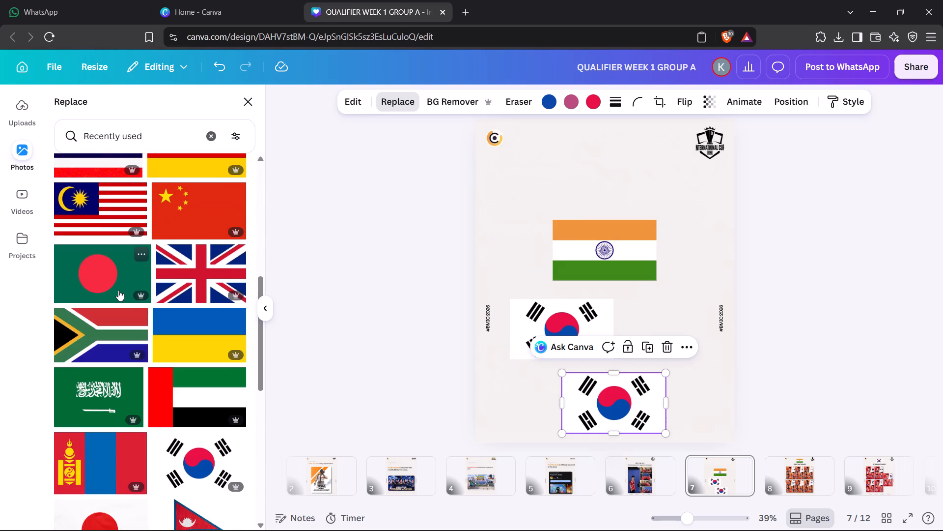
pyautogui.scroll(-3, 118, 290)
pyautogui.click(108, 341)
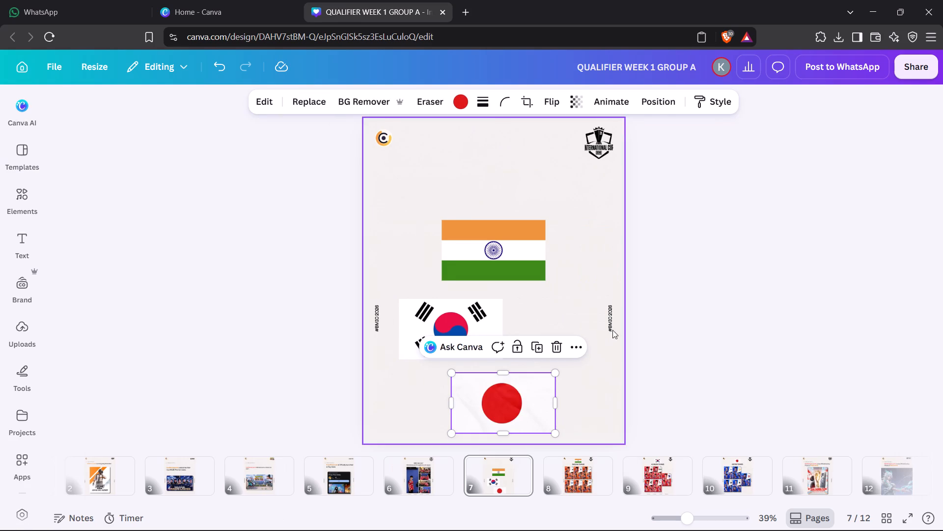
# Stack the three flags in one evenly spaced, centred column on page 7: South Korean on top, Indian in the middle, Japanese at the bottom.
pyautogui.click(647, 328)
pyautogui.moveTo(465, 323); pyautogui.dragTo(457, 195)
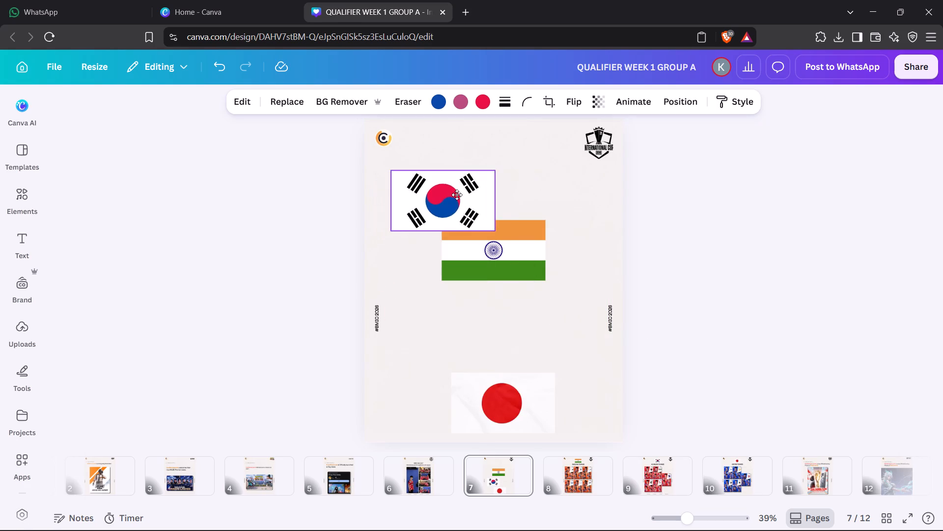
pyautogui.moveTo(457, 195); pyautogui.dragTo(509, 177)
pyautogui.moveTo(502, 261); pyautogui.dragTo(503, 280)
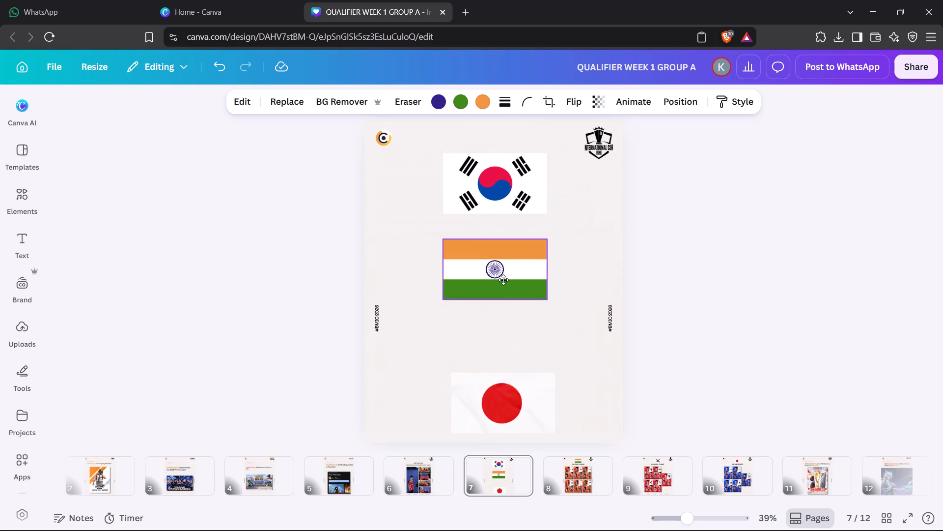
pyautogui.moveTo(503, 280); pyautogui.dragTo(504, 309)
pyautogui.moveTo(509, 397); pyautogui.dragTo(498, 369)
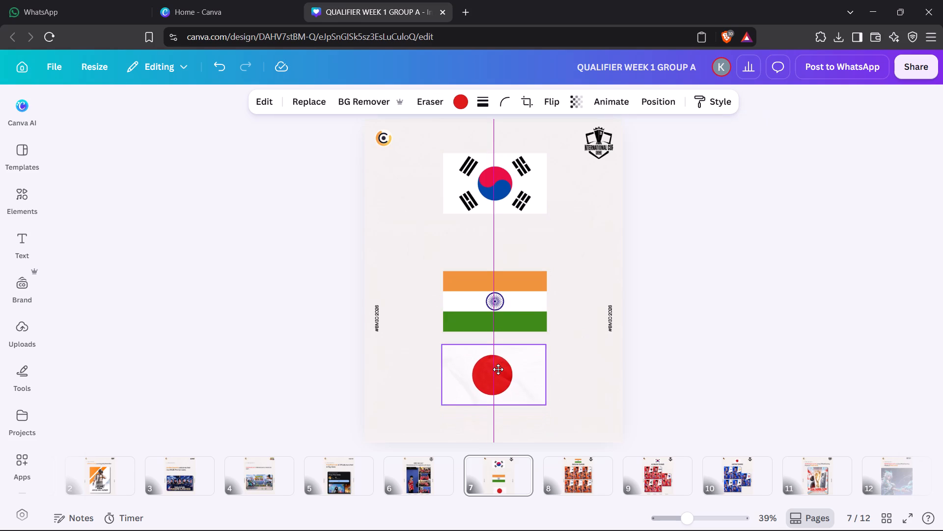
pyautogui.moveTo(498, 369); pyautogui.dragTo(500, 362)
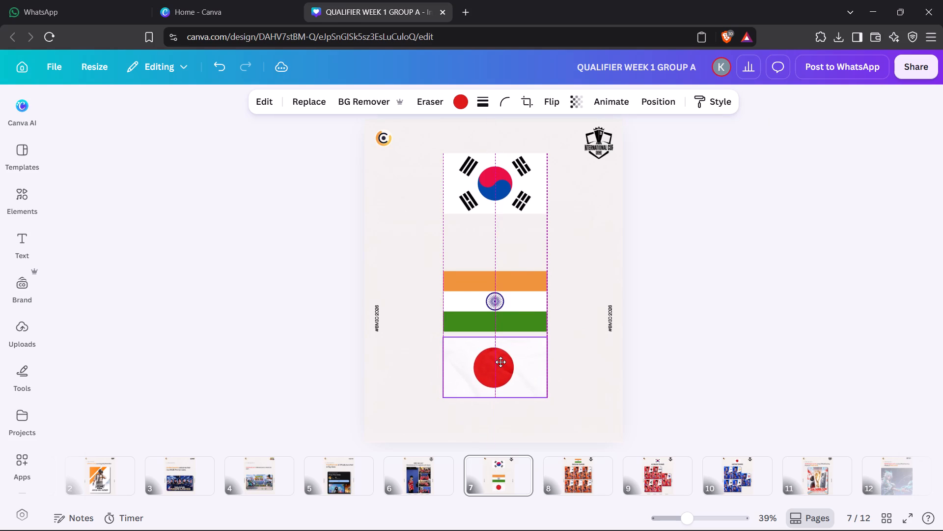
pyautogui.moveTo(500, 362); pyautogui.dragTo(502, 367)
pyautogui.moveTo(503, 203); pyautogui.dragTo(504, 244)
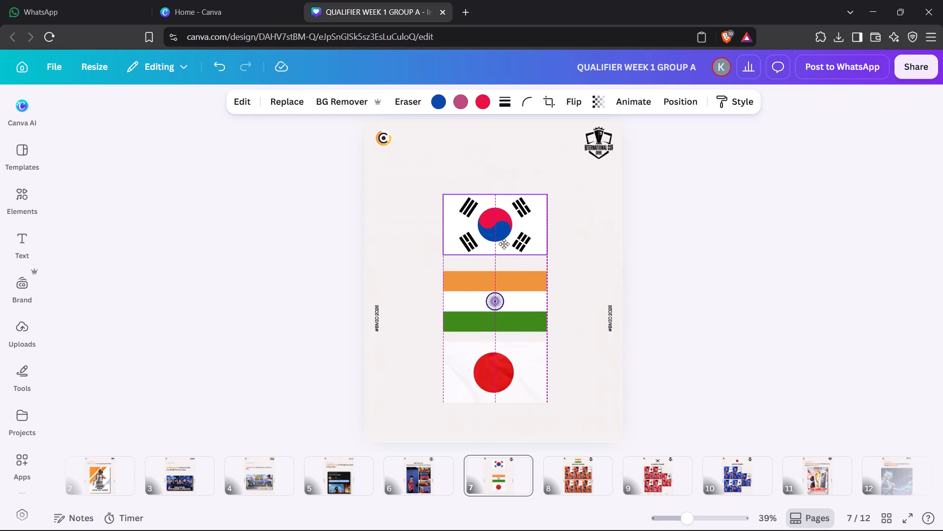
pyautogui.moveTo(504, 244); pyautogui.dragTo(504, 247)
pyautogui.click(692, 260)
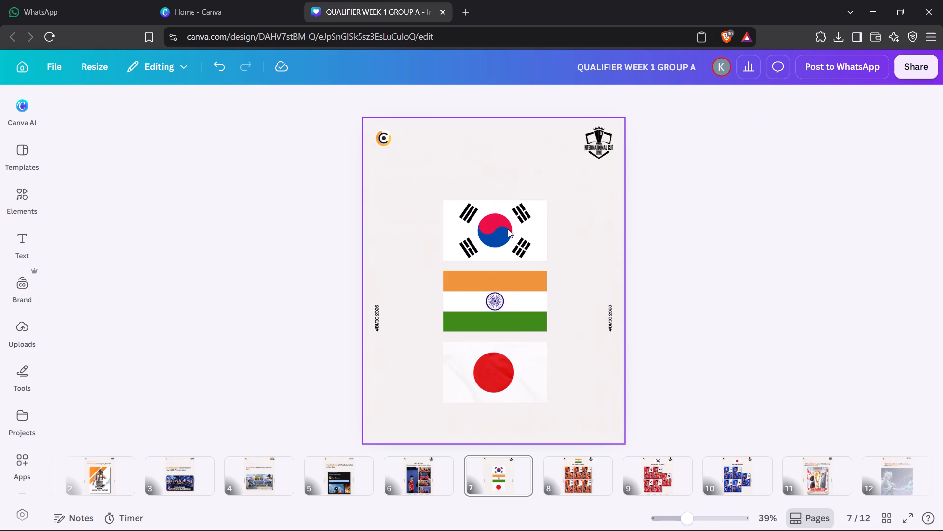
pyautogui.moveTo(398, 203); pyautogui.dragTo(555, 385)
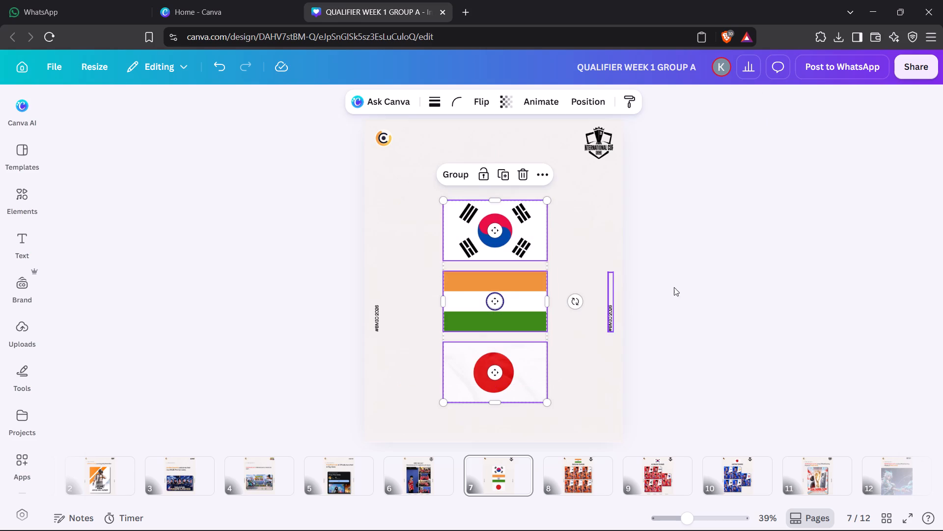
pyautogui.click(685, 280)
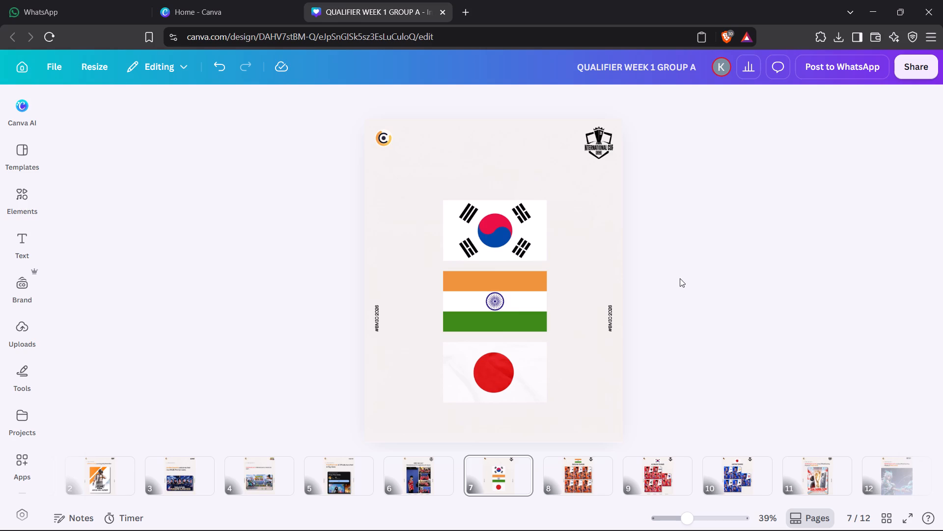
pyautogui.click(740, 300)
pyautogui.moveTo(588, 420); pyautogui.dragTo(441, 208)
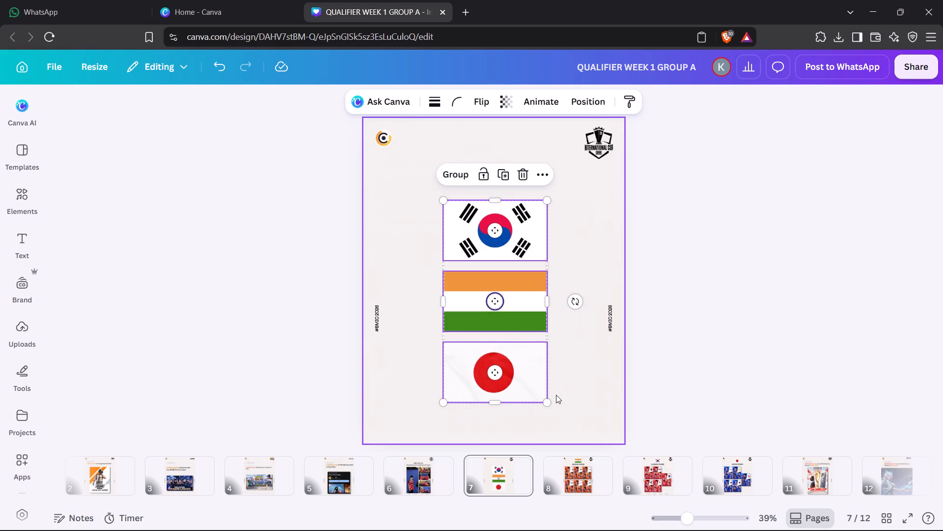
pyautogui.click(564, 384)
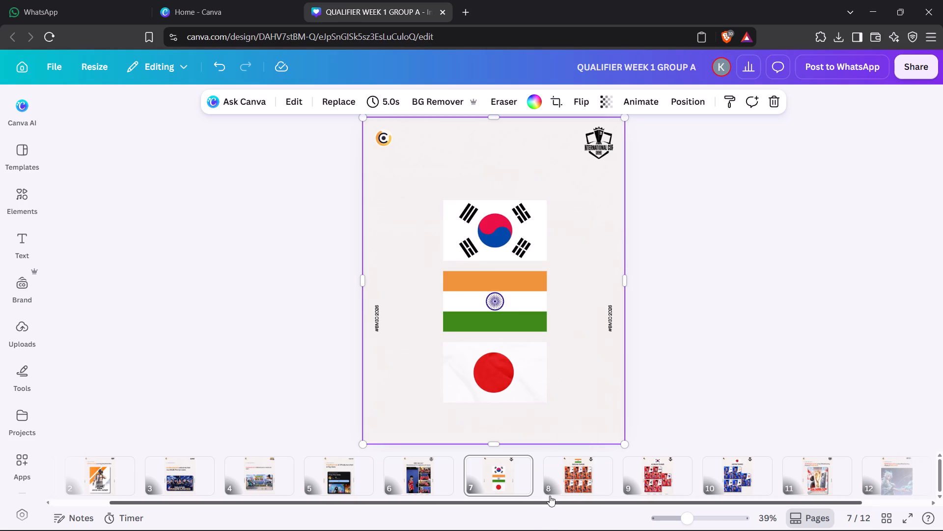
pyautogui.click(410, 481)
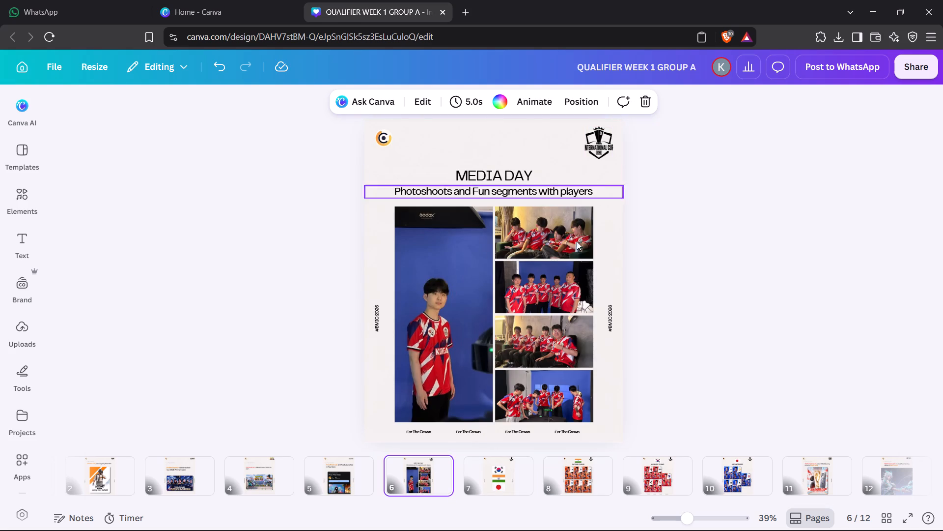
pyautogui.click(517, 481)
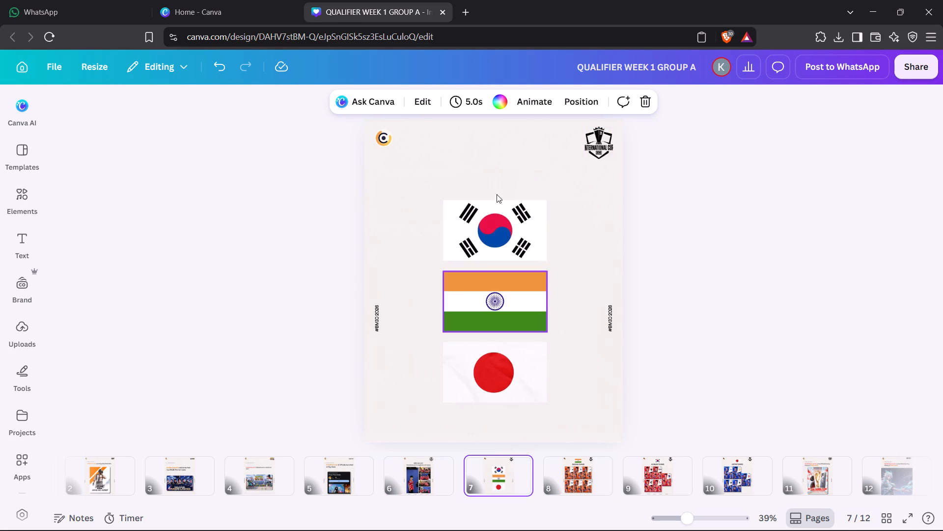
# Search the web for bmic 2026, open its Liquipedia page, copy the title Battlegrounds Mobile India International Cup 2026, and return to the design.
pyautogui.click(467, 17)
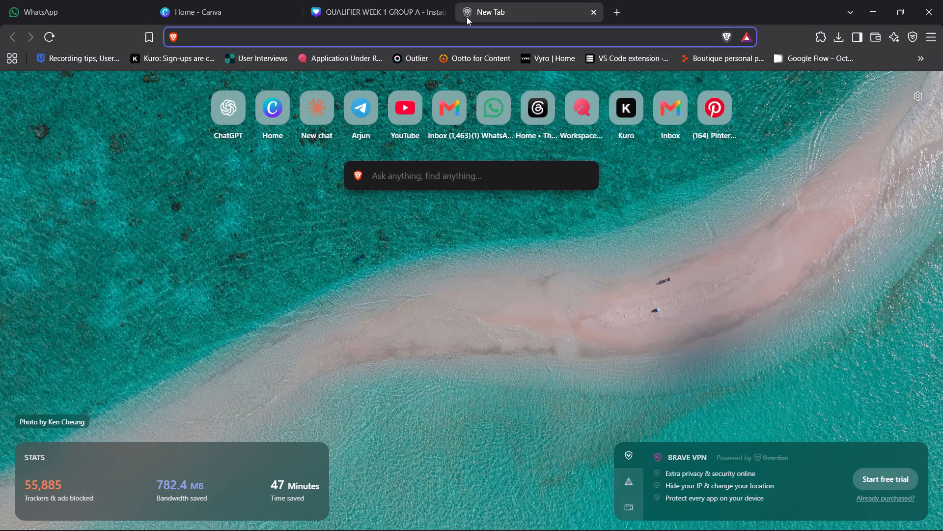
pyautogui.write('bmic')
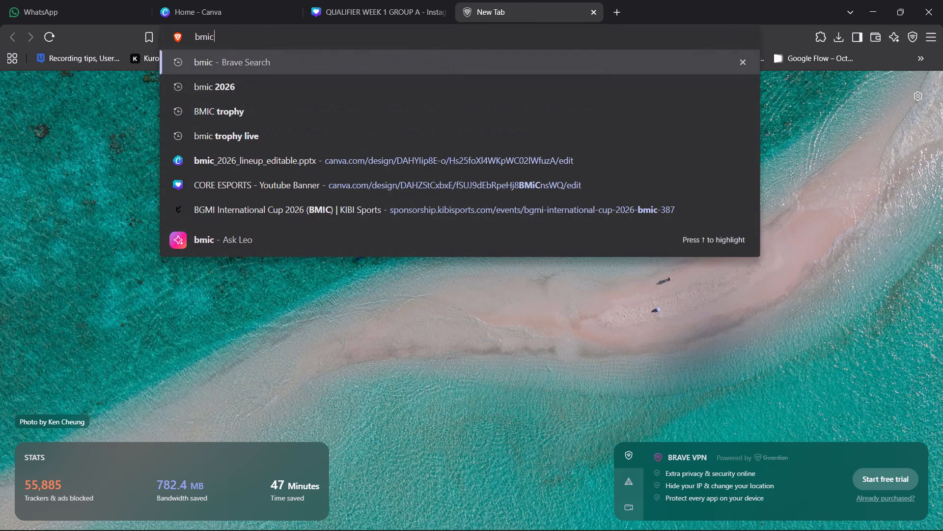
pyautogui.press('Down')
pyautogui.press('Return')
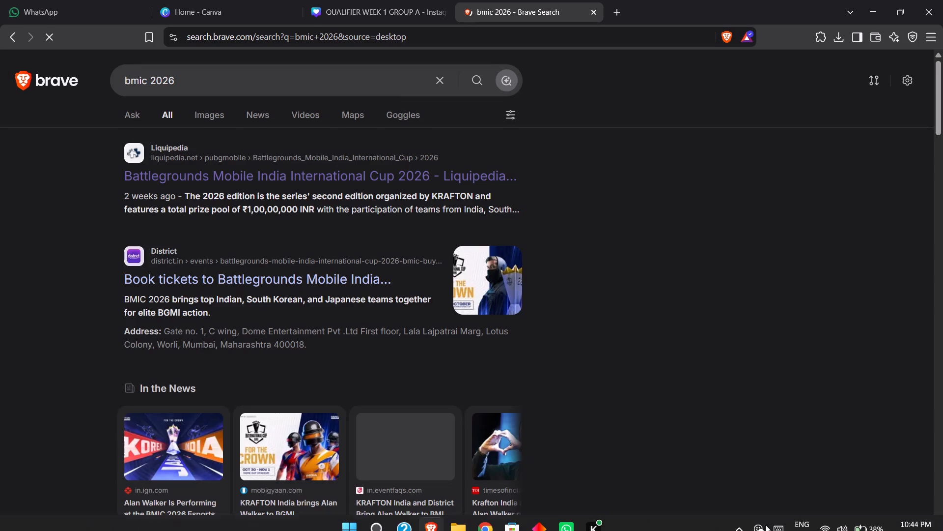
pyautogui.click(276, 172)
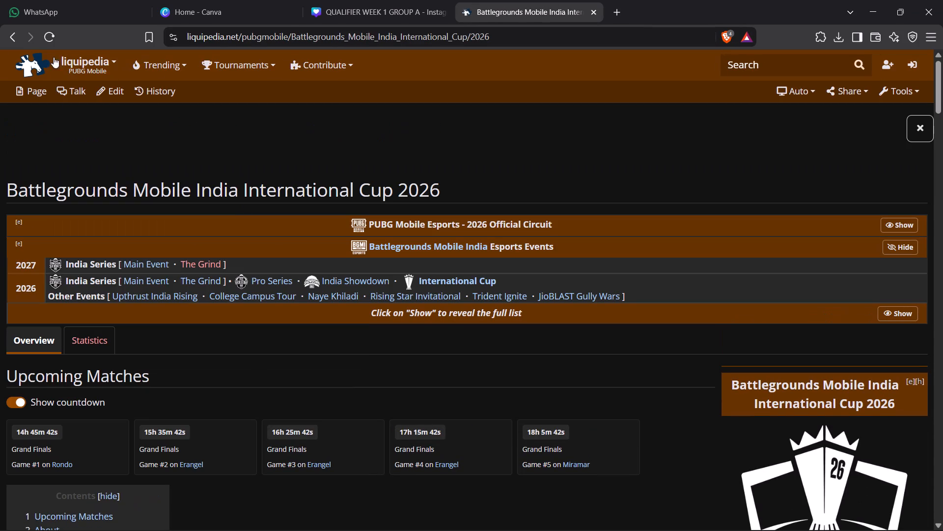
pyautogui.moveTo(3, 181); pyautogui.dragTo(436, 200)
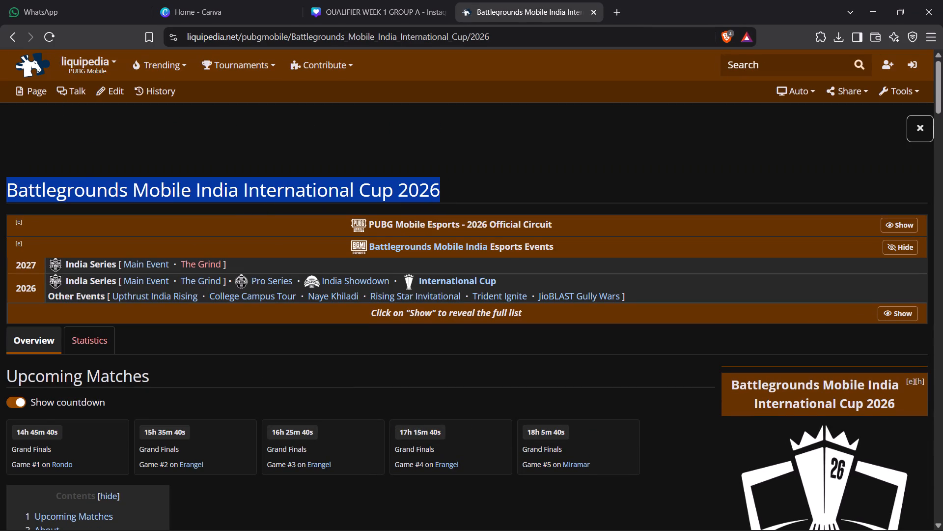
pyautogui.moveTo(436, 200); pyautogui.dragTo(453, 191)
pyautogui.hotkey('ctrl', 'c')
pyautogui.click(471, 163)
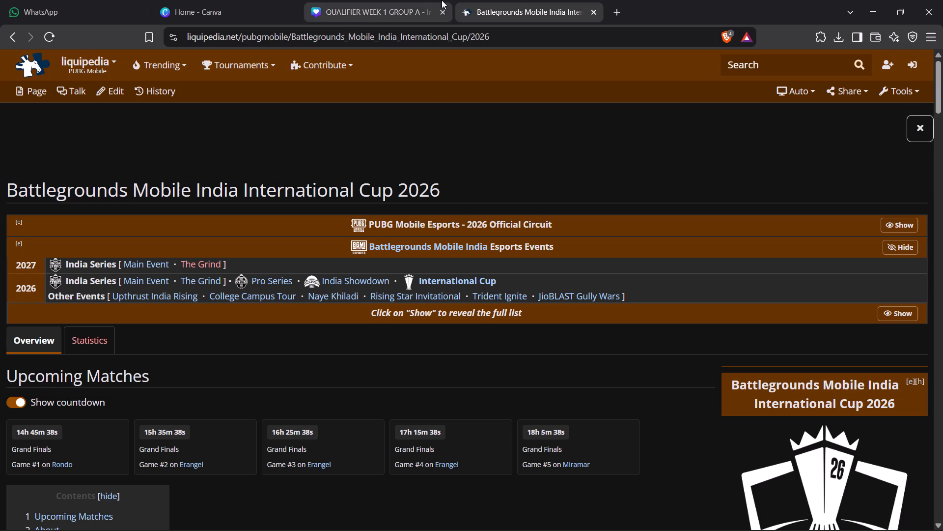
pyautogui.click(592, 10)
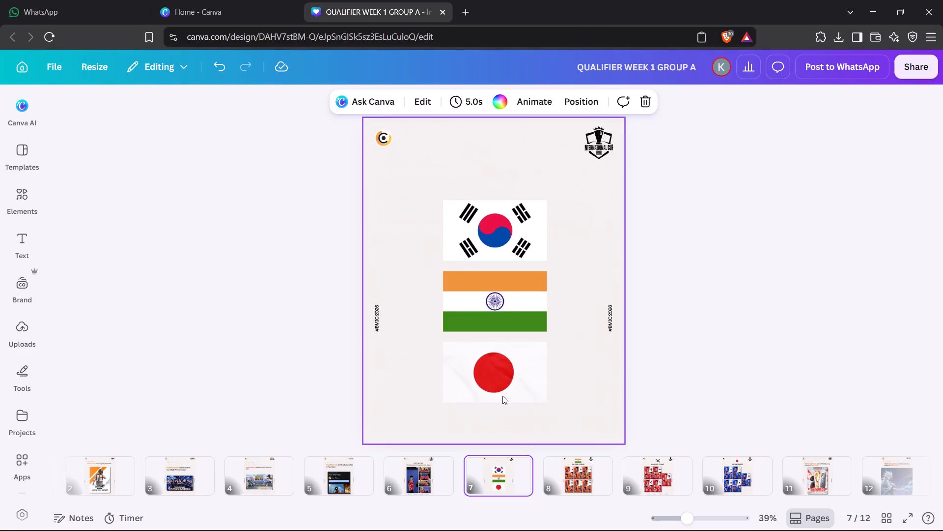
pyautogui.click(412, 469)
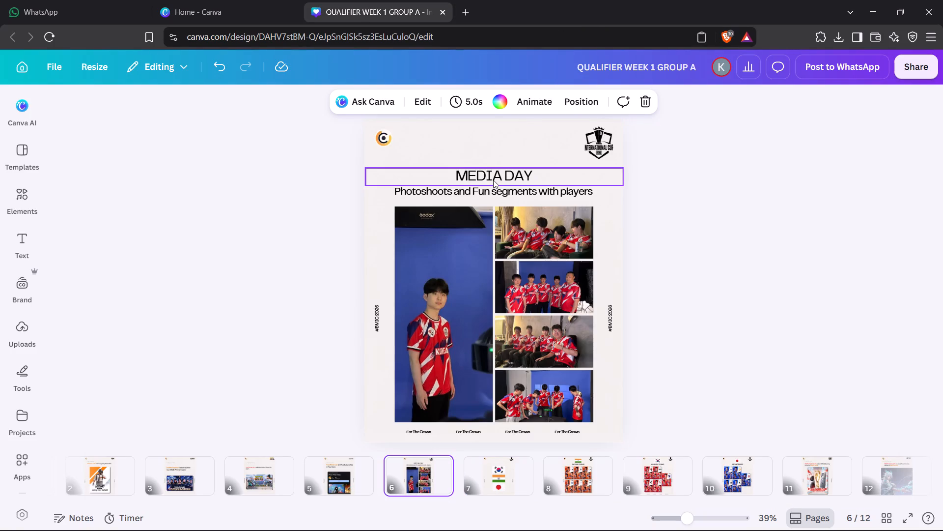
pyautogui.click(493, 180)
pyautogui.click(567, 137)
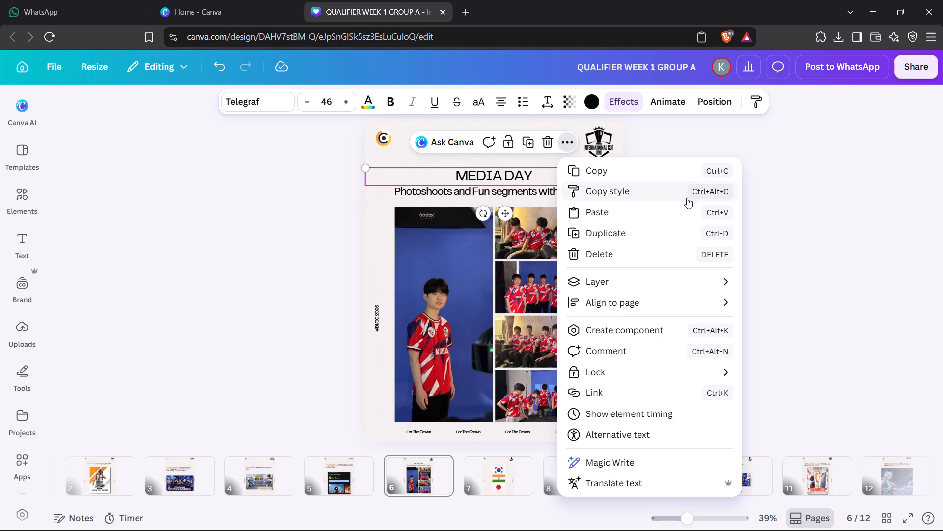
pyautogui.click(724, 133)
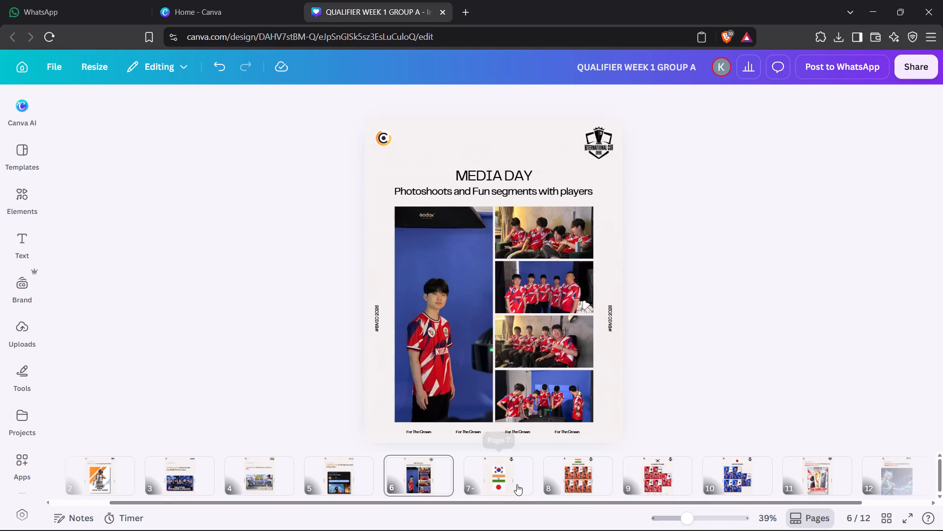
# Copy the INDIAN TEAMS heading from page 8 onto page 7, above the column of flags.
pyautogui.click(516, 484)
pyautogui.click(570, 464)
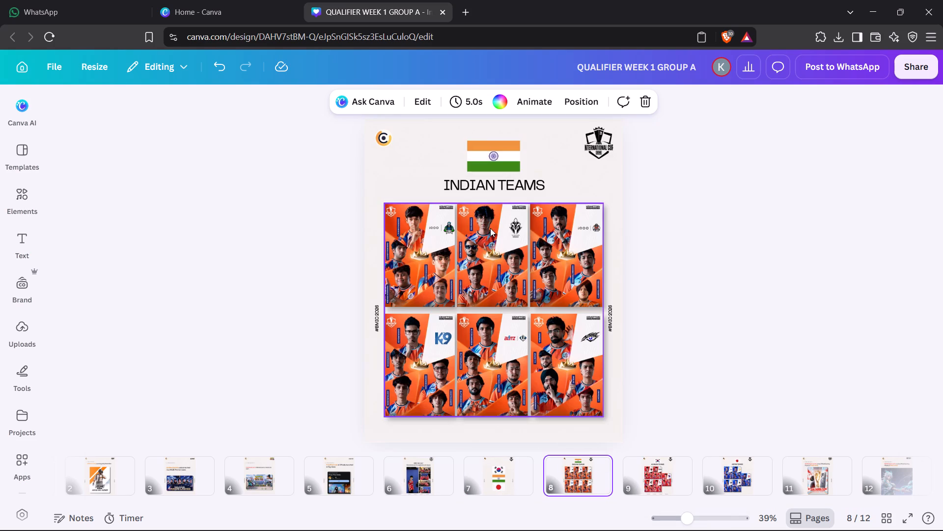
pyautogui.click(505, 191)
pyautogui.hotkey('ctrl', 'c')
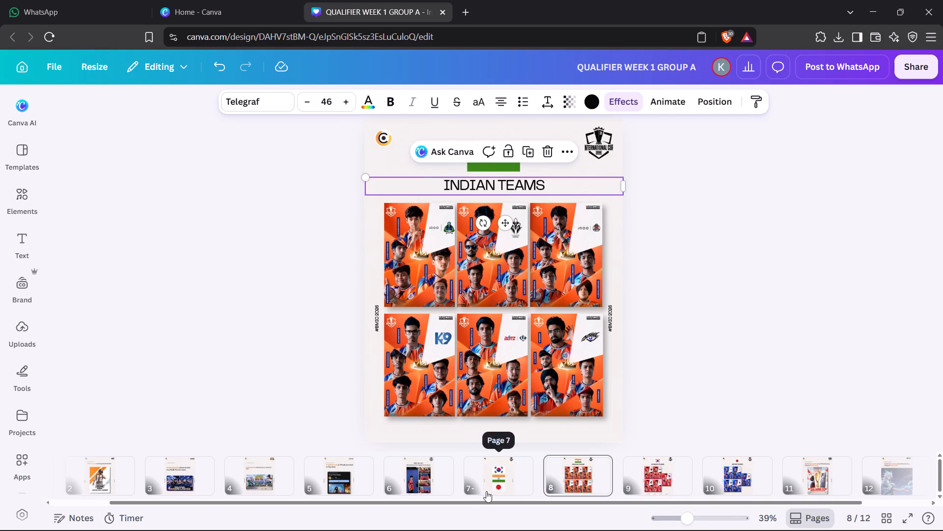
pyautogui.click(486, 491)
pyautogui.hotkey('ctrl', 'v')
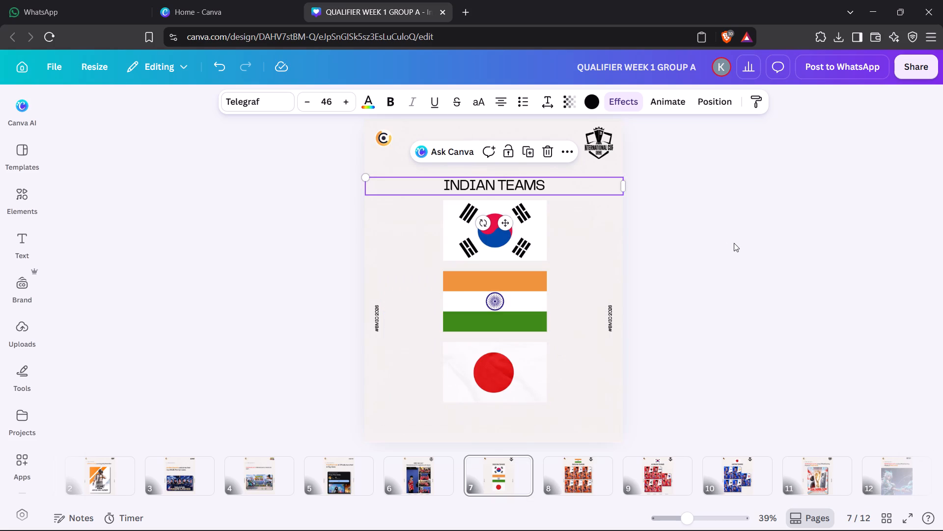